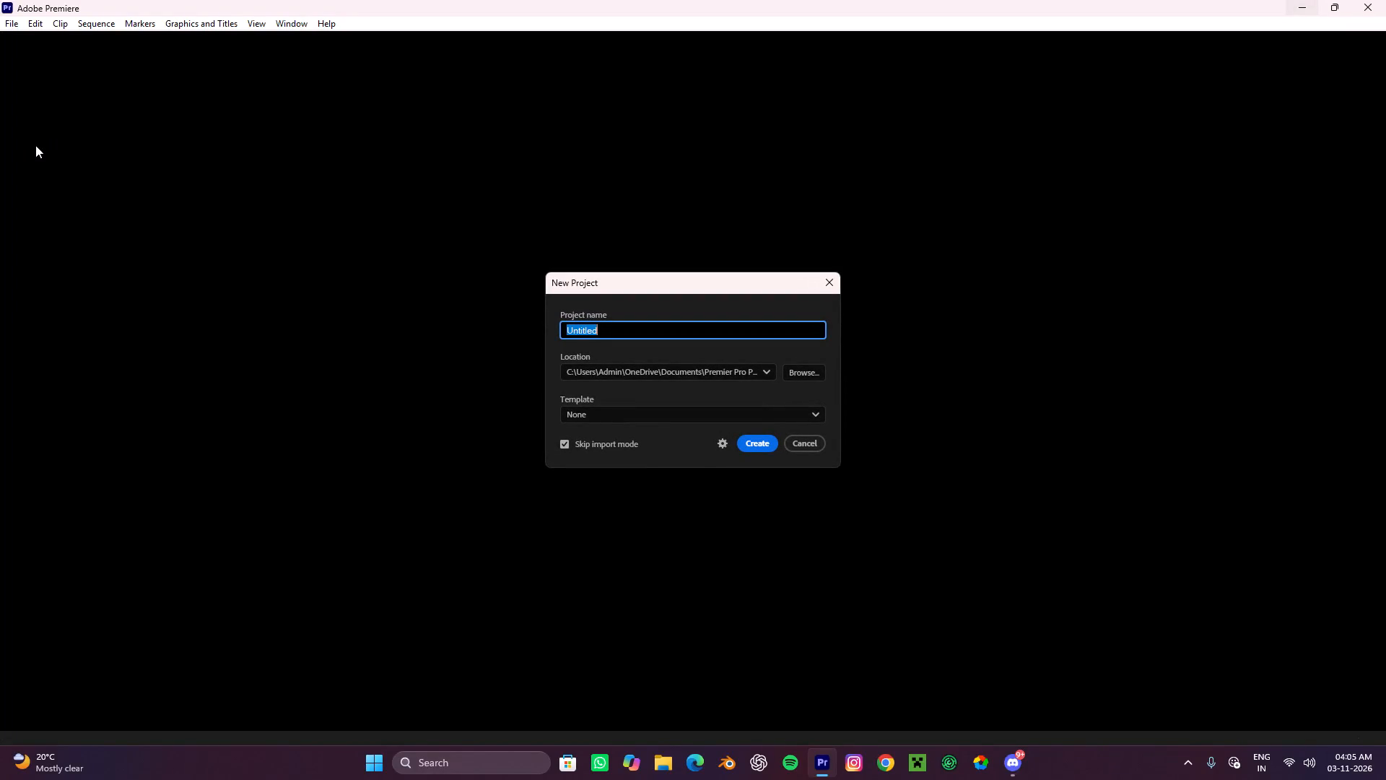
Create a new project named "age net" in the default location with no template.
{"action": "key", "text": "a"}
{"action": "key", "text": "g"}
{"action": "type", "text": "e net"}
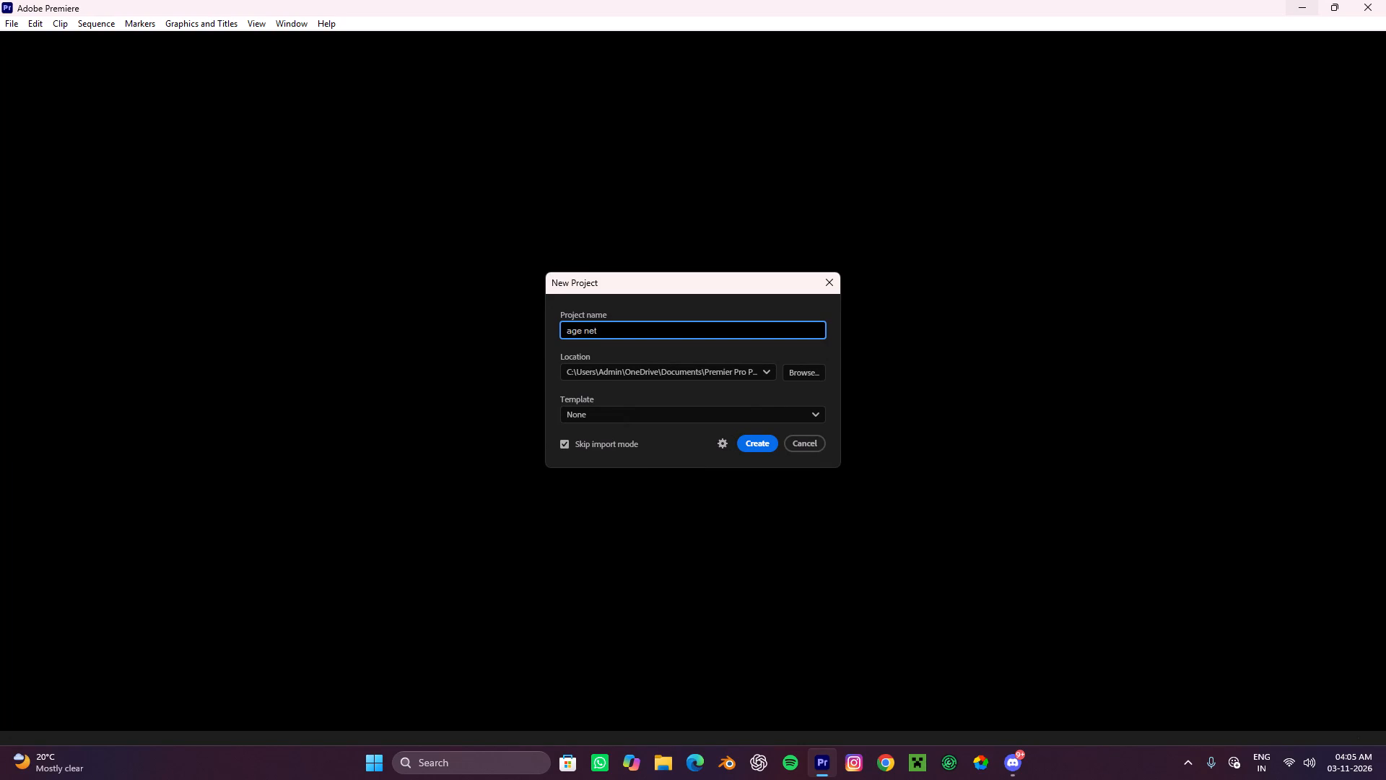
{"action": "left_click", "coordinate": [761, 445]}
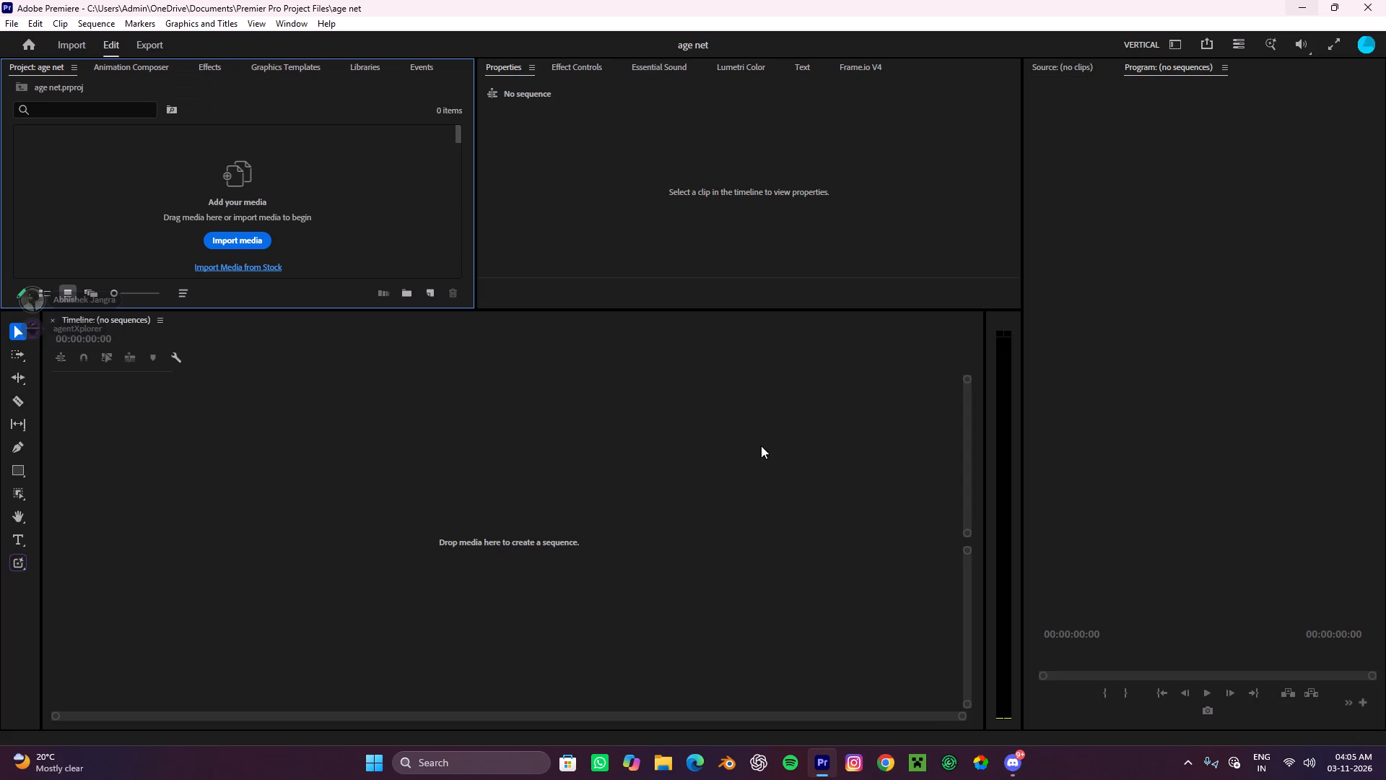
Bring the 1102 MP3 from File Explorer's Downloads folder into Premiere's empty timeline to create a new sequence.
{"action": "left_click", "coordinate": [666, 769]}
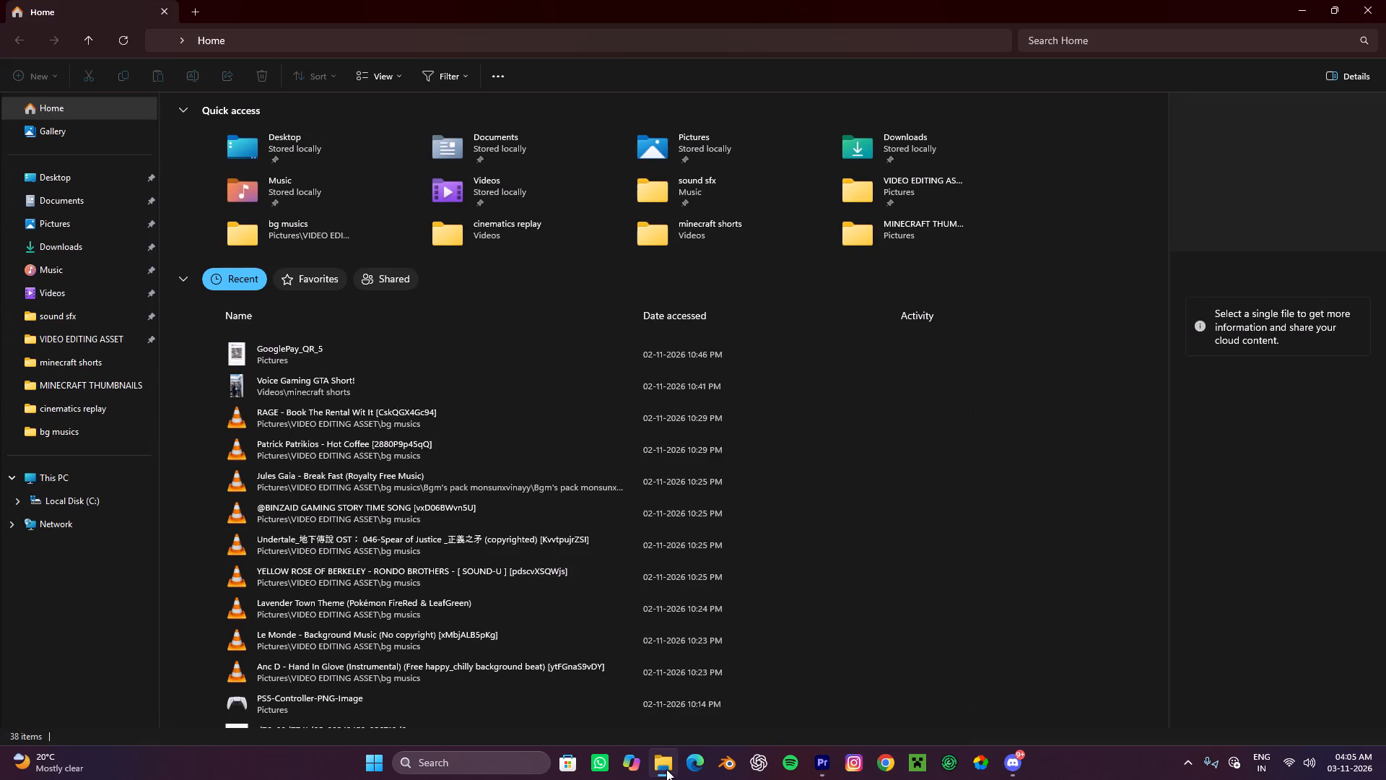
{"action": "left_click", "coordinate": [85, 290]}
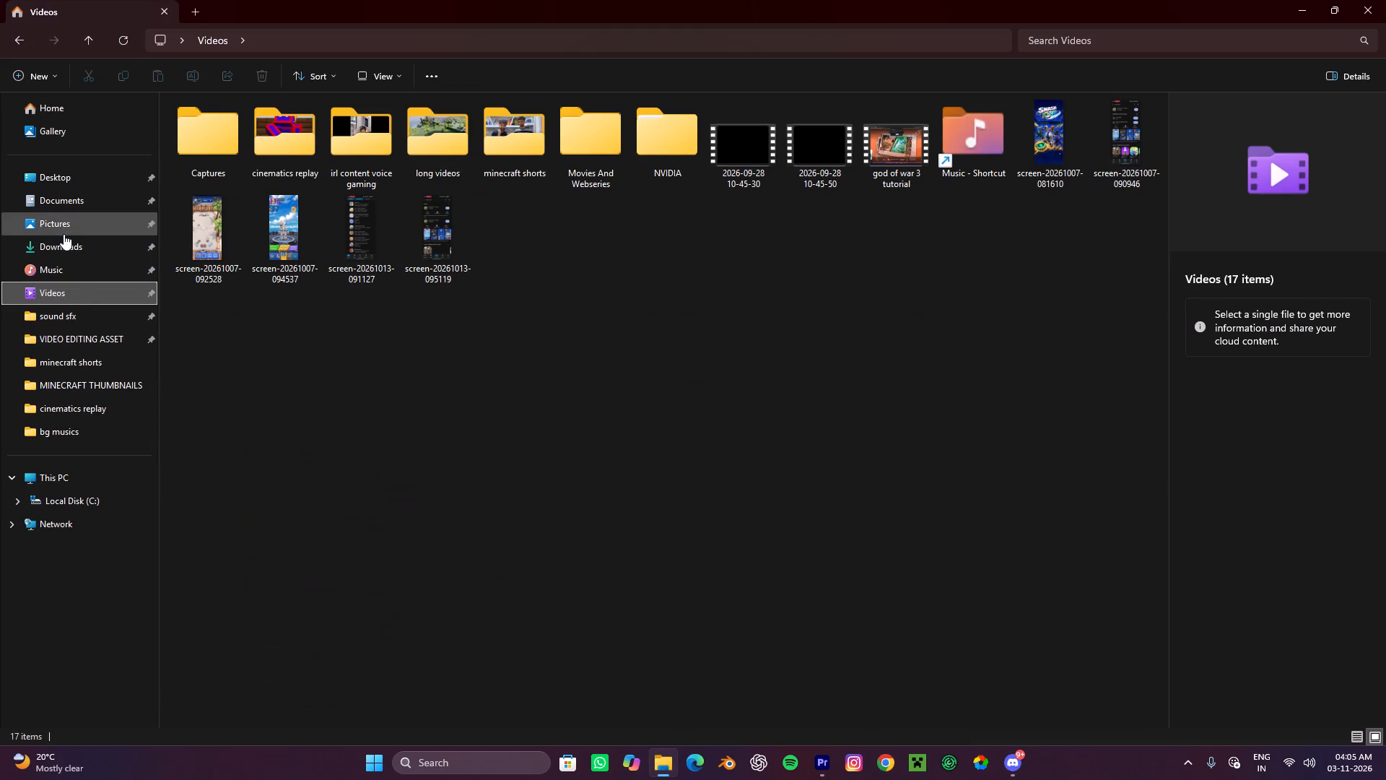
{"action": "left_click", "coordinate": [58, 245]}
{"action": "left_click", "coordinate": [261, 146]}
{"action": "left_click_drag", "start_coordinate": [209, 133], "coordinate": [279, 148]}
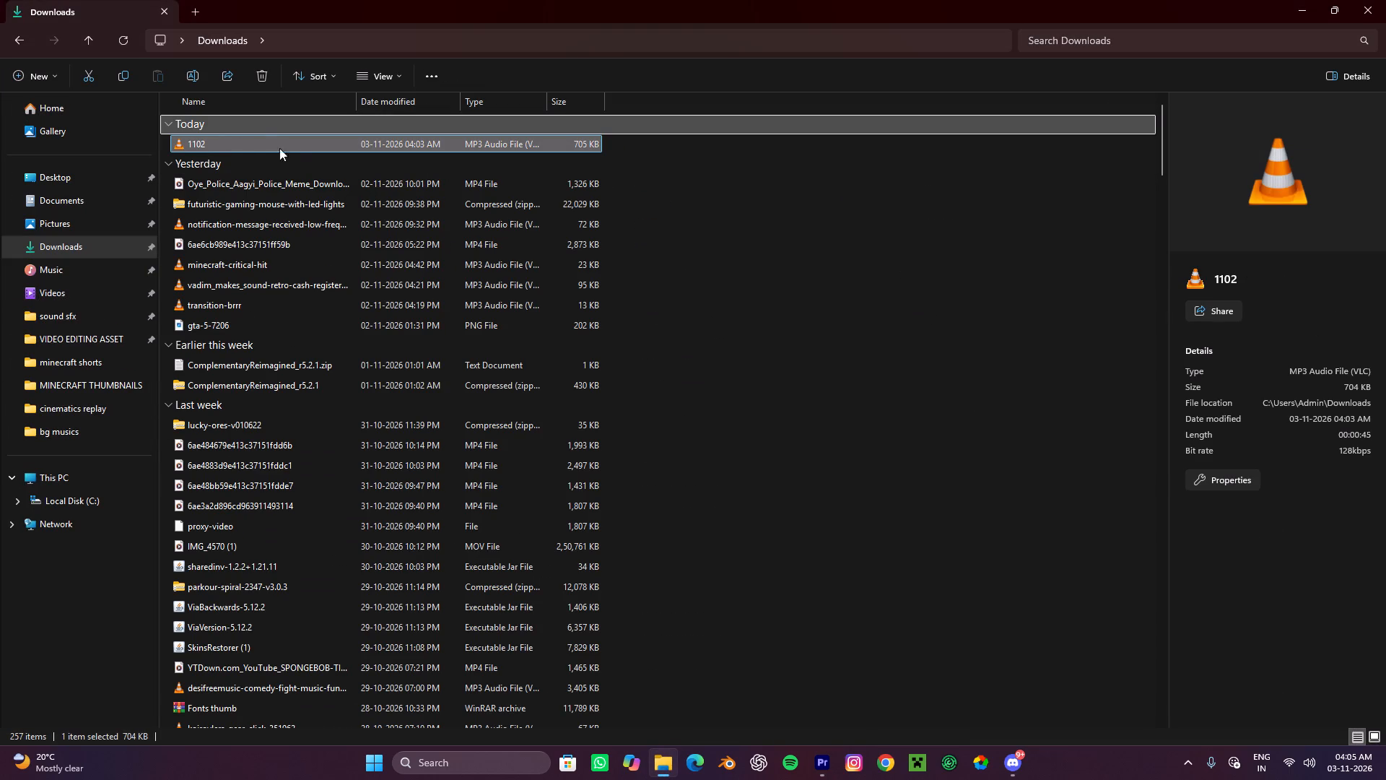
{"action": "left_click_drag", "start_coordinate": [279, 148], "coordinate": [292, 149]}
{"action": "left_click", "coordinate": [253, 145]}
{"action": "left_click_drag", "start_coordinate": [195, 143], "coordinate": [703, 388]}
{"action": "left_click", "coordinate": [832, 309]}
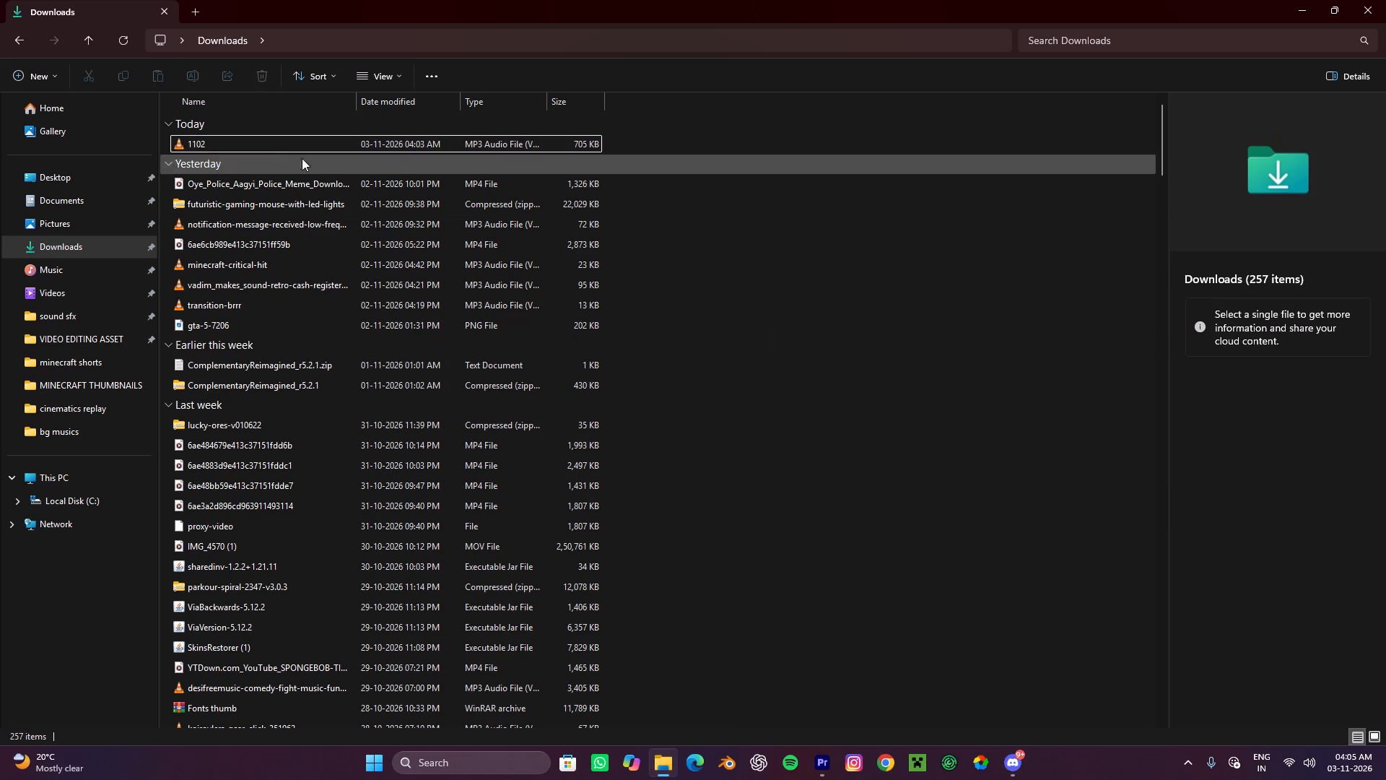
{"action": "left_click_drag", "start_coordinate": [252, 142], "coordinate": [927, 439]}
{"action": "left_click_drag", "start_coordinate": [867, 422], "coordinate": [863, 415]}
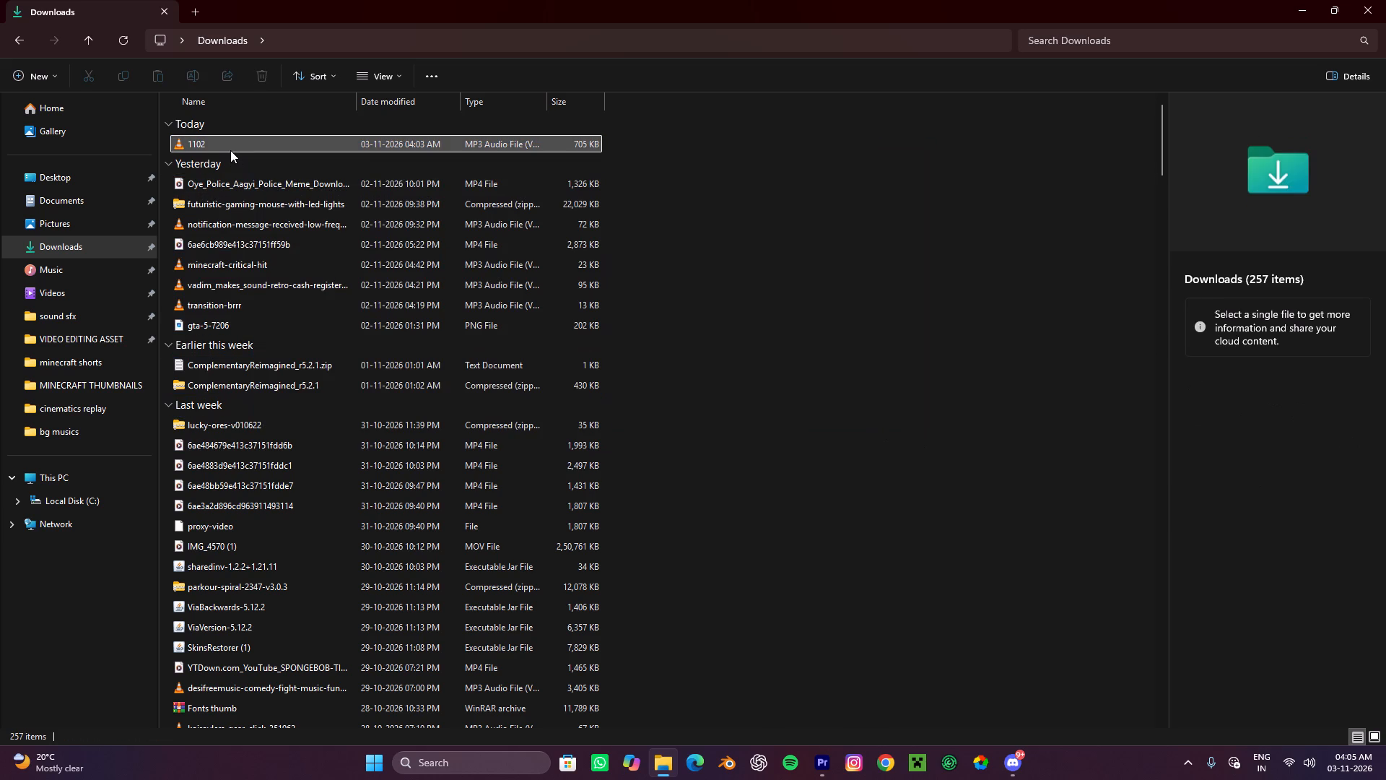
{"action": "left_click", "coordinate": [230, 150]}
{"action": "left_click_drag", "start_coordinate": [215, 144], "coordinate": [816, 758]}
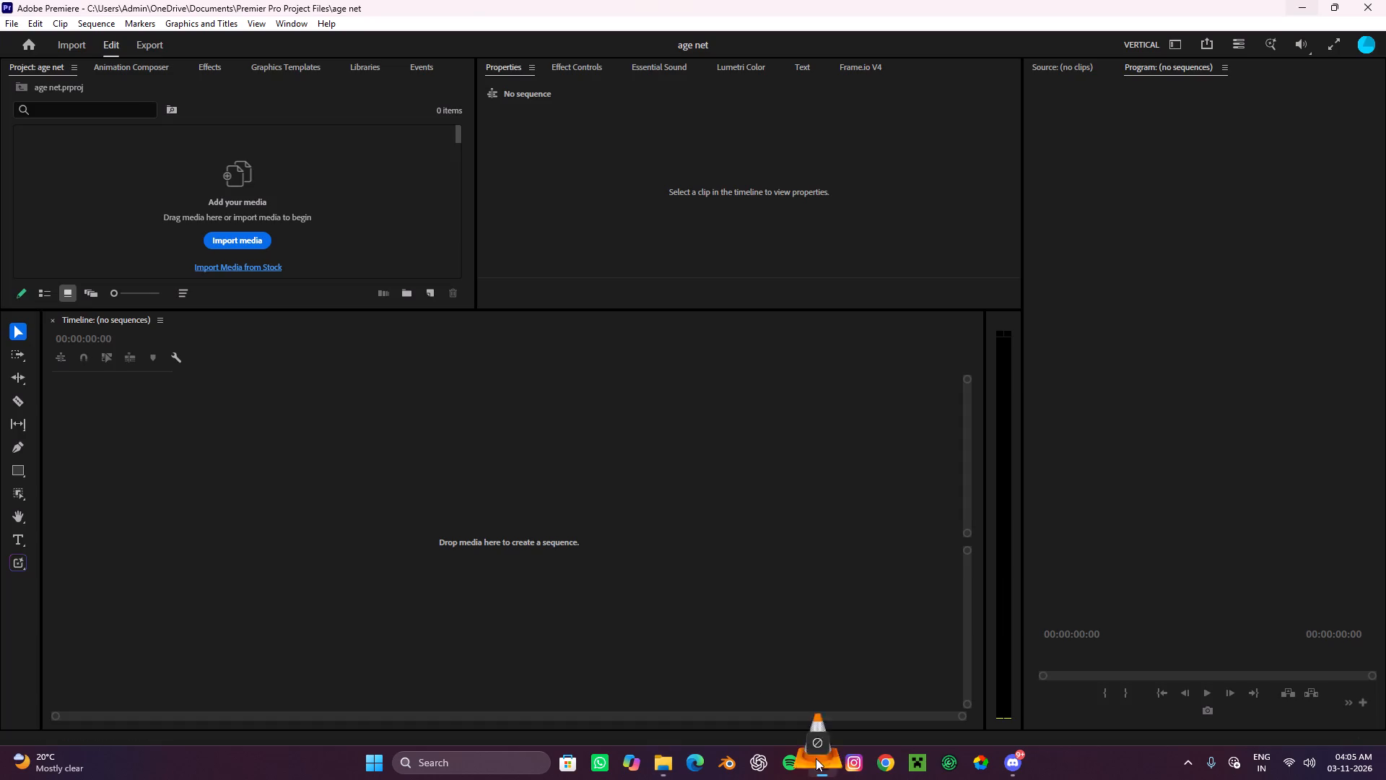
{"action": "left_click_drag", "start_coordinate": [816, 758], "coordinate": [327, 402]}
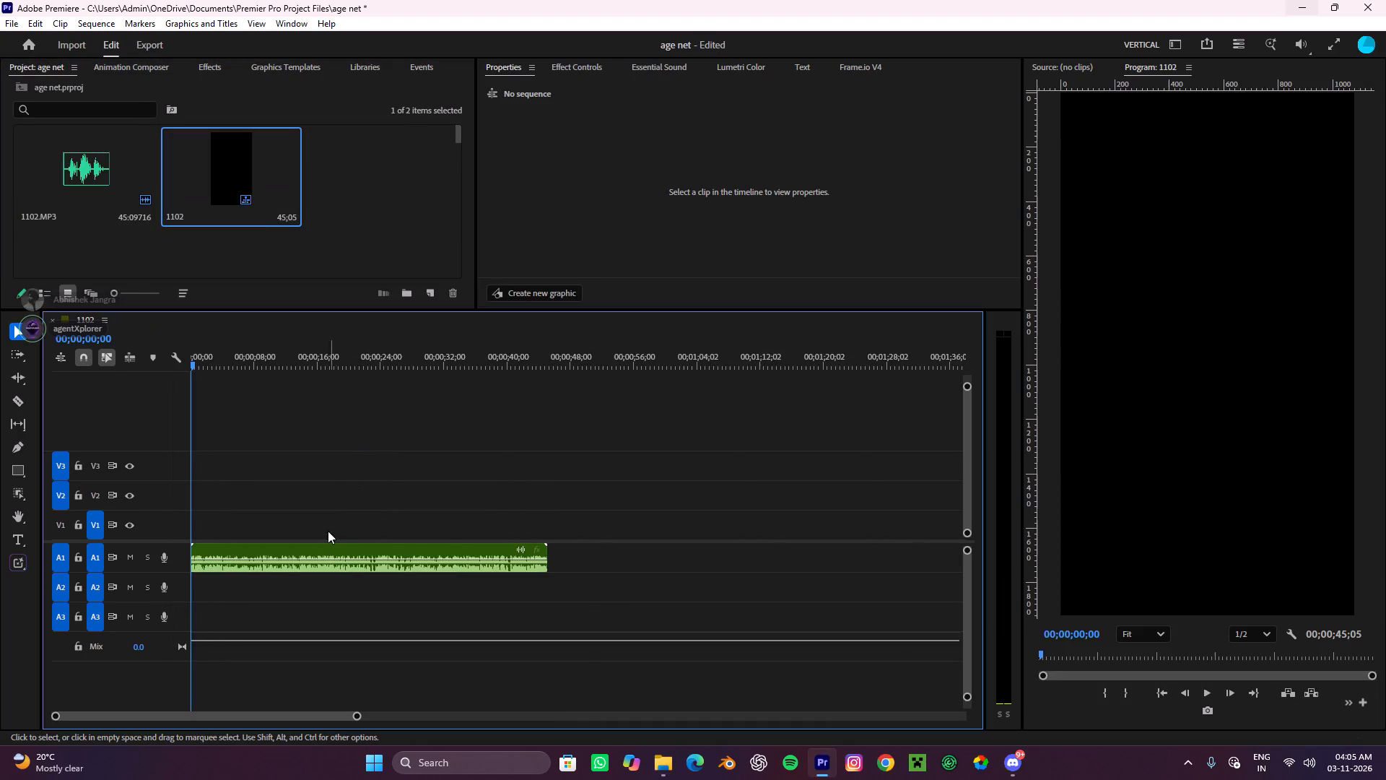
Select the 1102 audio clip on track A1 and open the sequence's transcript view.
{"action": "left_click", "coordinate": [303, 554]}
{"action": "left_click", "coordinate": [808, 78]}
{"action": "left_click", "coordinate": [801, 66]}
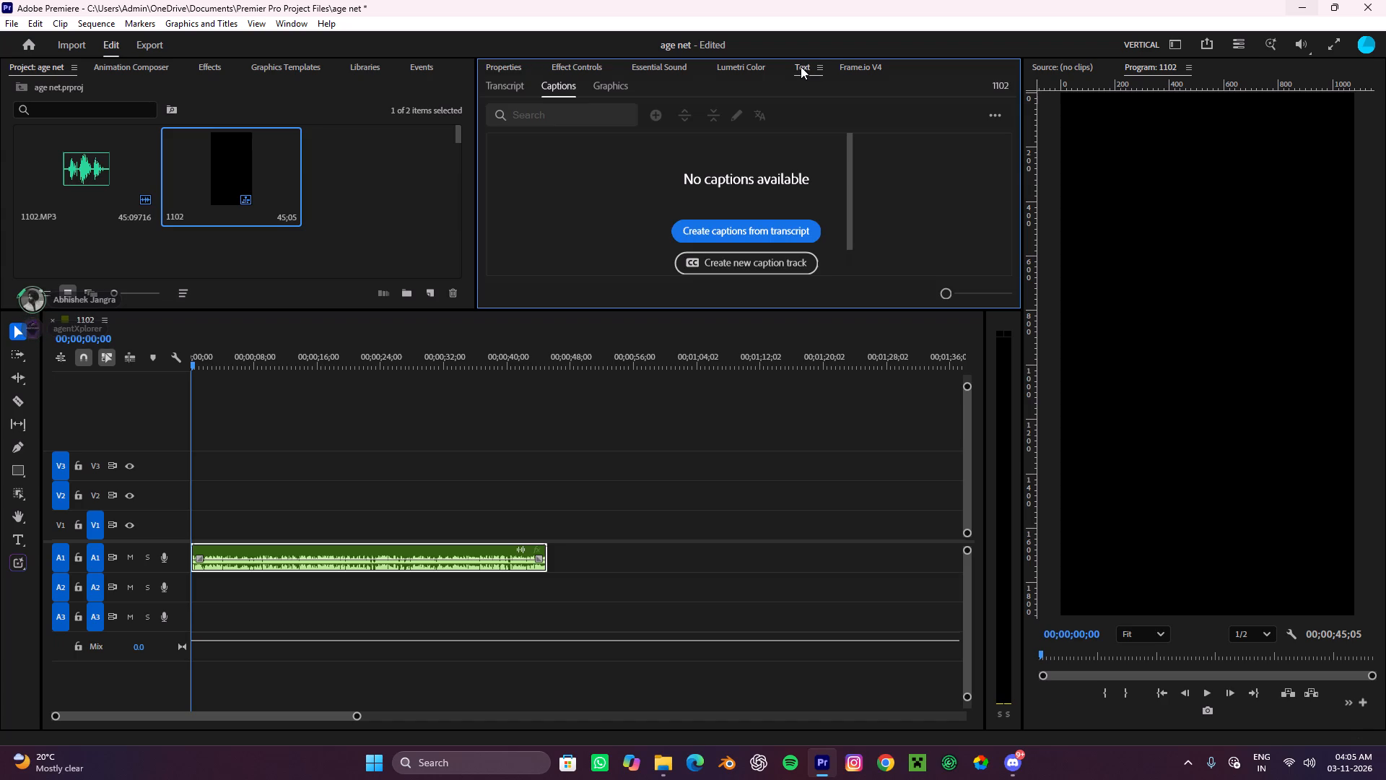
{"action": "left_click", "coordinate": [516, 104]}
{"action": "left_click", "coordinate": [510, 93]}
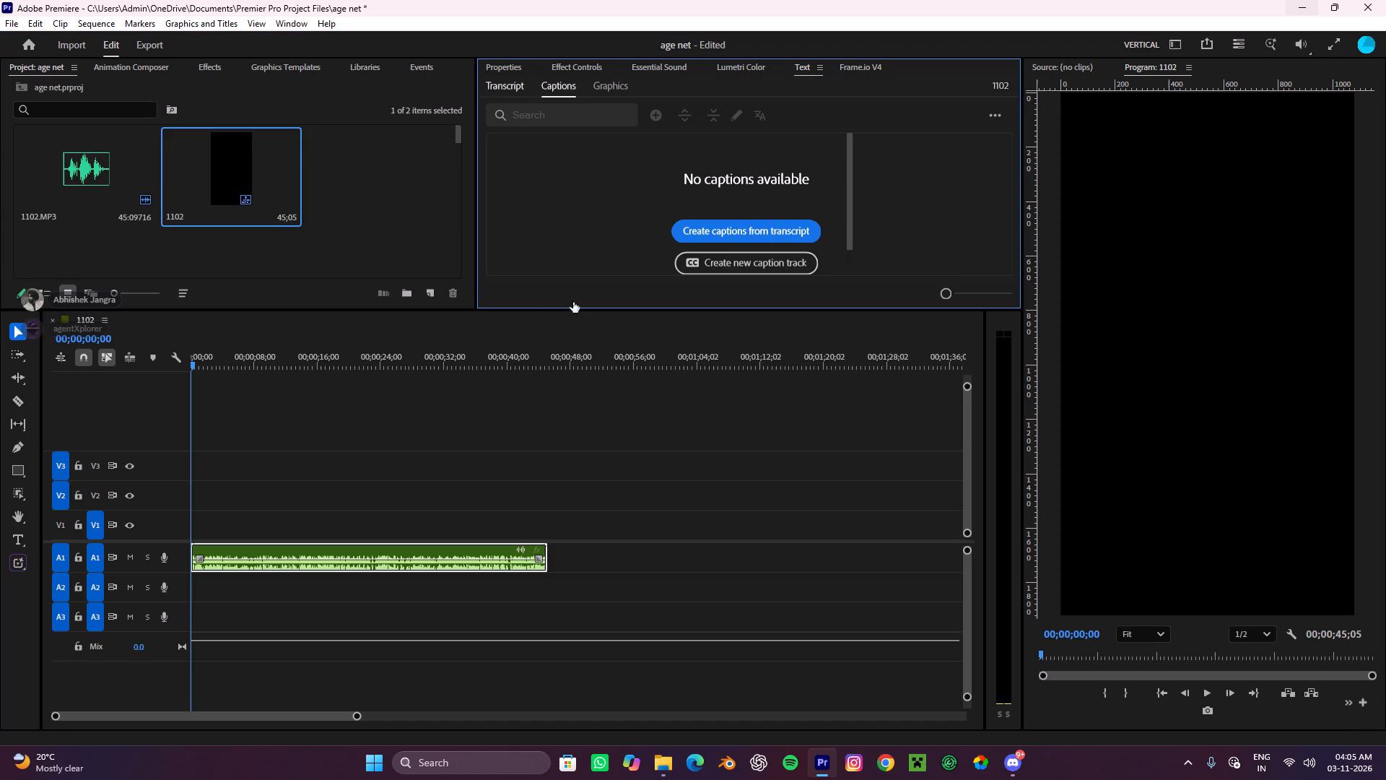
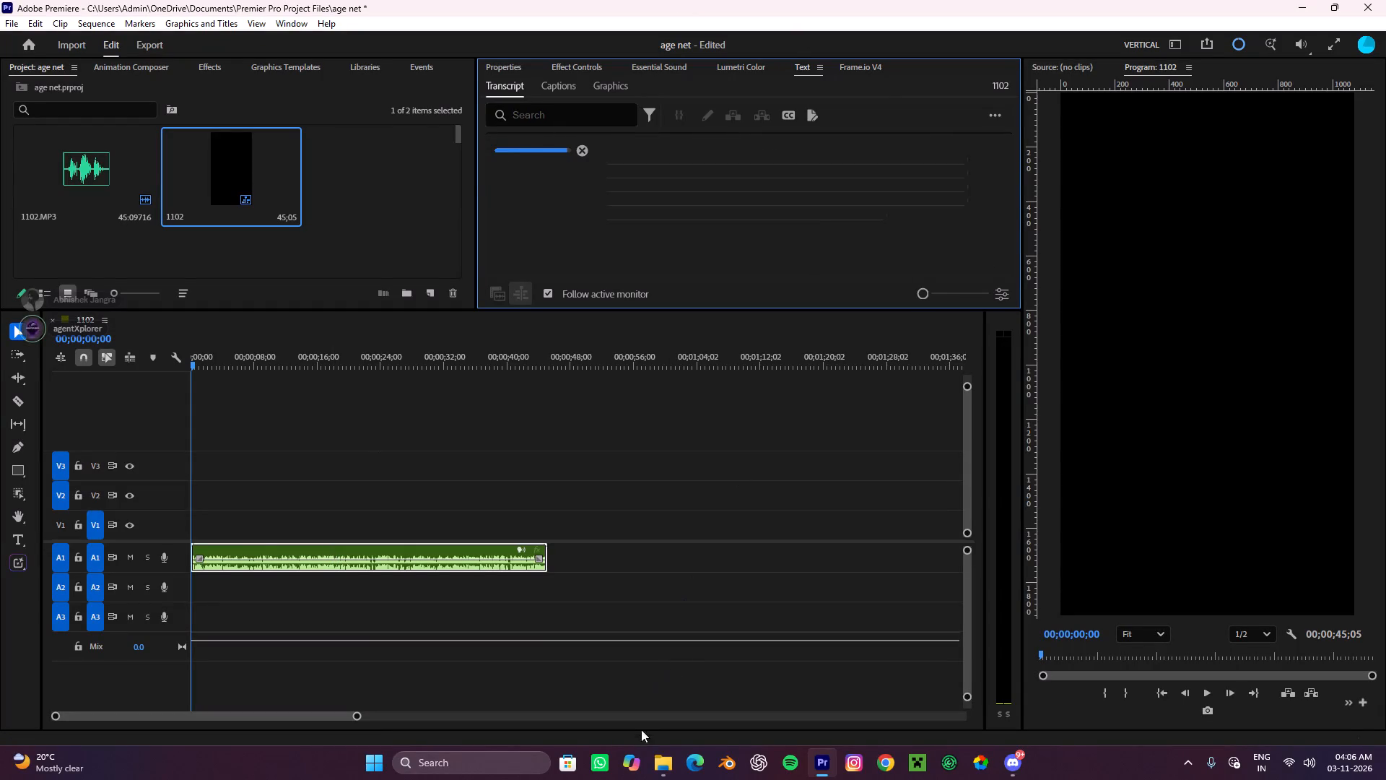
{"action": "triple_click", "coordinate": [595, 172]}
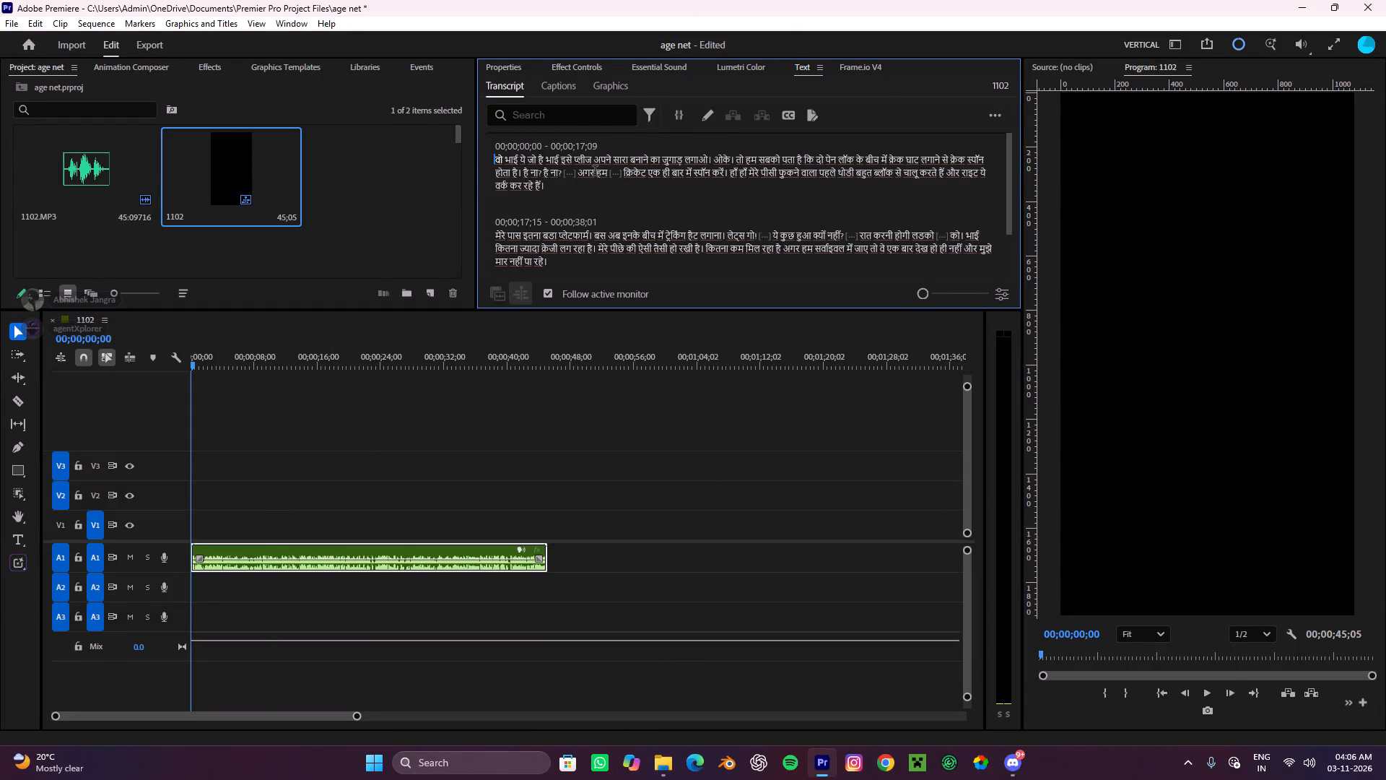
{"action": "triple_click", "coordinate": [595, 172]}
{"action": "double_click", "coordinate": [595, 172]}
{"action": "key", "text": "ctrl+c"}
{"action": "key", "text": "ctrl+c"}
{"action": "key", "text": "ctrl+c"}
{"action": "key", "text": "ctrl+c"}
{"action": "left_click", "coordinate": [633, 211], "text": "ctrl"}
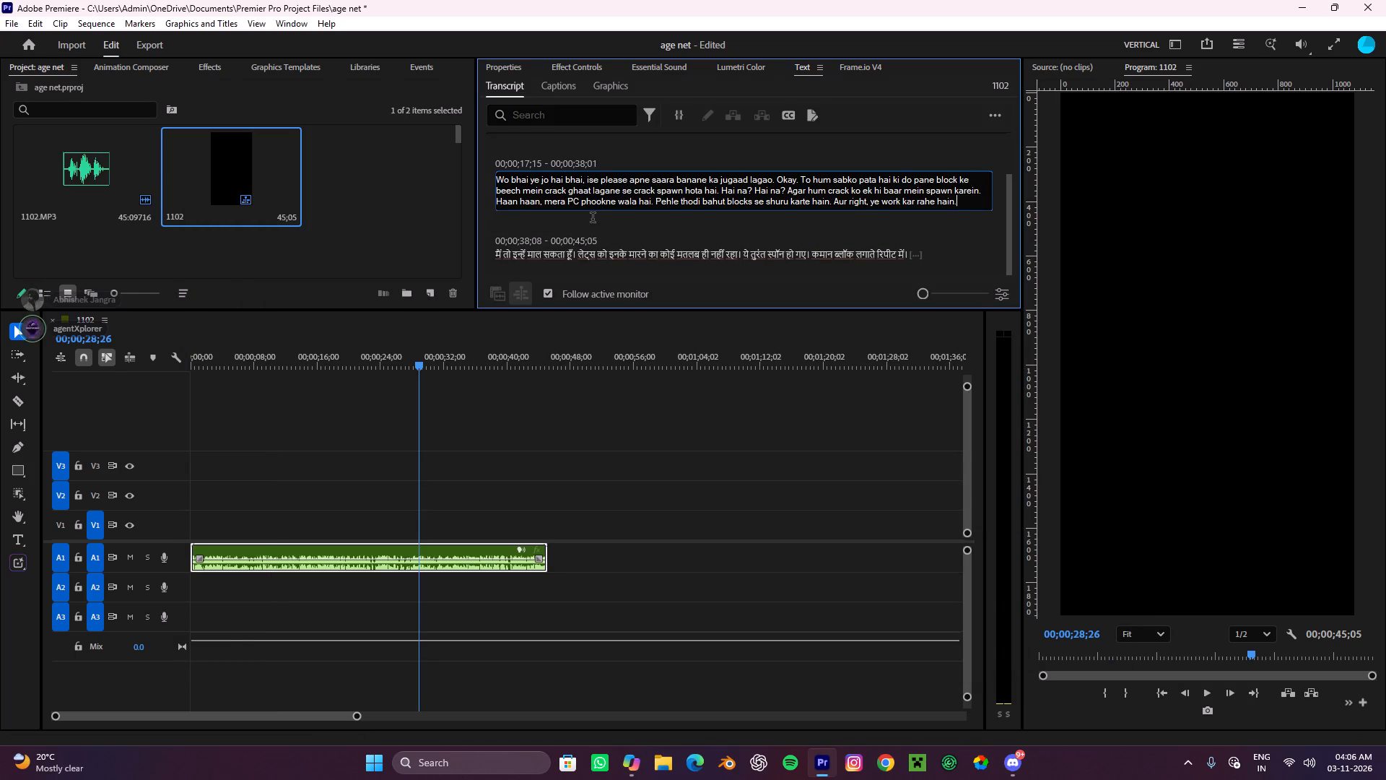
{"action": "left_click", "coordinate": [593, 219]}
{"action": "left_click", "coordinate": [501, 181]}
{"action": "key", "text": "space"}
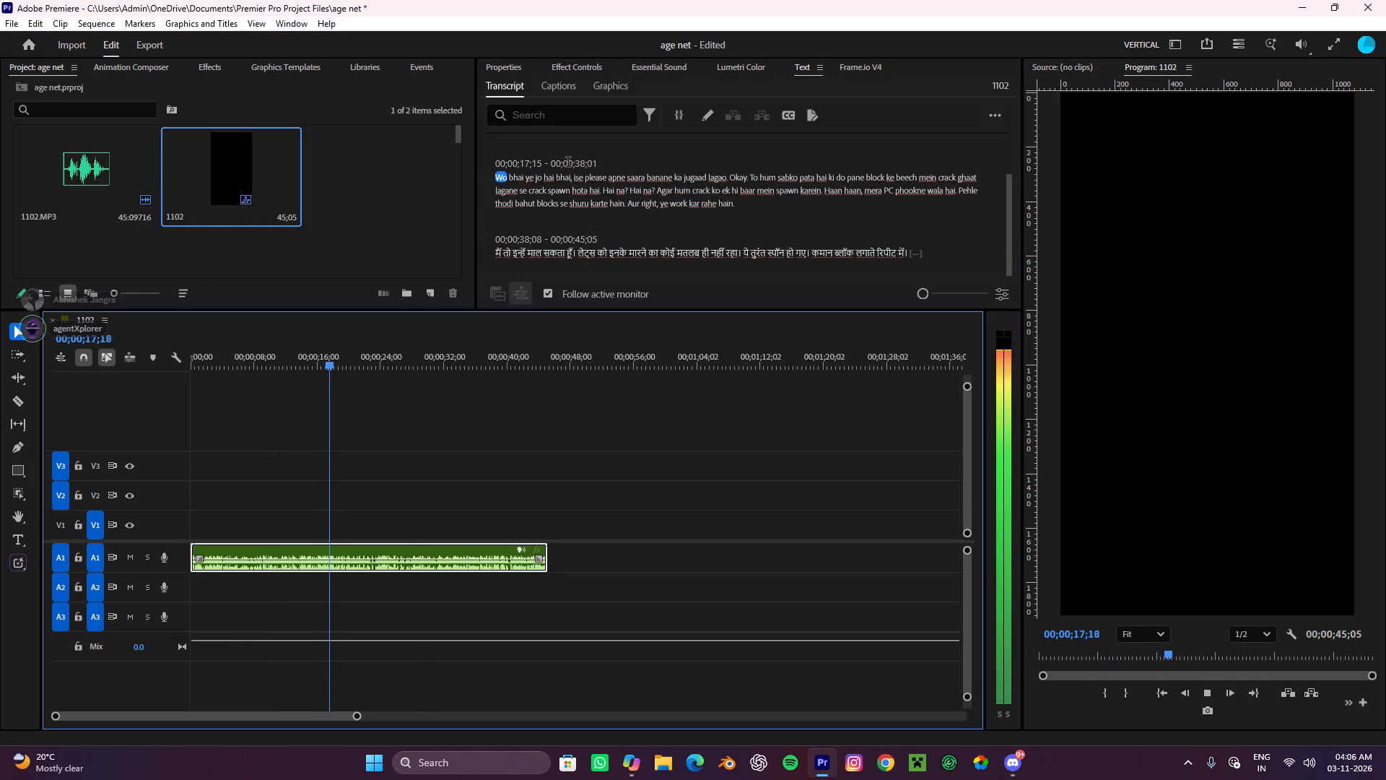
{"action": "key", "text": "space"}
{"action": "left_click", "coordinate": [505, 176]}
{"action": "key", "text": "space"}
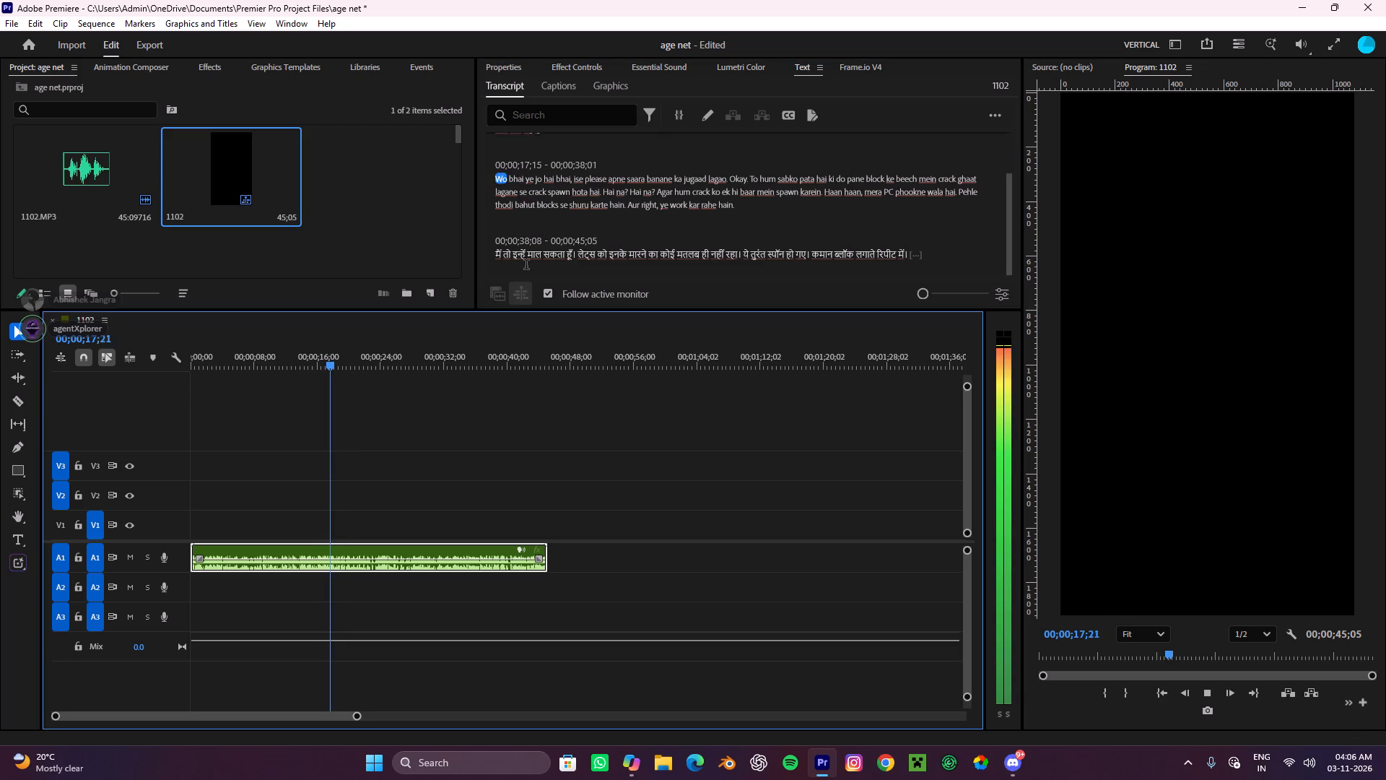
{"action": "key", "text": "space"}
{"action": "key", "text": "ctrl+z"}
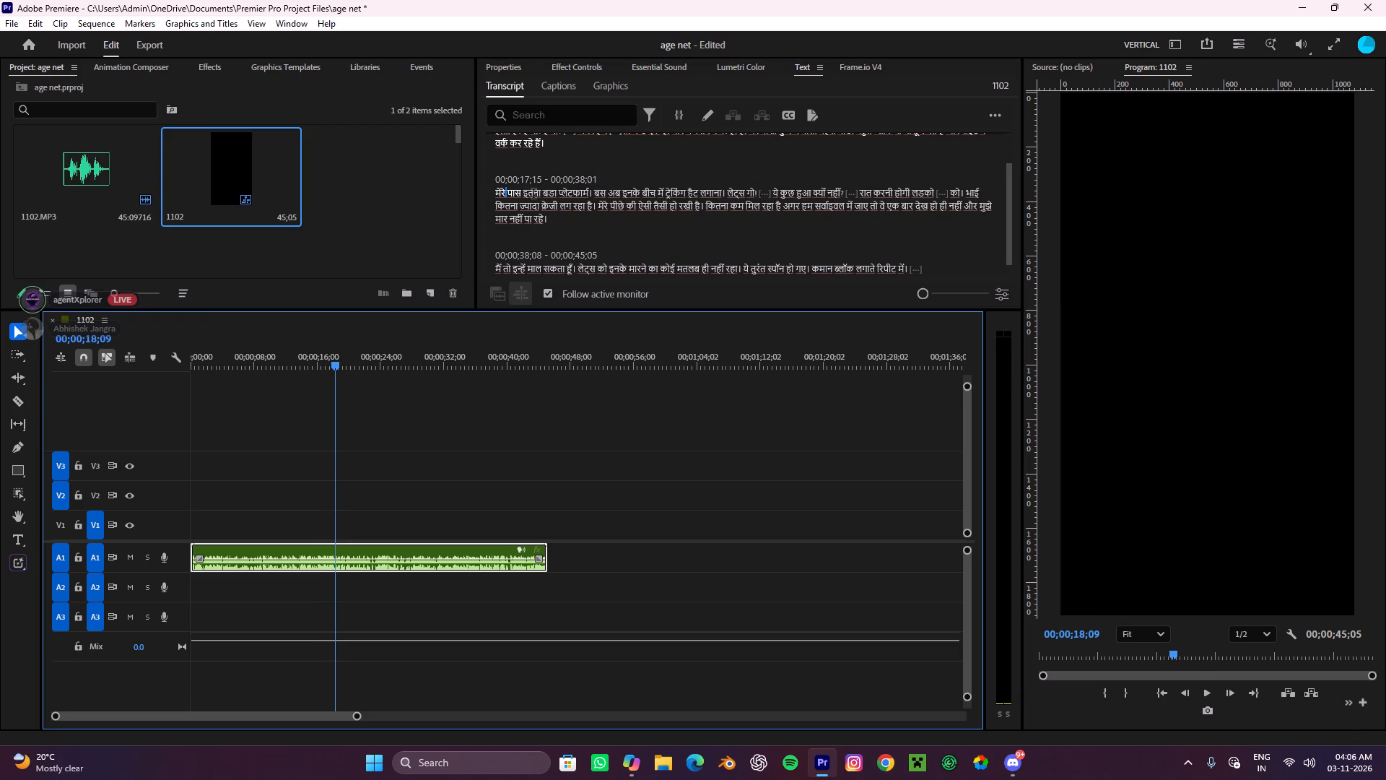
Replace the text of the first transcript segment, 00;00;00;00 – 00;00;17;09, with the copied Hinglish version.
{"action": "scroll", "coordinate": [524, 201], "scroll_direction": "up", "scroll_amount": 11}
{"action": "triple_click", "coordinate": [536, 169]}
{"action": "triple_click", "coordinate": [536, 169]}
{"action": "left_click", "coordinate": [536, 169]}
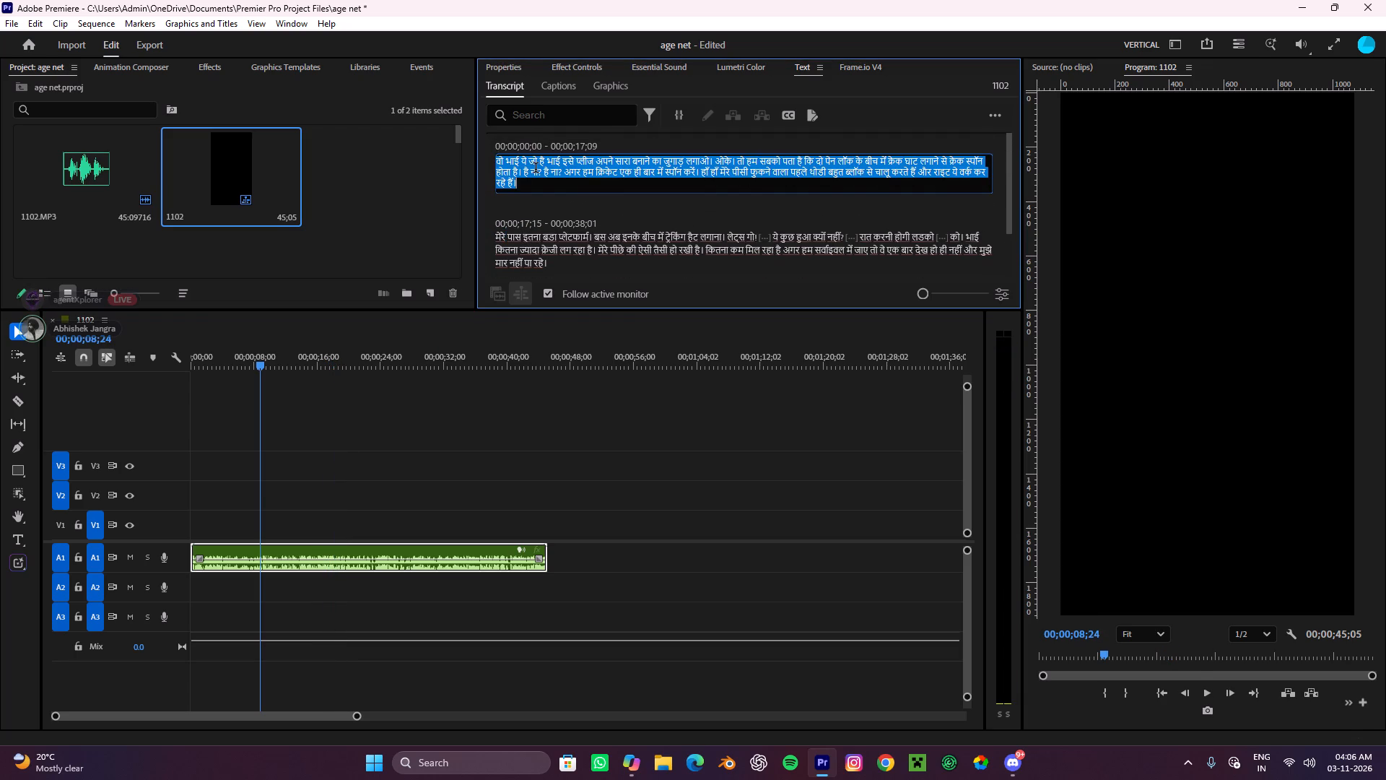
{"action": "key", "text": "ctrl+v"}
{"action": "left_click", "coordinate": [573, 201]}
Check the first segment's opening word against the audio and change "Wo" to "oo".
{"action": "left_click", "coordinate": [501, 161]}
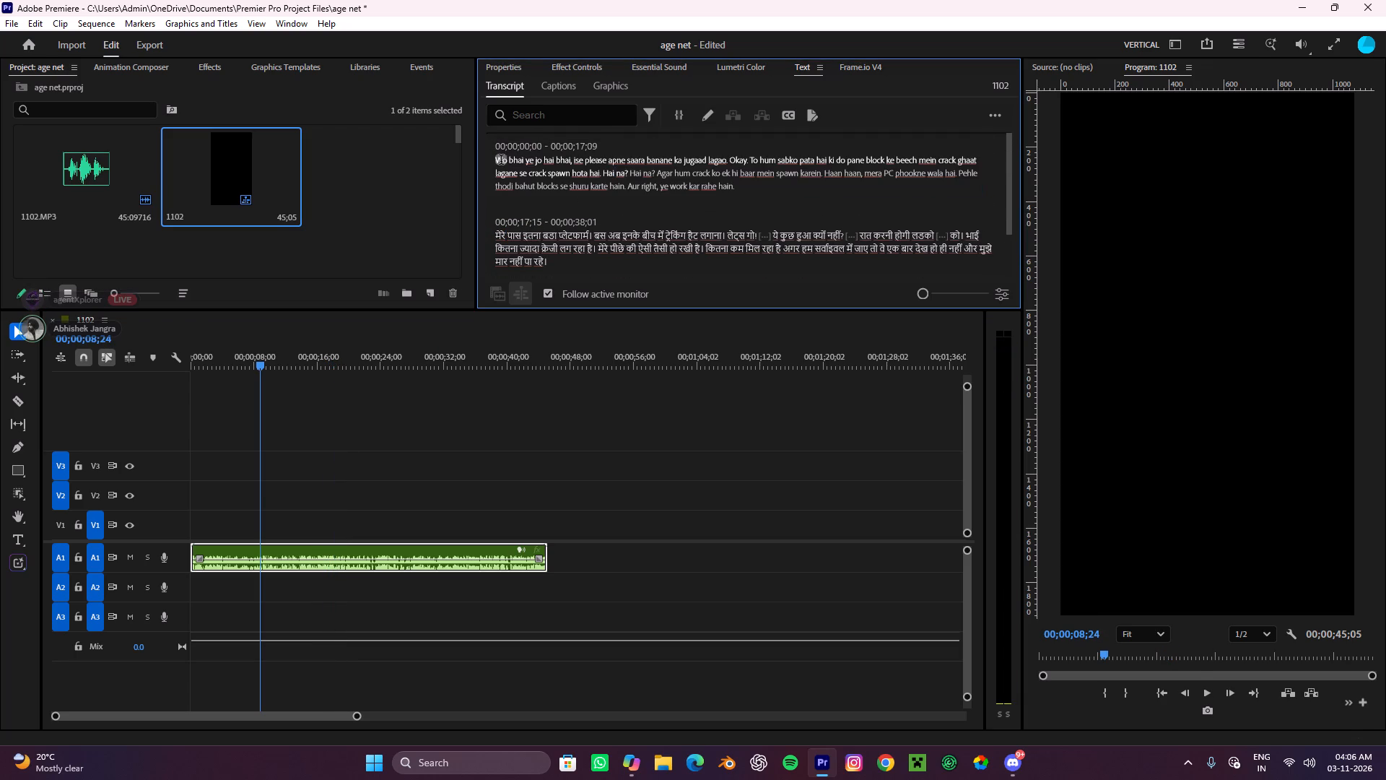
{"action": "key", "text": "space"}
{"action": "key", "text": "space"}
{"action": "double_click", "coordinate": [502, 159]}
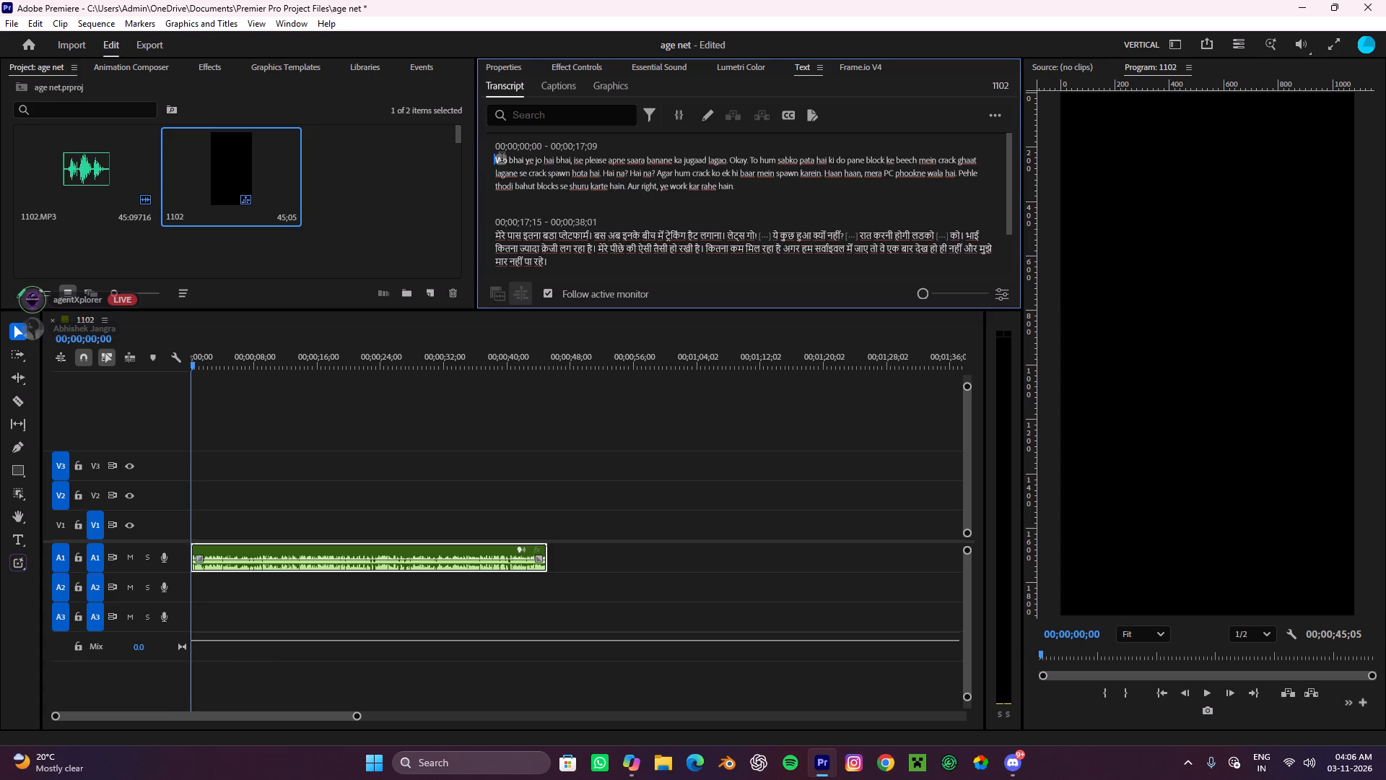
{"action": "type", "text": "oo"}
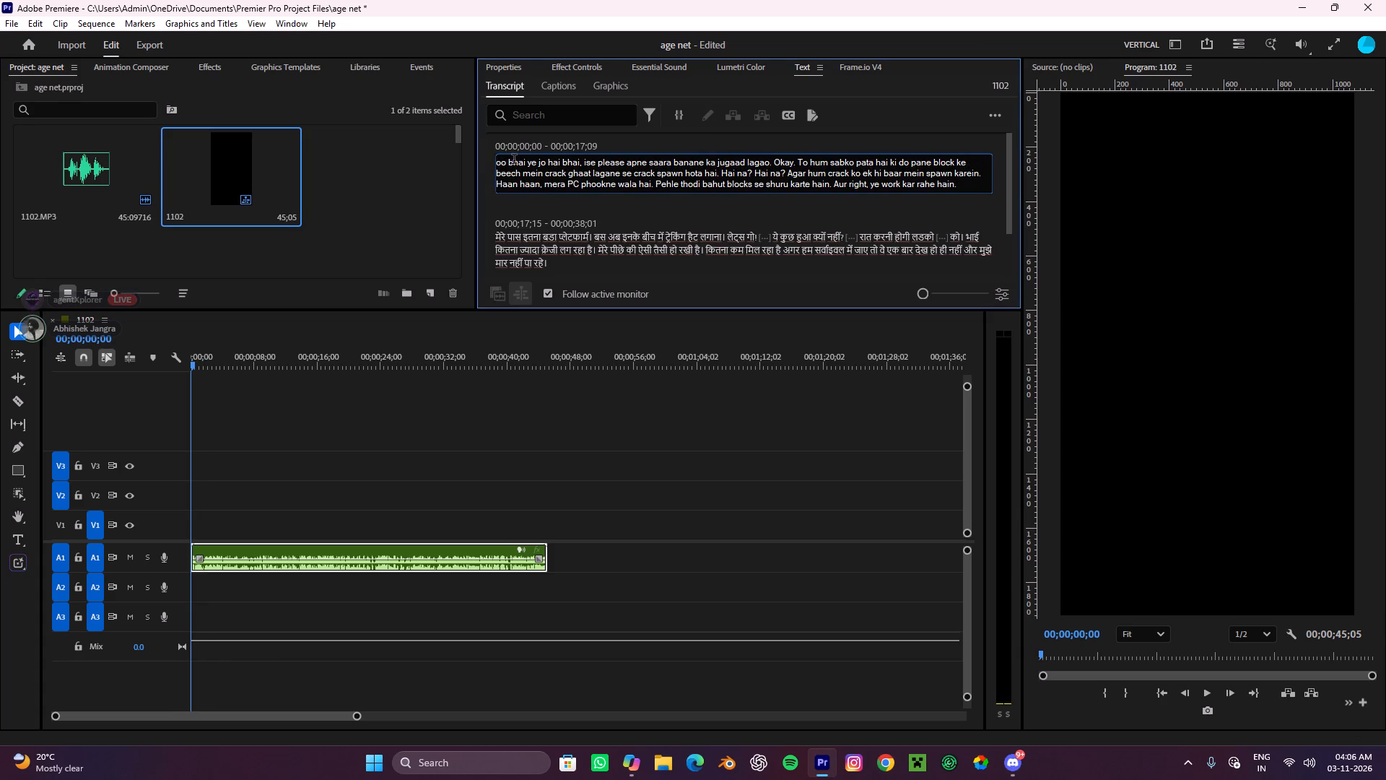
{"action": "left_click", "coordinate": [568, 220]}
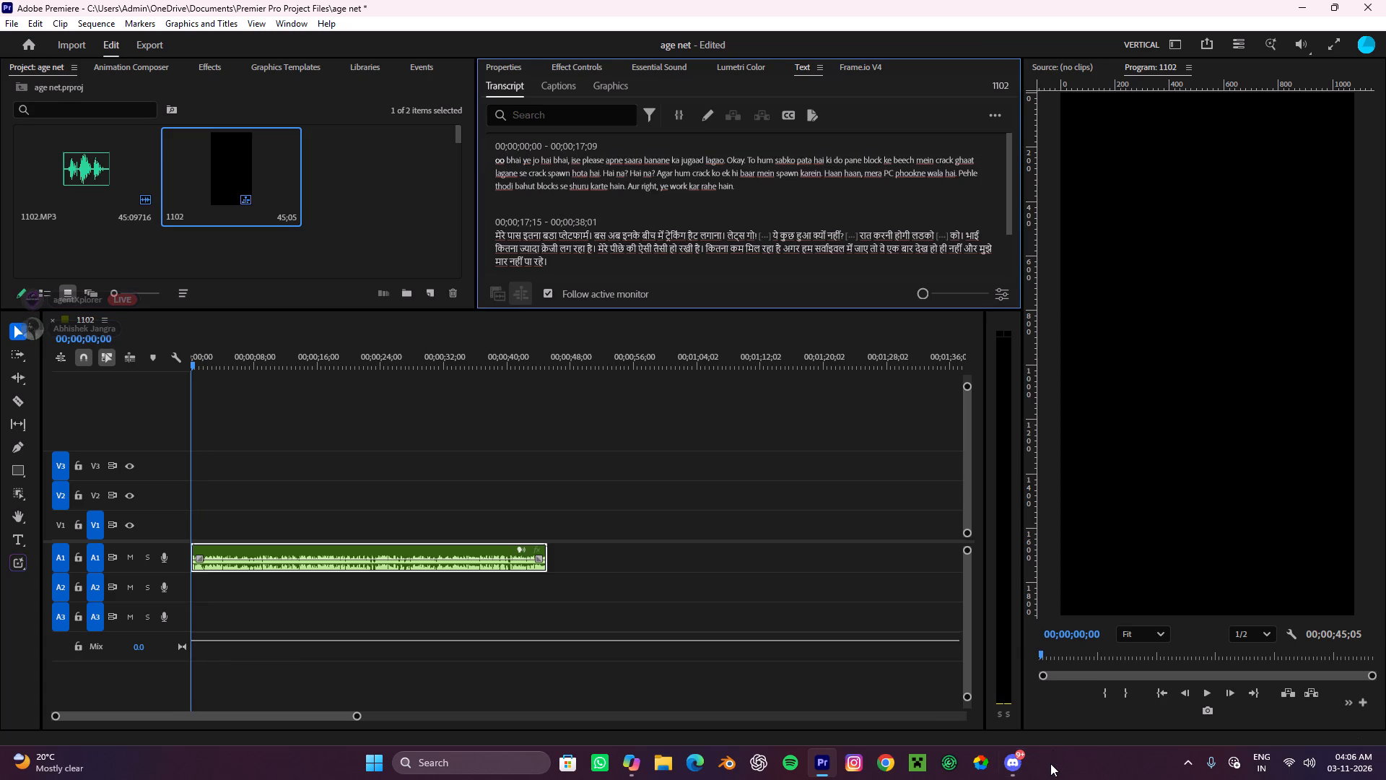
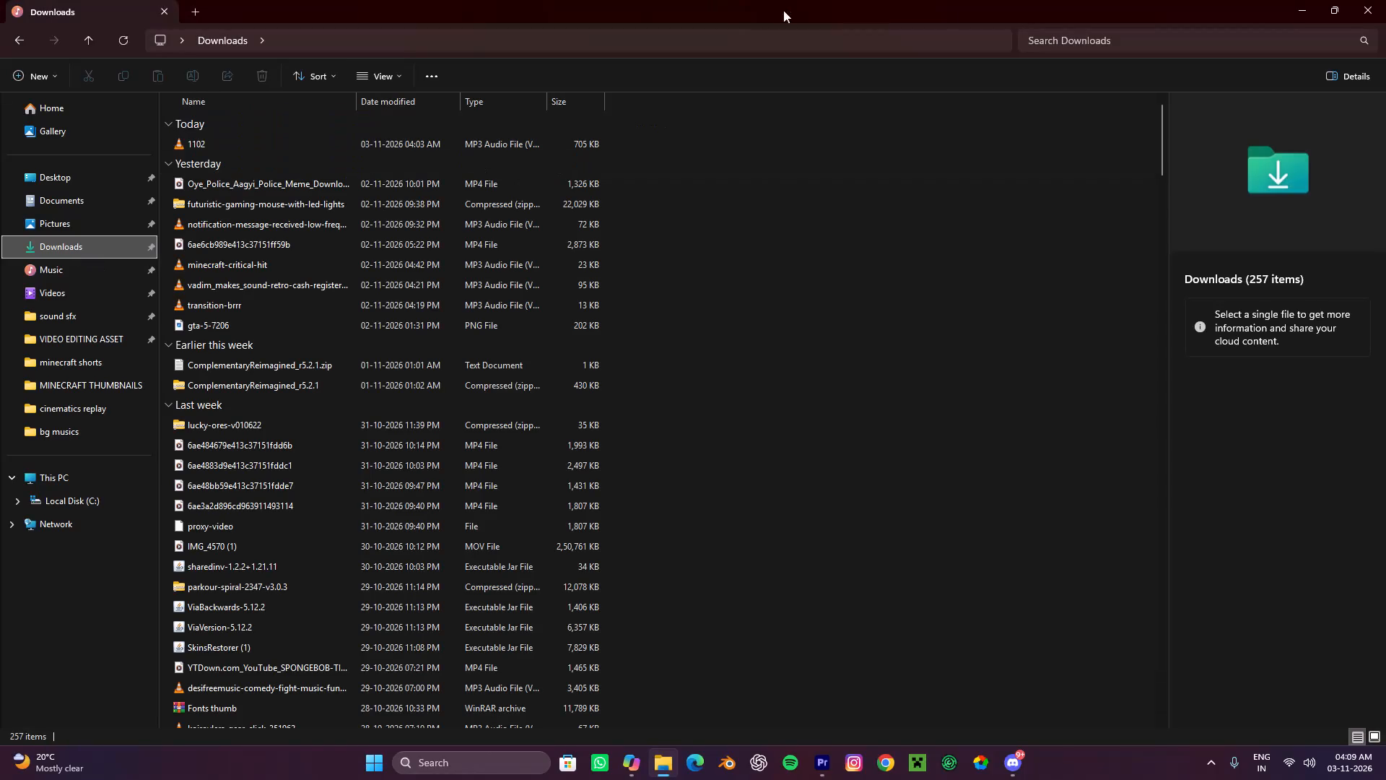
Copy the minecraft-critical-hit MP3 file from the Downloads folder.
{"action": "left_click", "coordinate": [269, 262]}
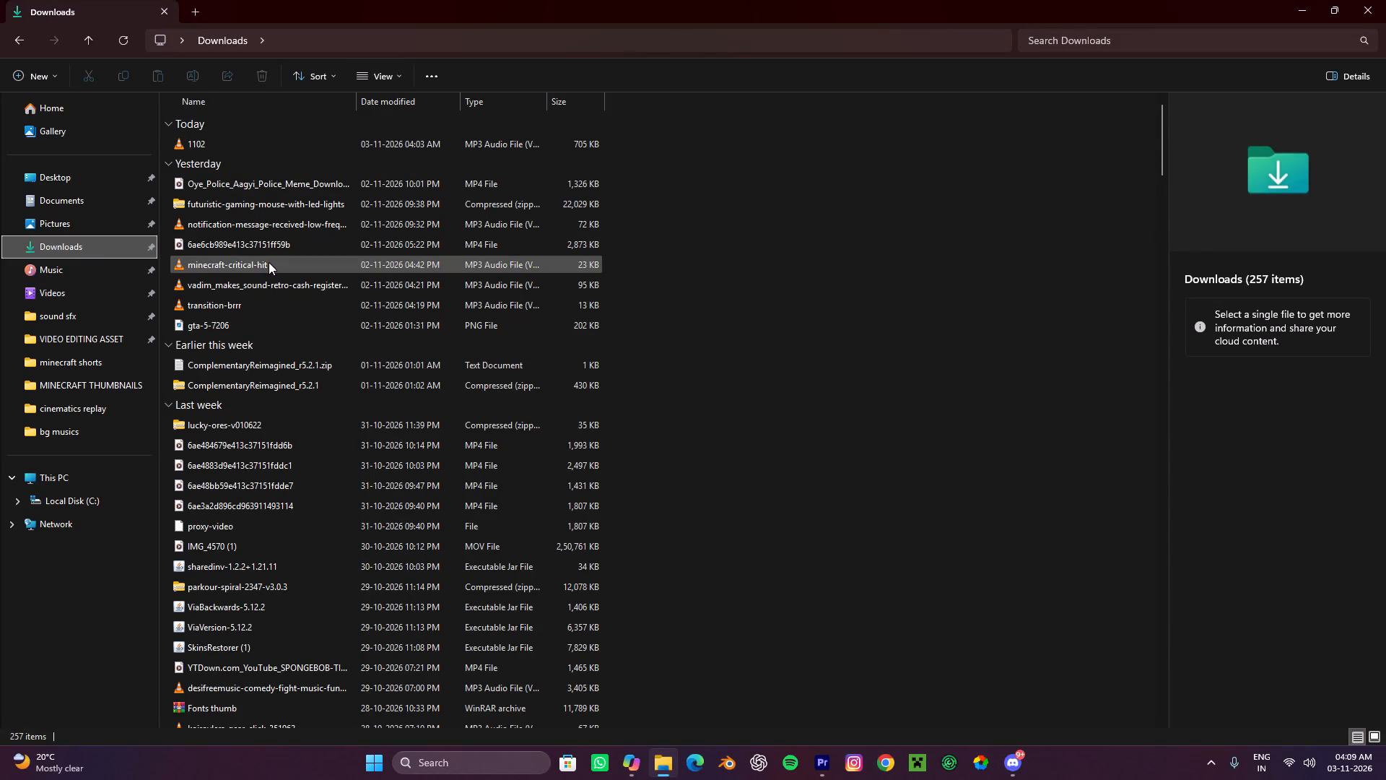
{"action": "left_click", "coordinate": [115, 68]}
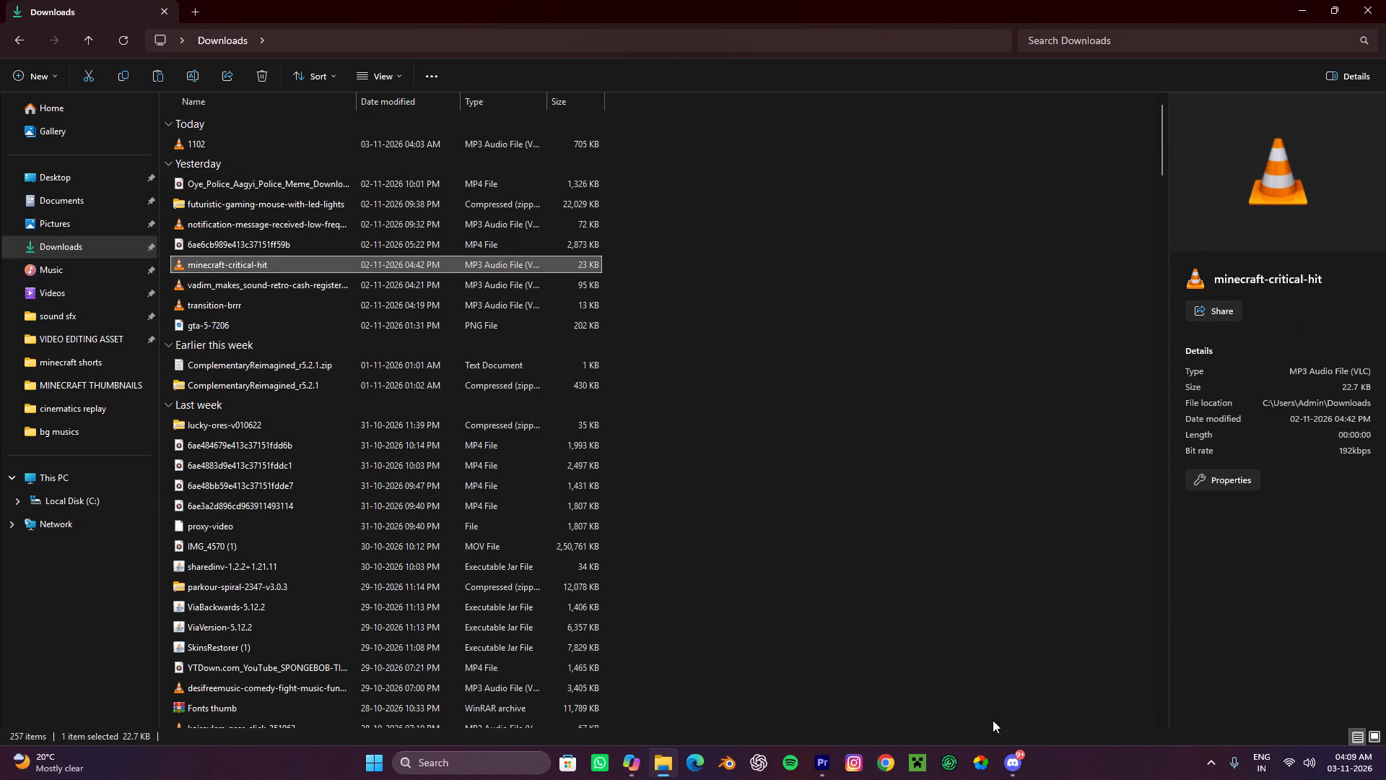
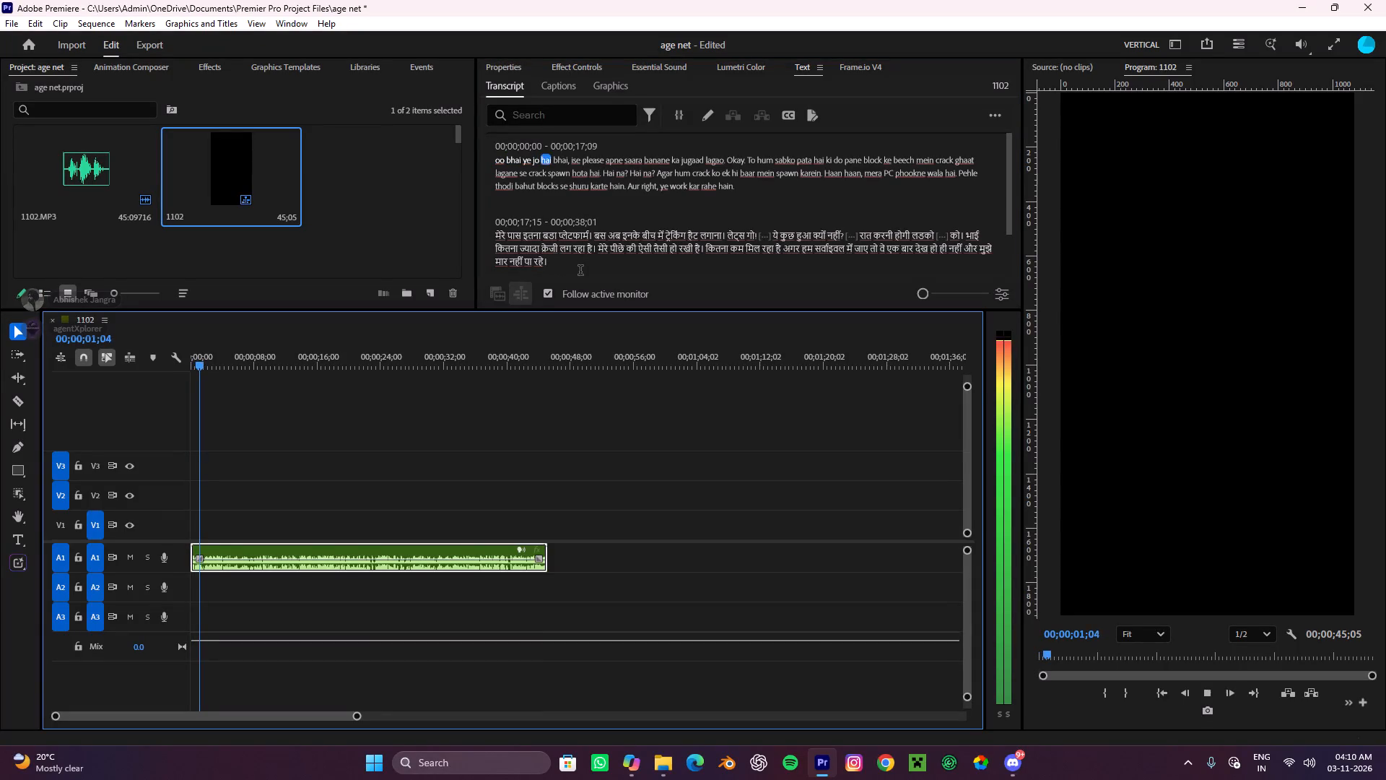
Play back the audio and correct the word between "apne" and "banane" in the first transcript segment to "survival".
{"action": "key", "text": "space"}
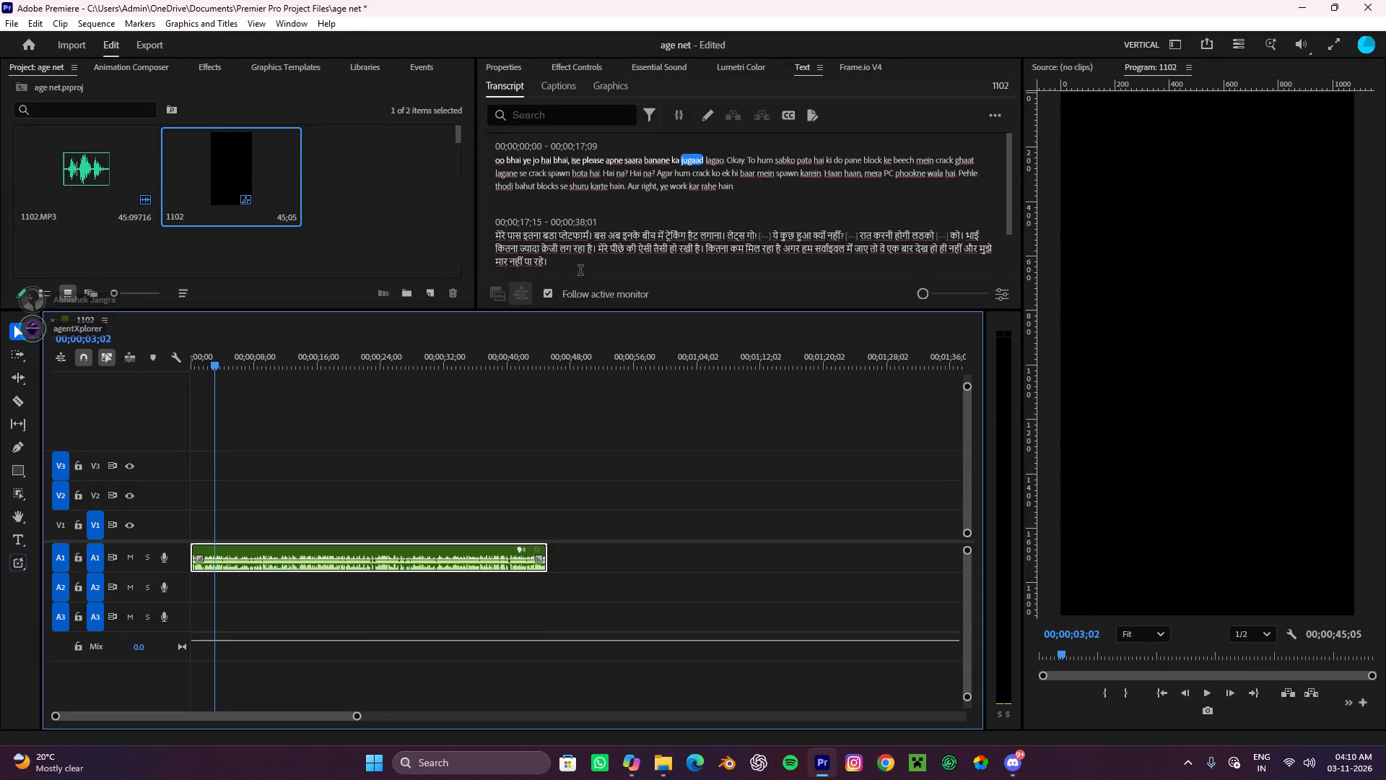
{"action": "double_click", "coordinate": [637, 159]}
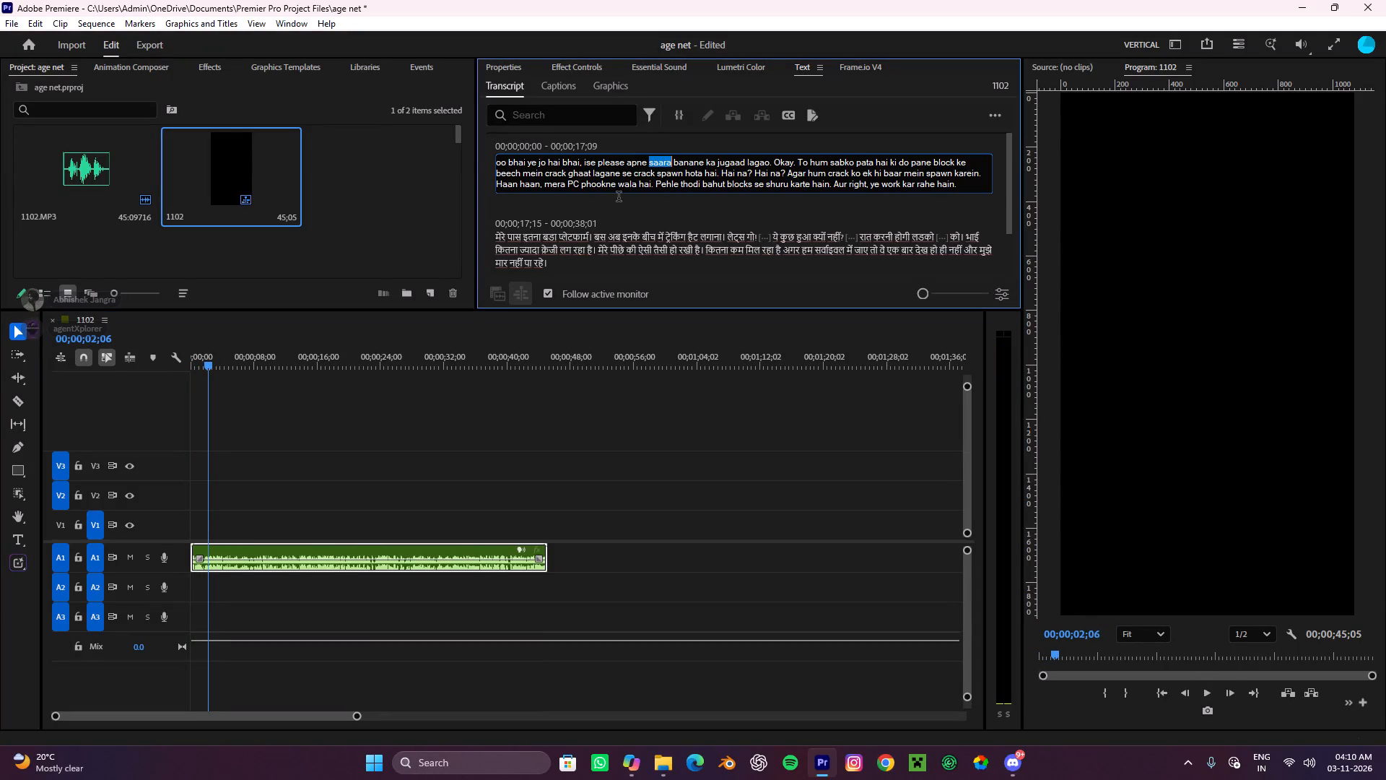
{"action": "type", "text": "survival"}
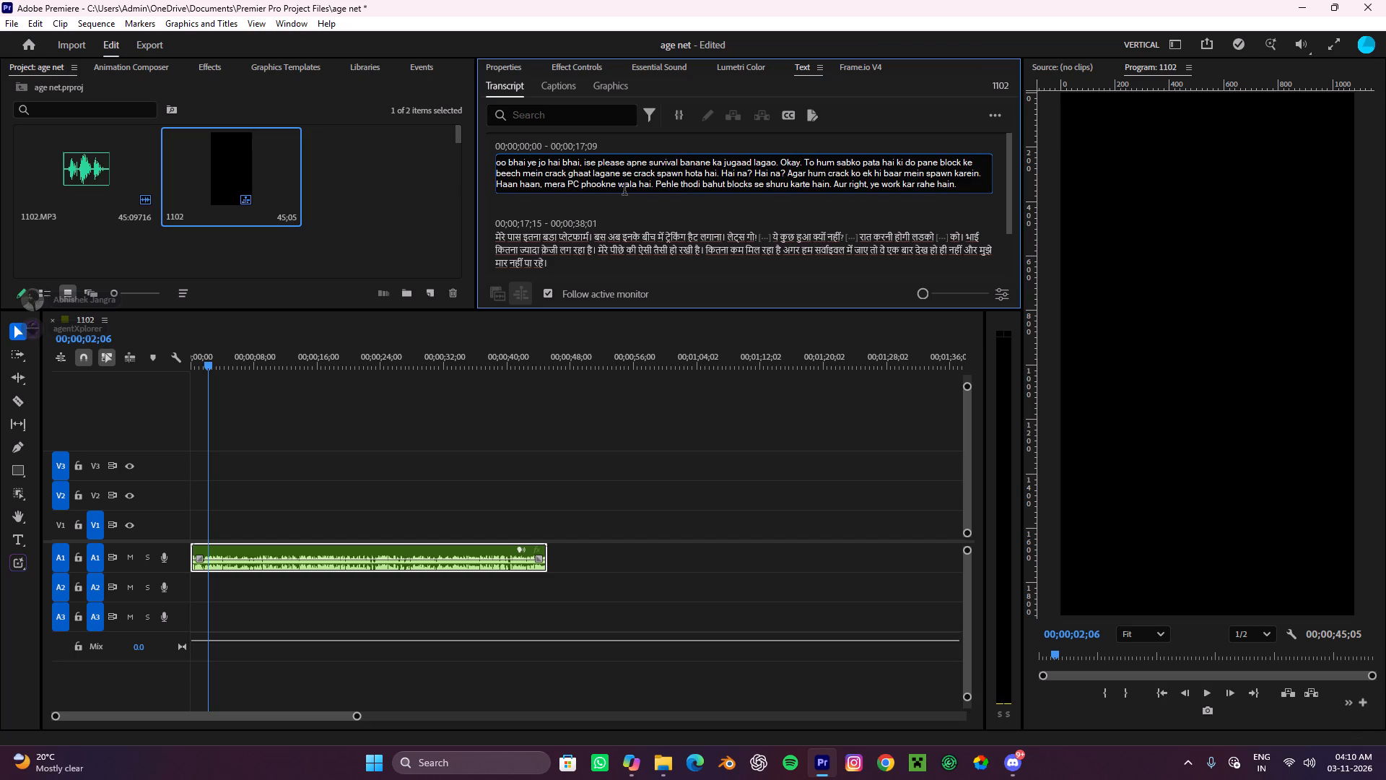
{"action": "left_click", "coordinate": [620, 210]}
Replay the opening line and insert "world mai" between "survival" and "banane" in the first transcript segment.
{"action": "left_click", "coordinate": [559, 162]}
{"action": "key", "text": "space"}
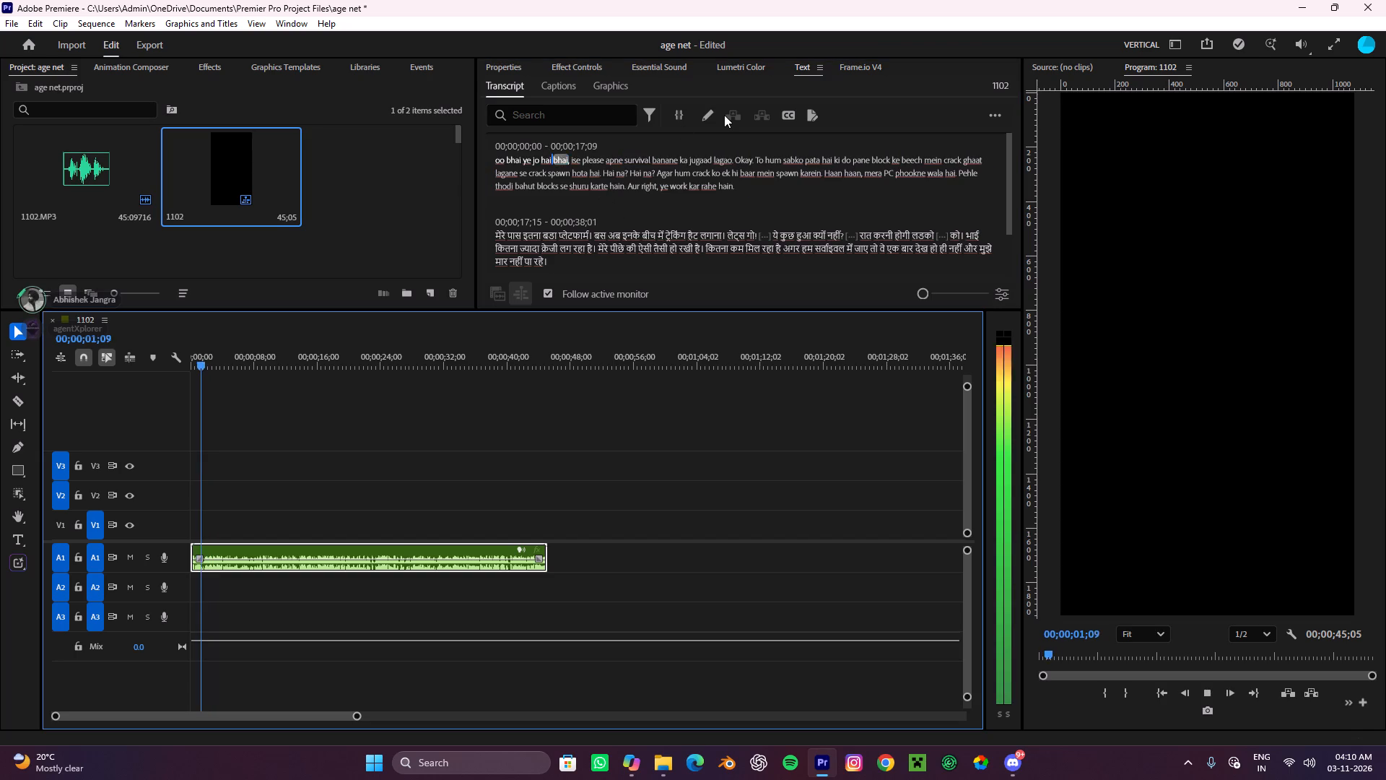
{"action": "key", "text": "space"}
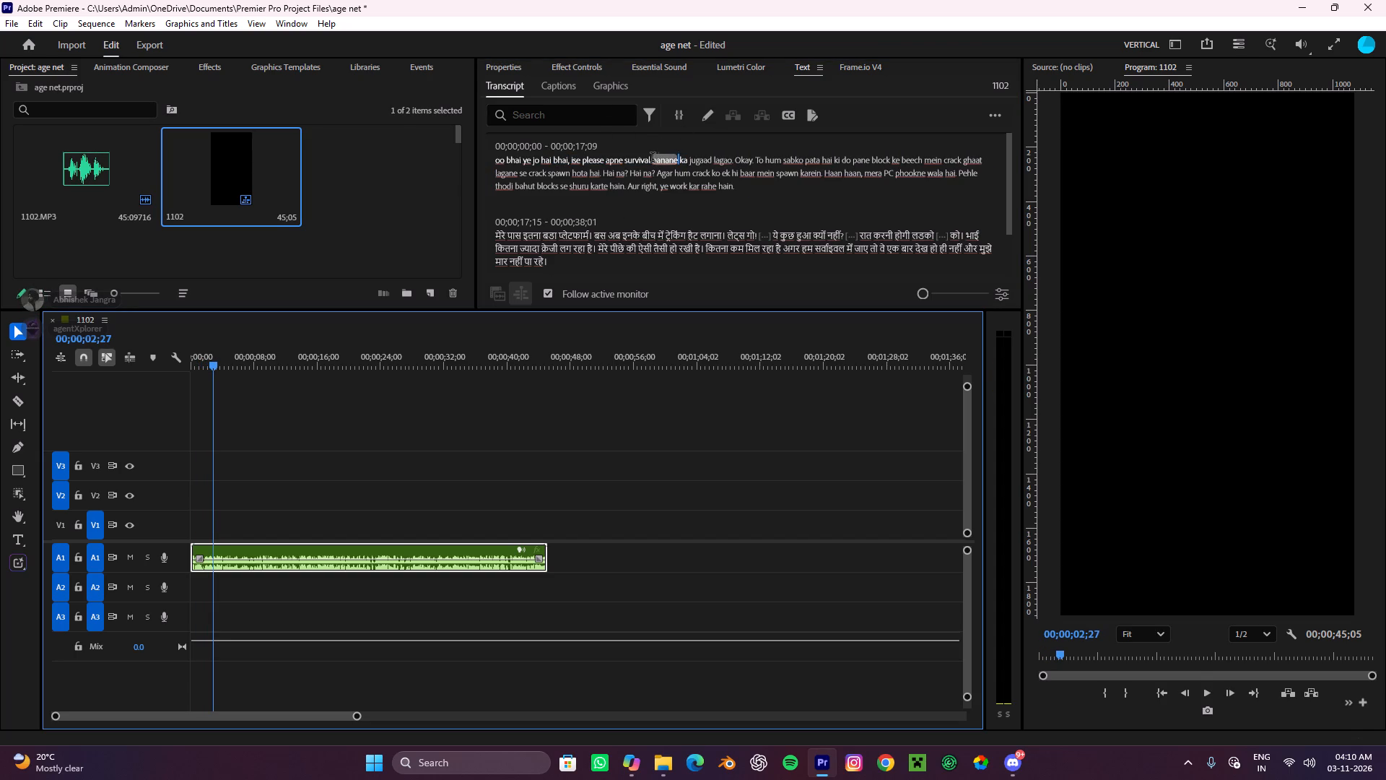
{"action": "double_click", "coordinate": [653, 159]}
{"action": "left_click", "coordinate": [681, 160]}
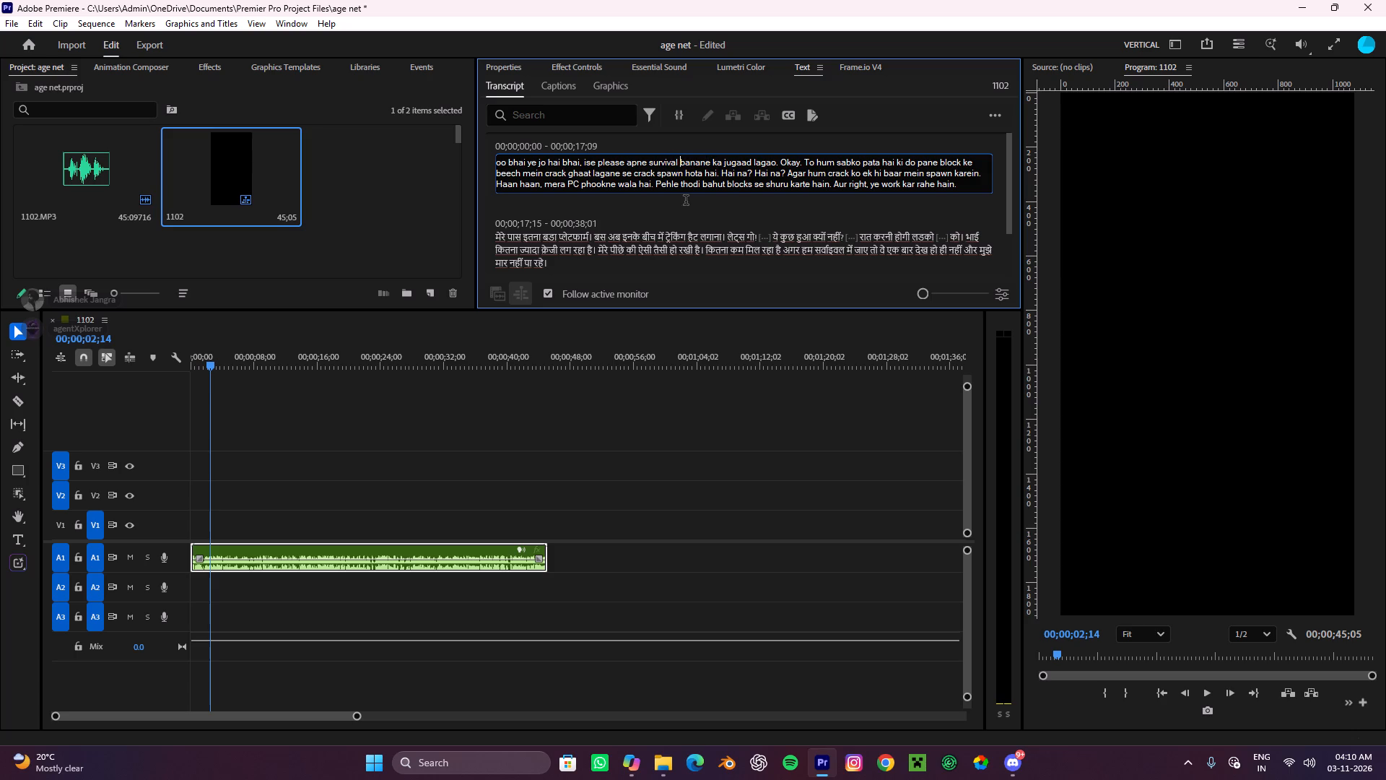
{"action": "key", "text": "w"}
{"action": "type", "text": "orlf"}
{"action": "key", "text": "BackSpace"}
{"action": "type", "text": "d mai"}
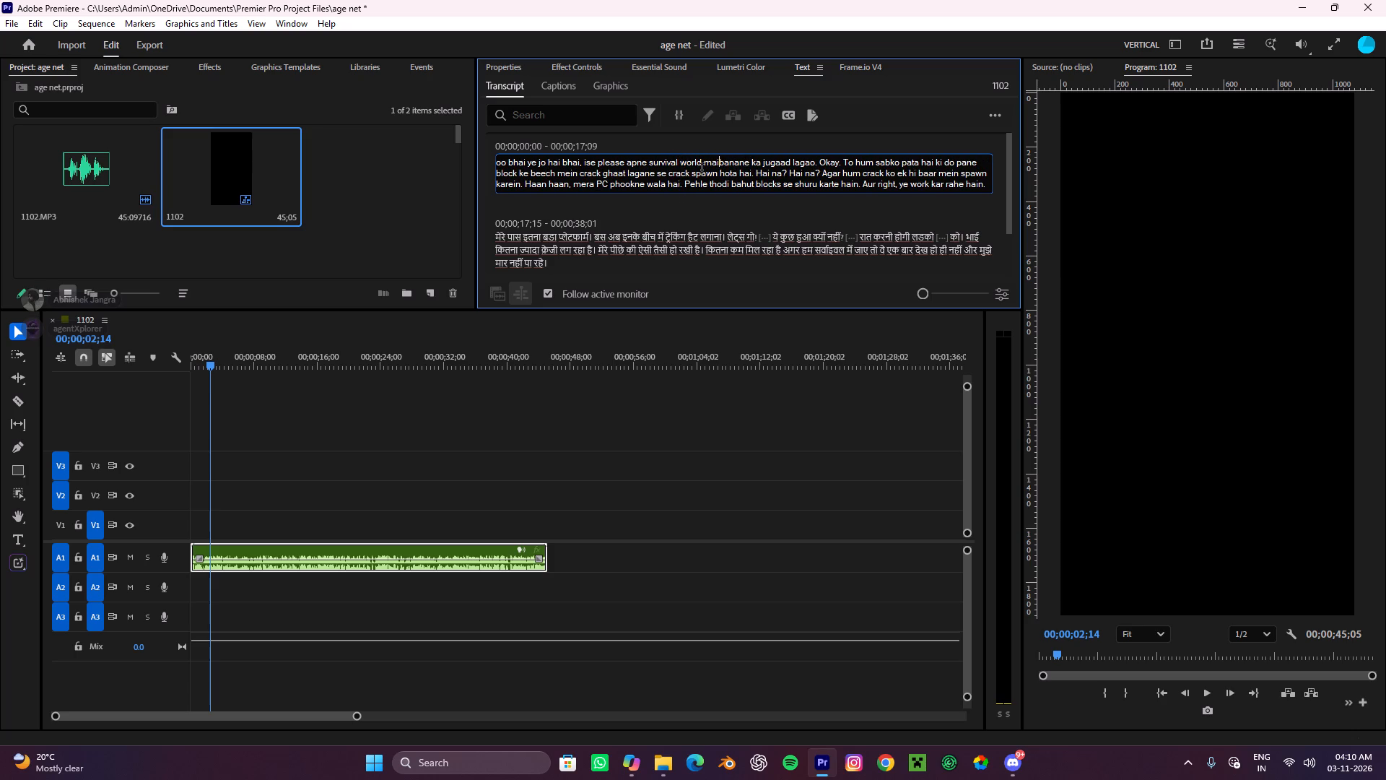
{"action": "key", "text": "space"}
{"action": "left_click", "coordinate": [749, 214]}
Listen on and correct the two words between "ki do" and "ke beech" in the first transcript segment to "pale log".
{"action": "key", "text": "space"}
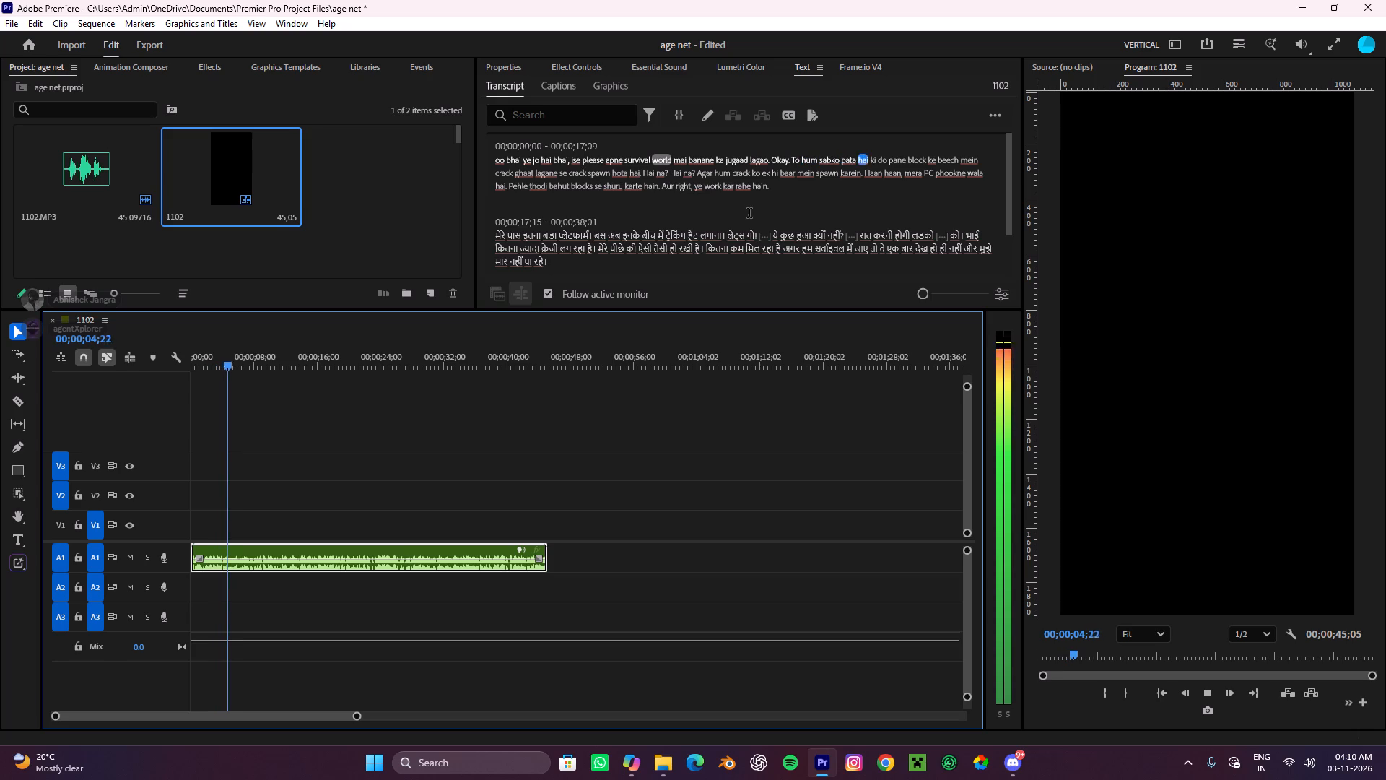
{"action": "key", "text": "space"}
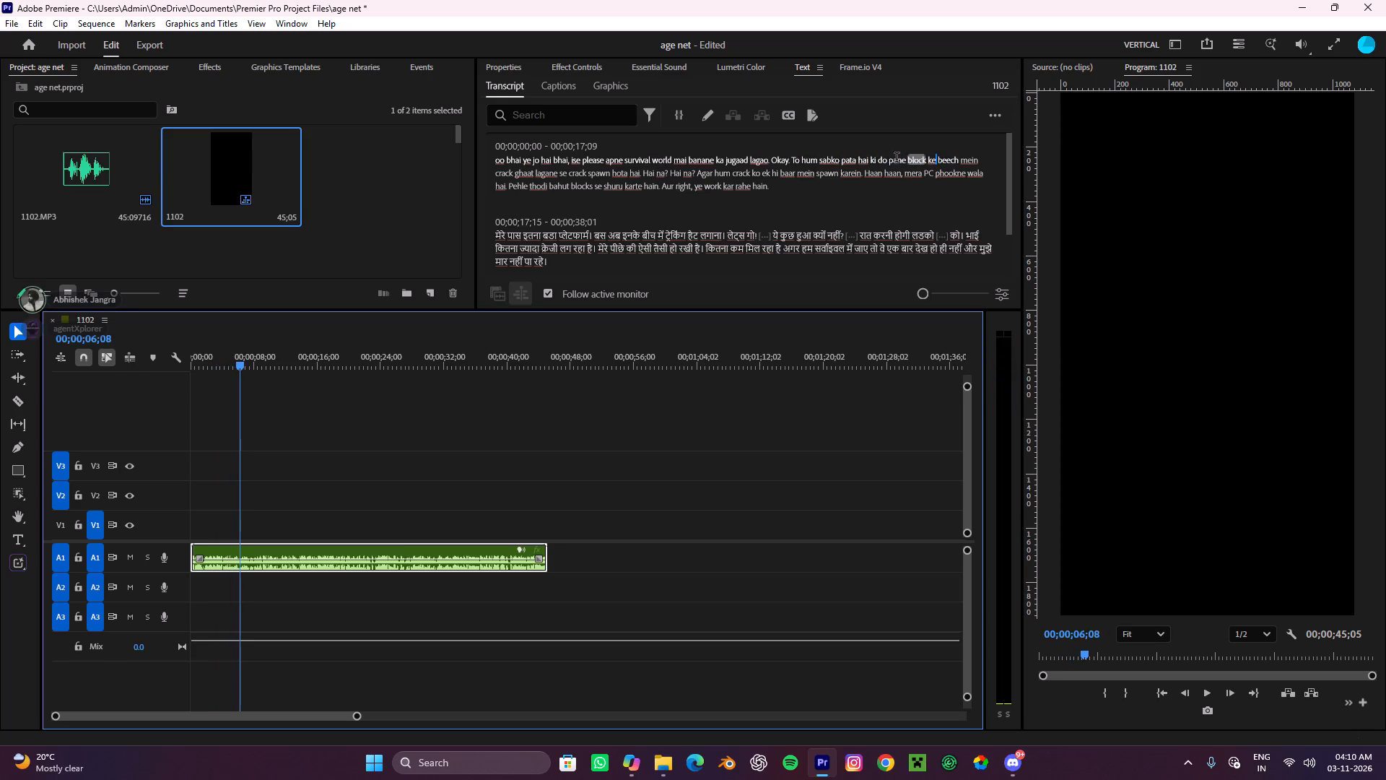
{"action": "double_click", "coordinate": [897, 159]}
{"action": "type", "text": "pale"}
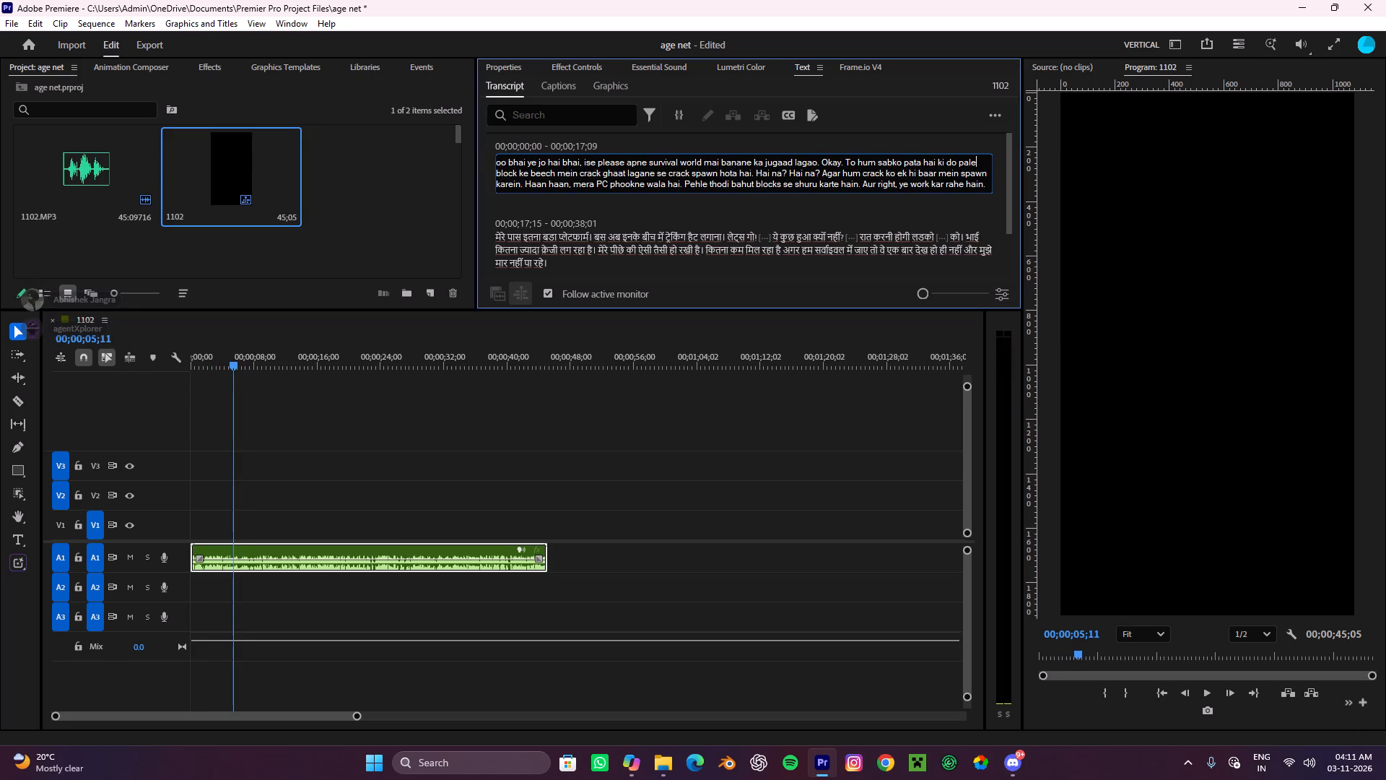
{"action": "double_click", "coordinate": [510, 172]}
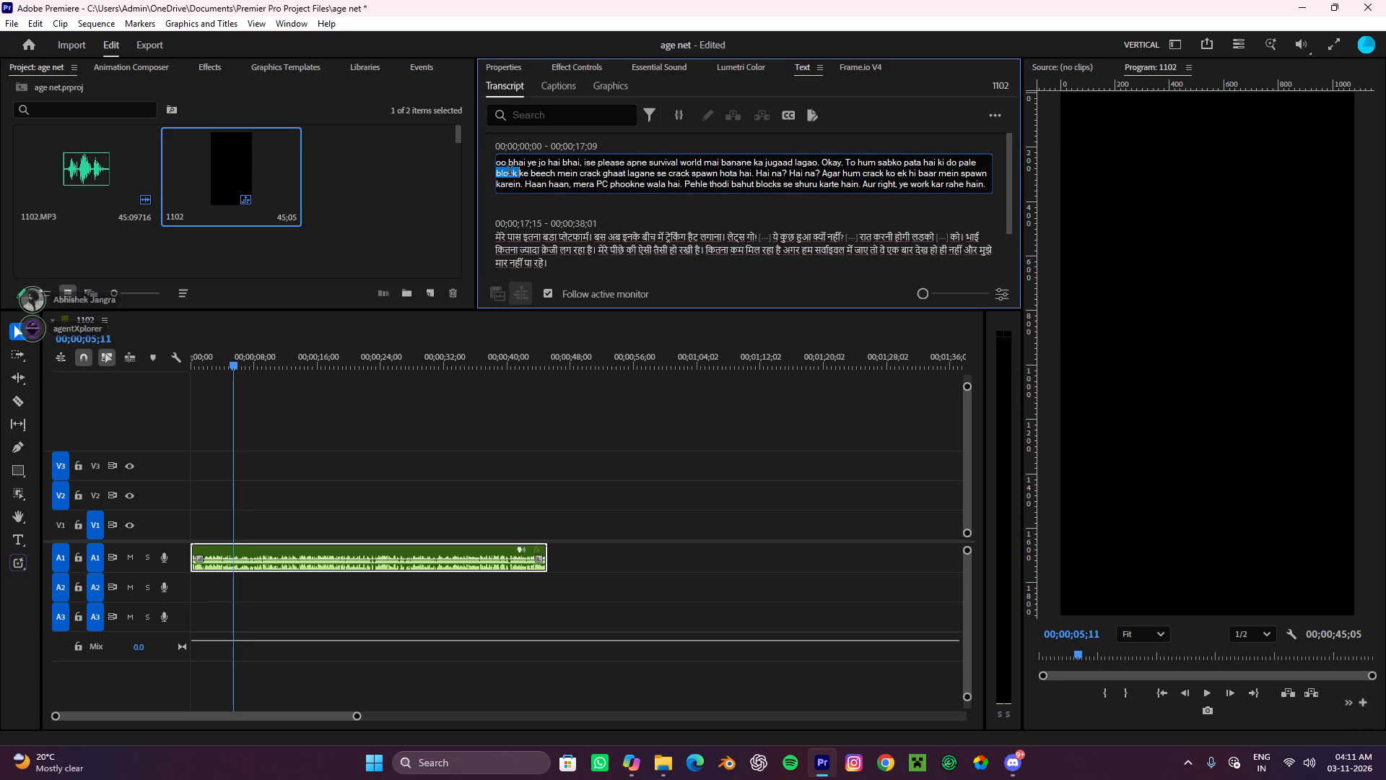
{"action": "type", "text": "log"}
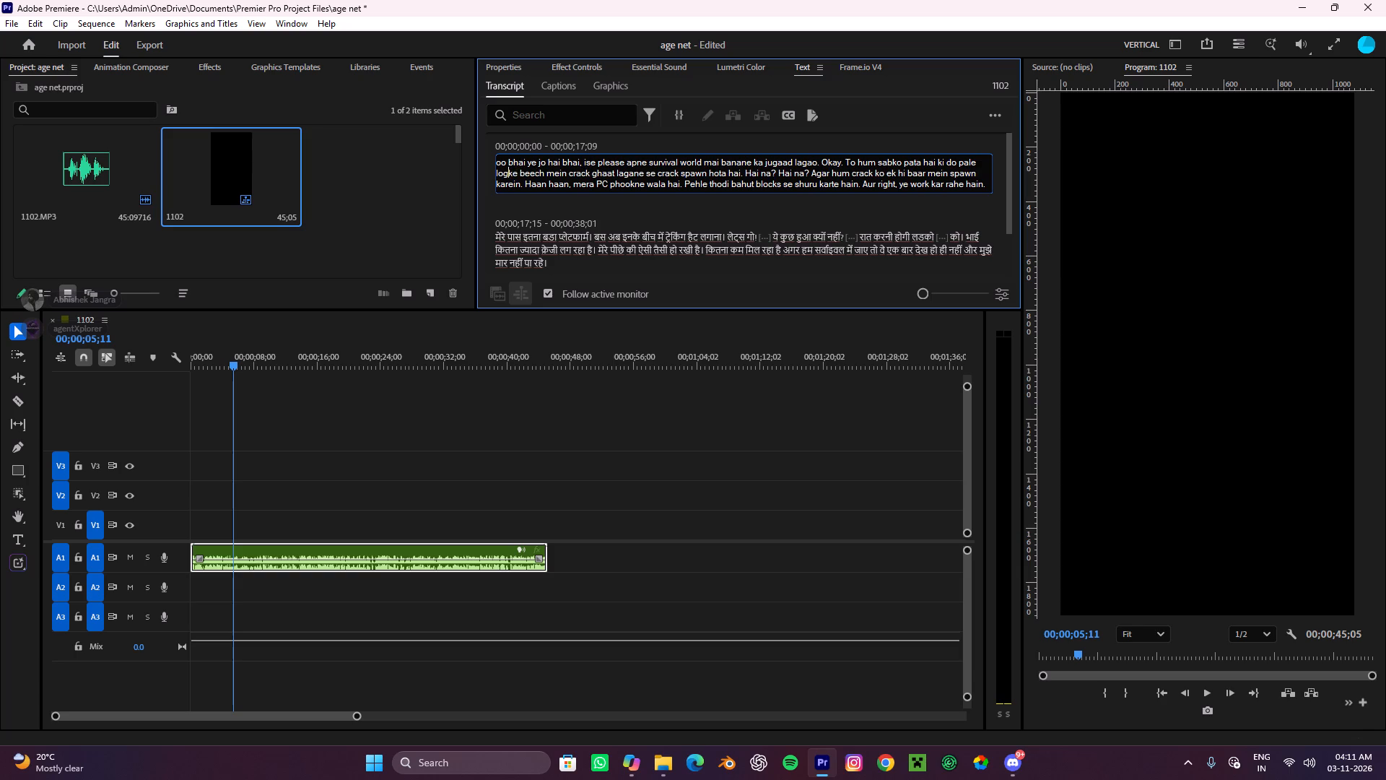
{"action": "key", "text": "space"}
{"action": "left_click", "coordinate": [540, 201]}
Listen on and correct the two words between "beech mein" and "lagane" to "creaking heart" in the first transcript segment.
{"action": "key", "text": "space"}
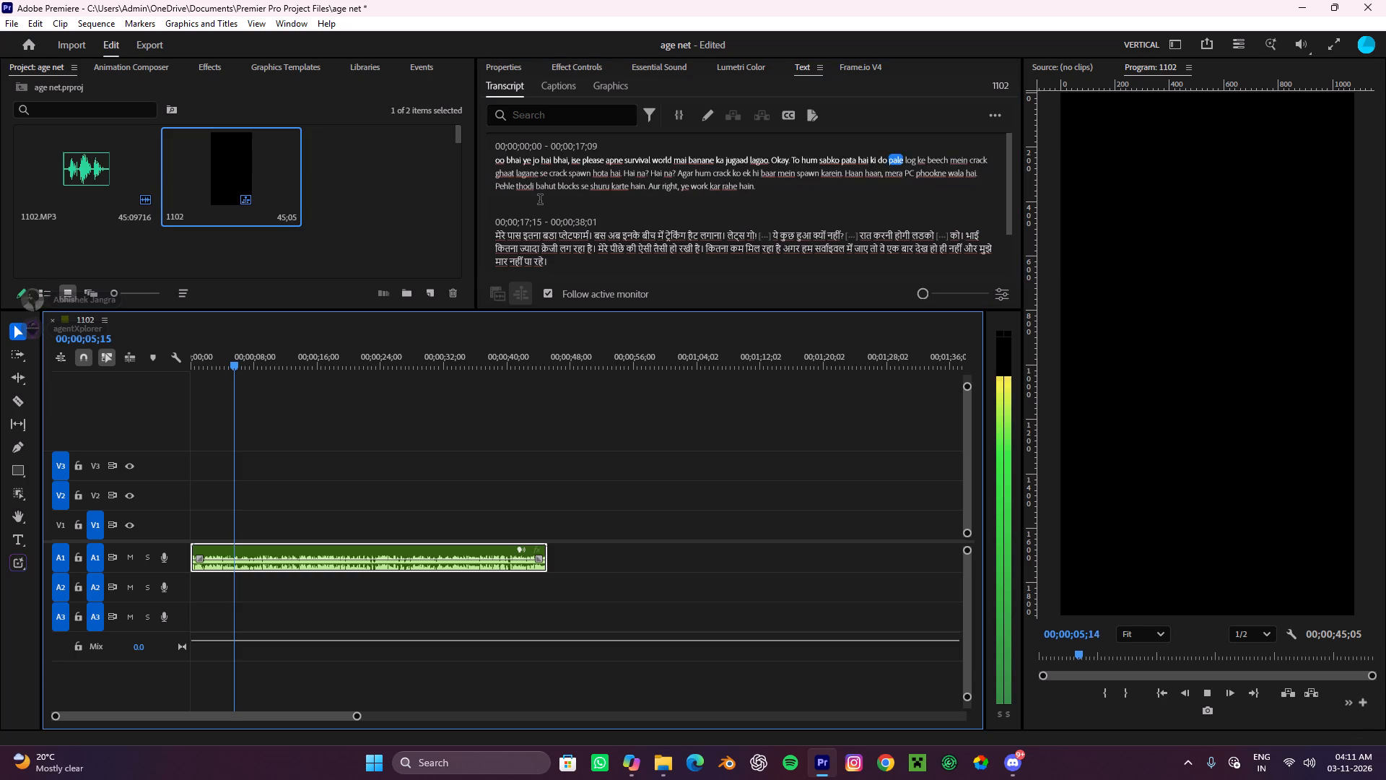
{"action": "key", "text": "space"}
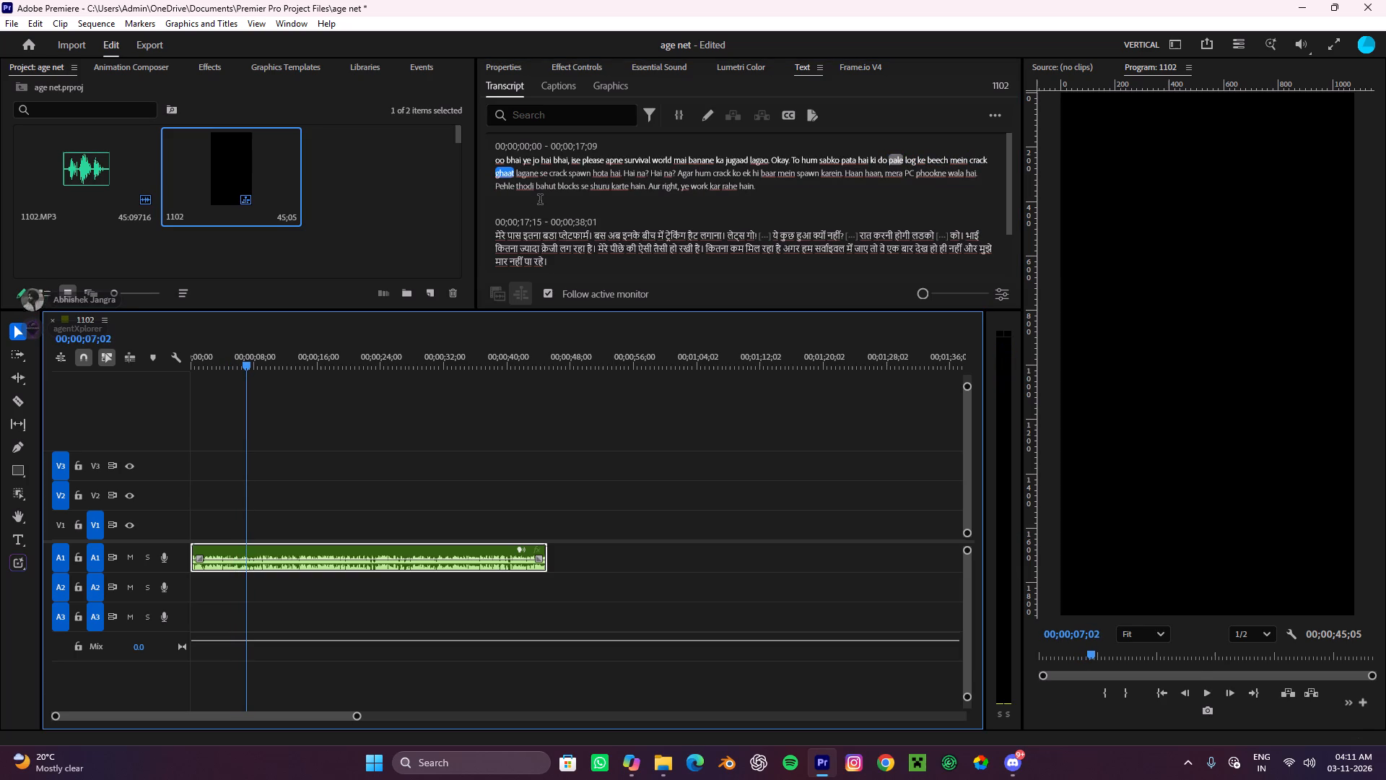
{"action": "double_click", "coordinate": [975, 157]}
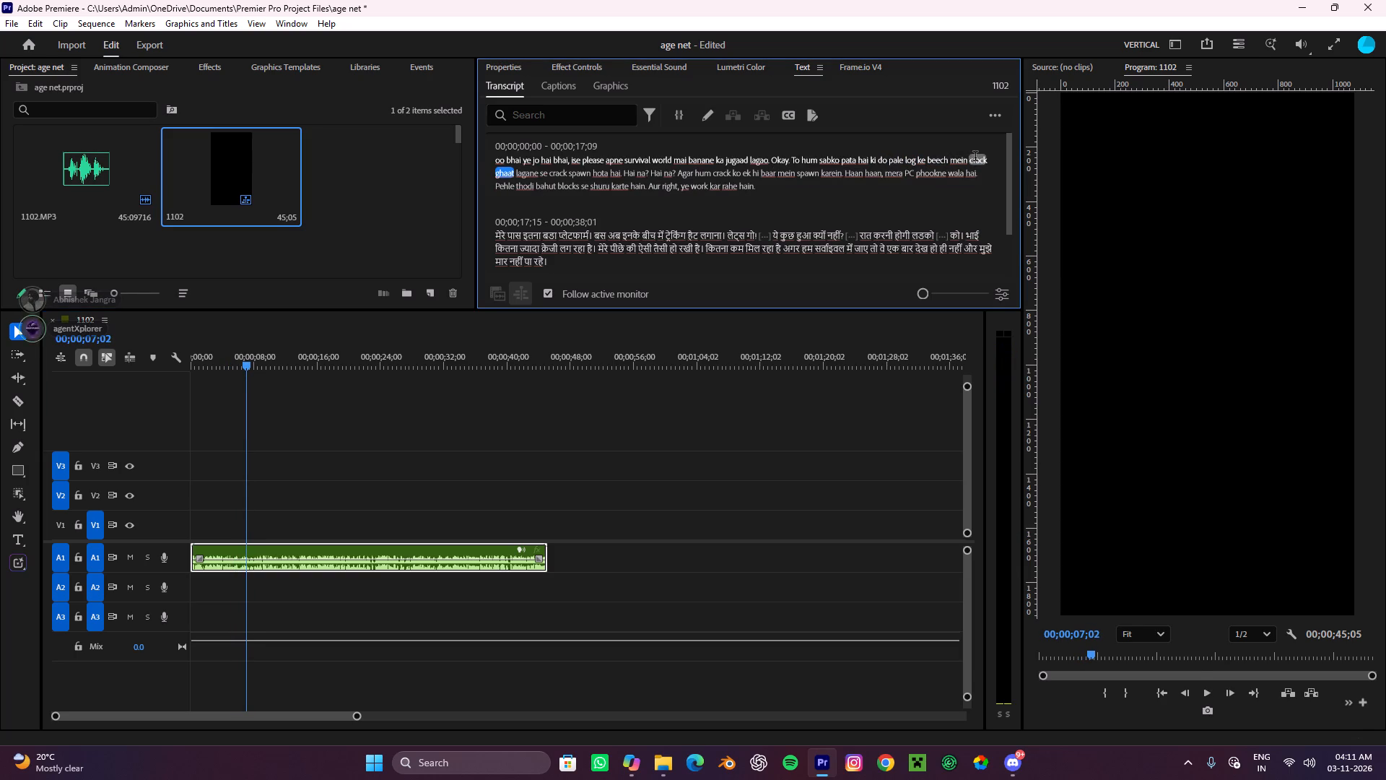
{"action": "type", "text": "creaking"}
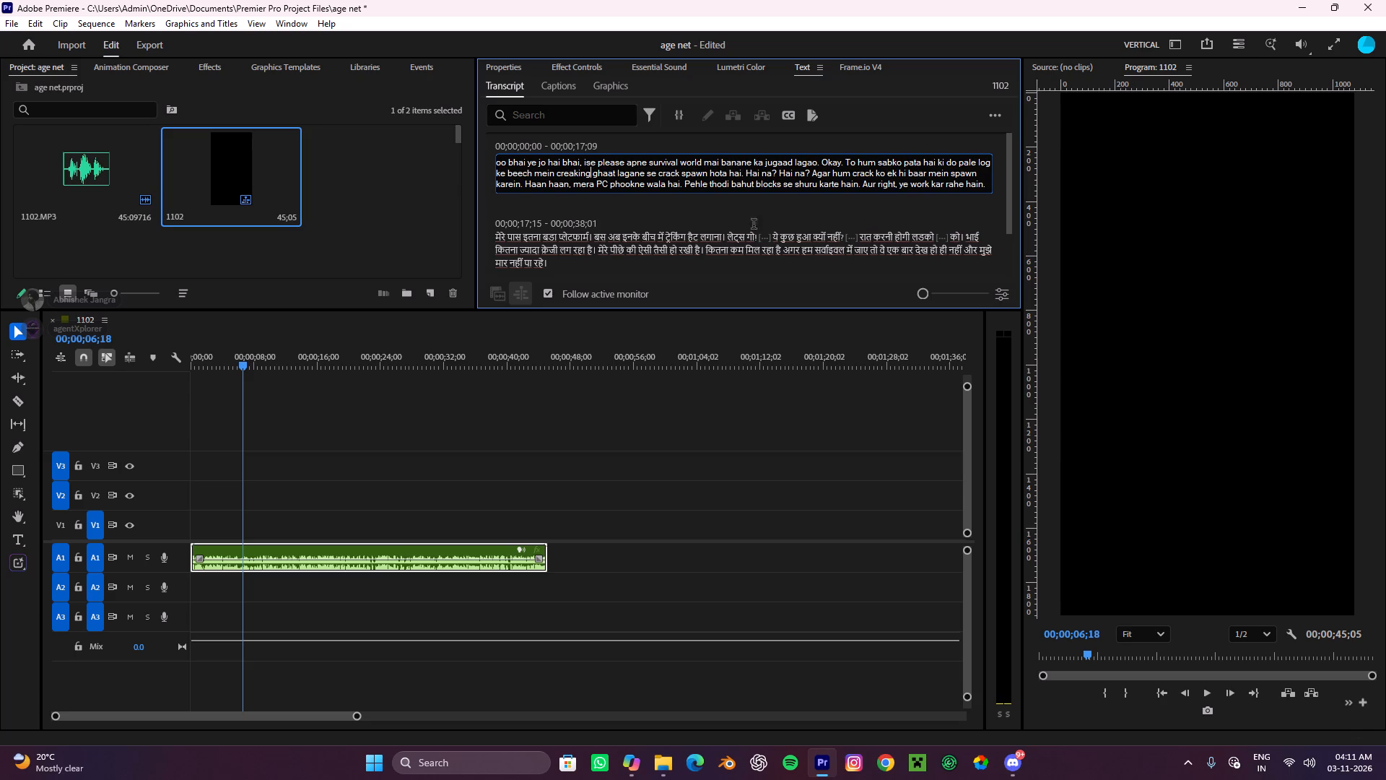
{"action": "key", "text": "space"}
{"action": "key", "text": "BackSpace"}
{"action": "key", "text": "Delete"}
{"action": "key", "text": "Delete"}
{"action": "key", "text": "Delete"}
{"action": "key", "text": "Delete"}
{"action": "key", "text": "Delete"}
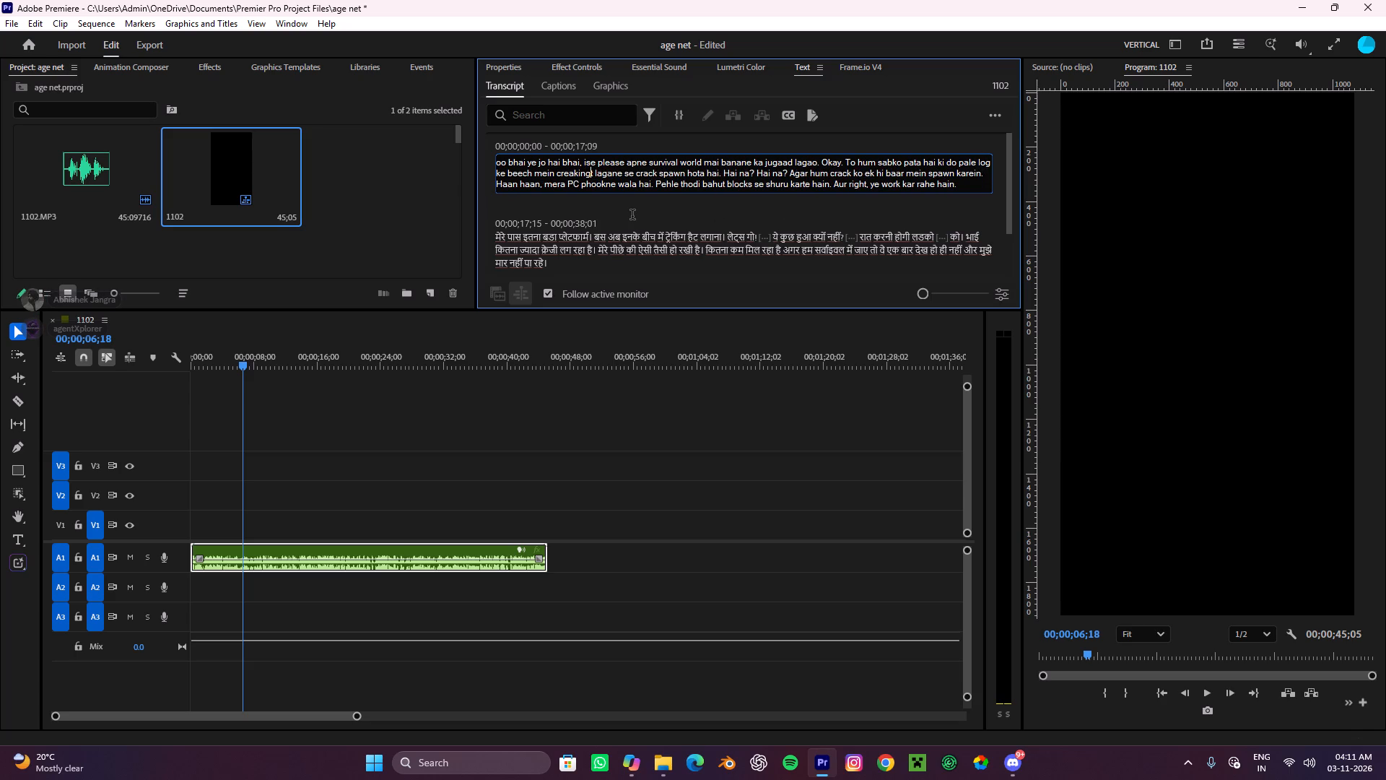
{"action": "key", "text": "Delete"}
{"action": "key", "text": "space"}
{"action": "type", "text": "heart"}
{"action": "left_click", "coordinate": [632, 216]}
Listen on and correct the word before "spawn hota hai" in the first transcript segment to "creaking".
{"action": "key", "text": "space"}
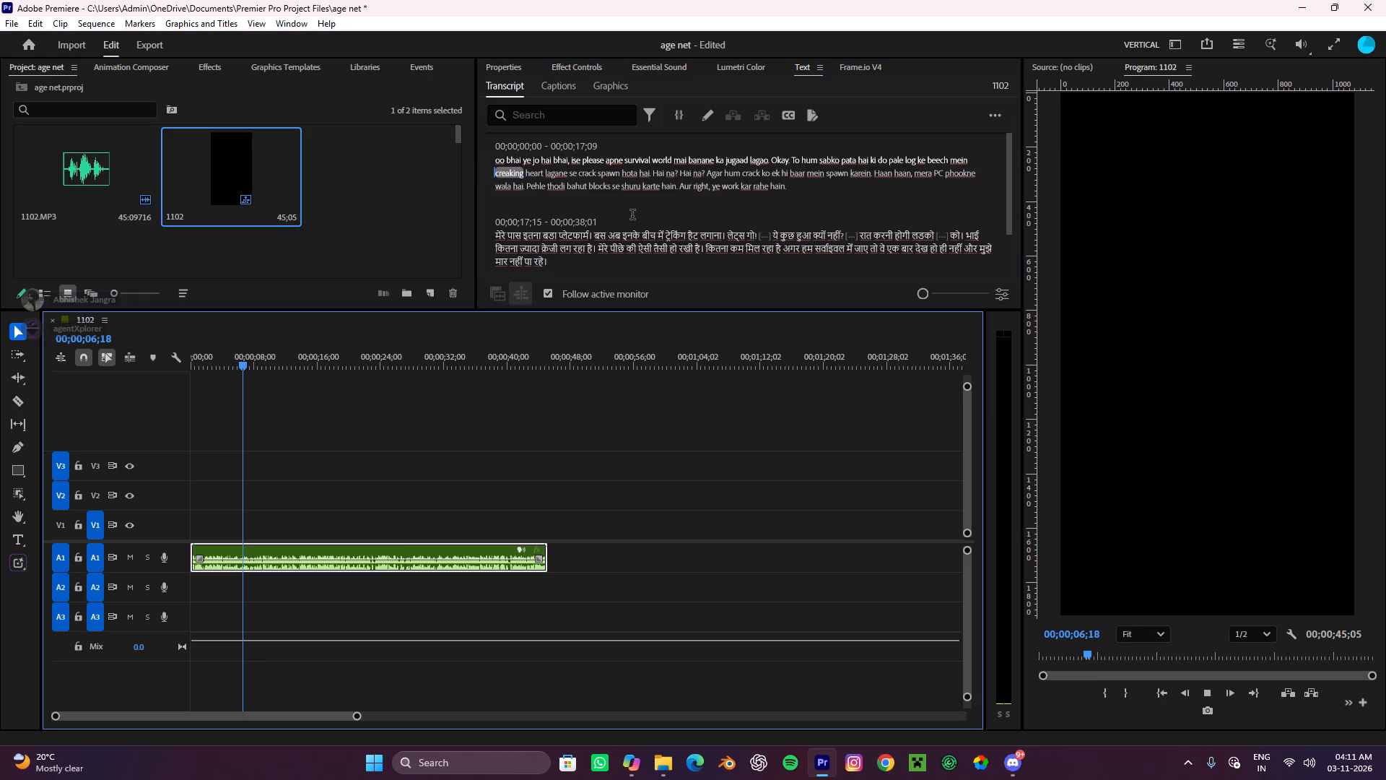
{"action": "key", "text": "space"}
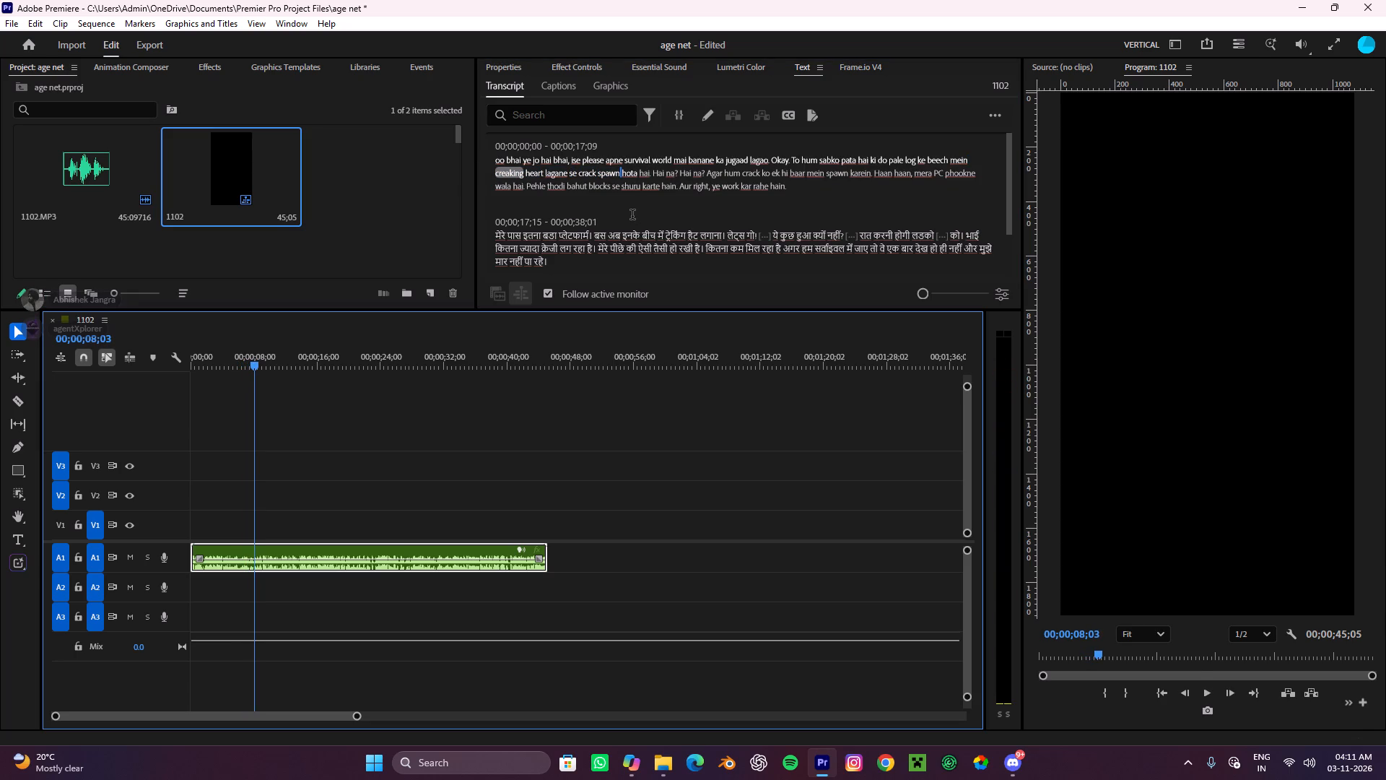
{"action": "double_click", "coordinate": [583, 177]}
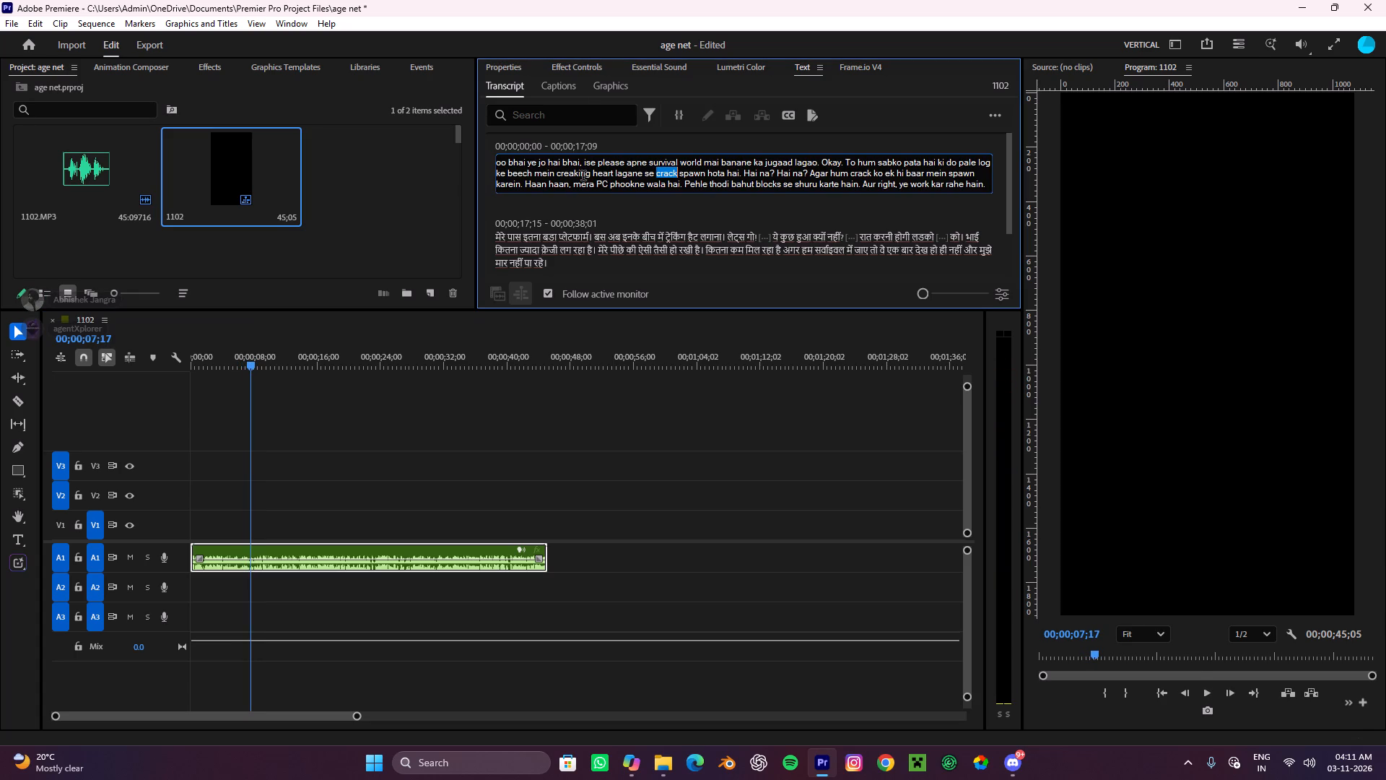
{"action": "type", "text": "creaking"}
{"action": "left_click", "coordinate": [727, 204]}
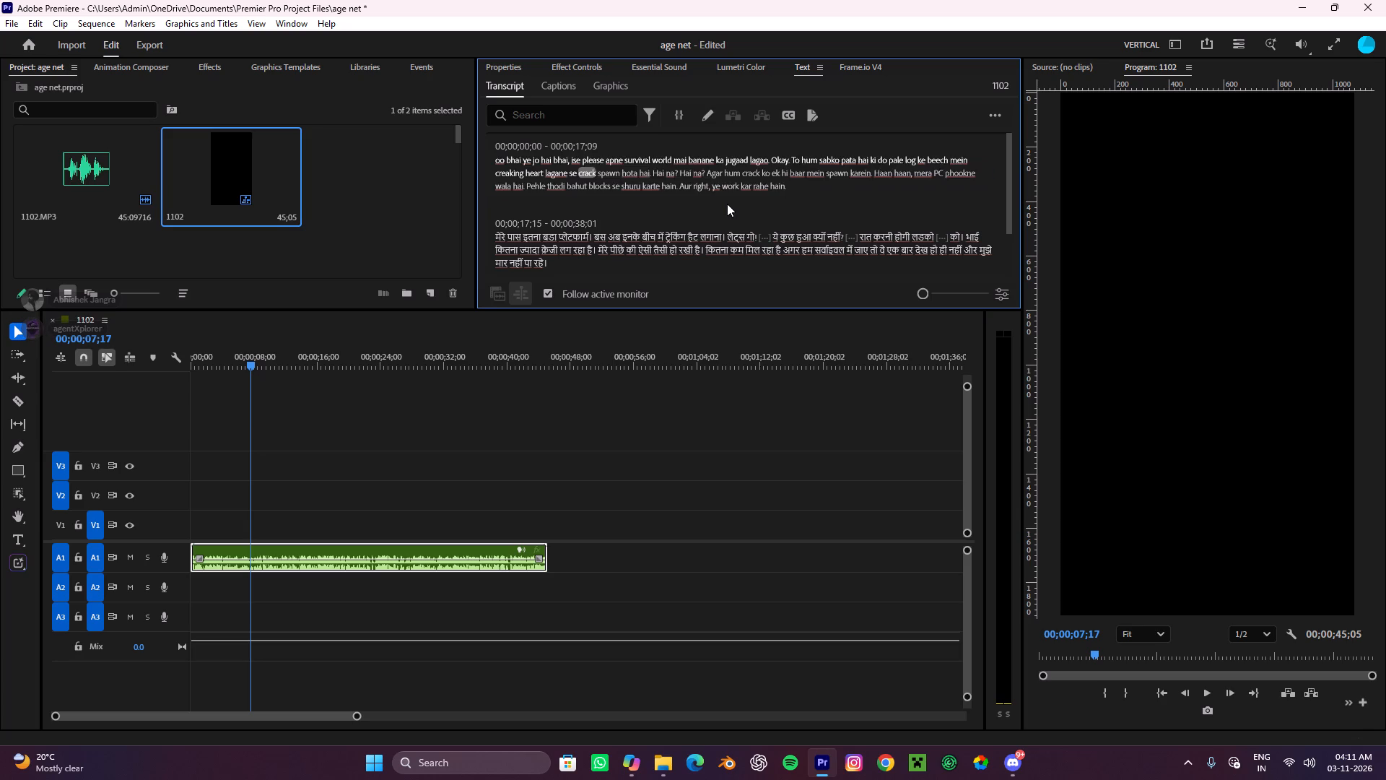
Listen on and insert "but waht if" before "Agar hum" in the first transcript segment.
{"action": "key", "text": "space"}
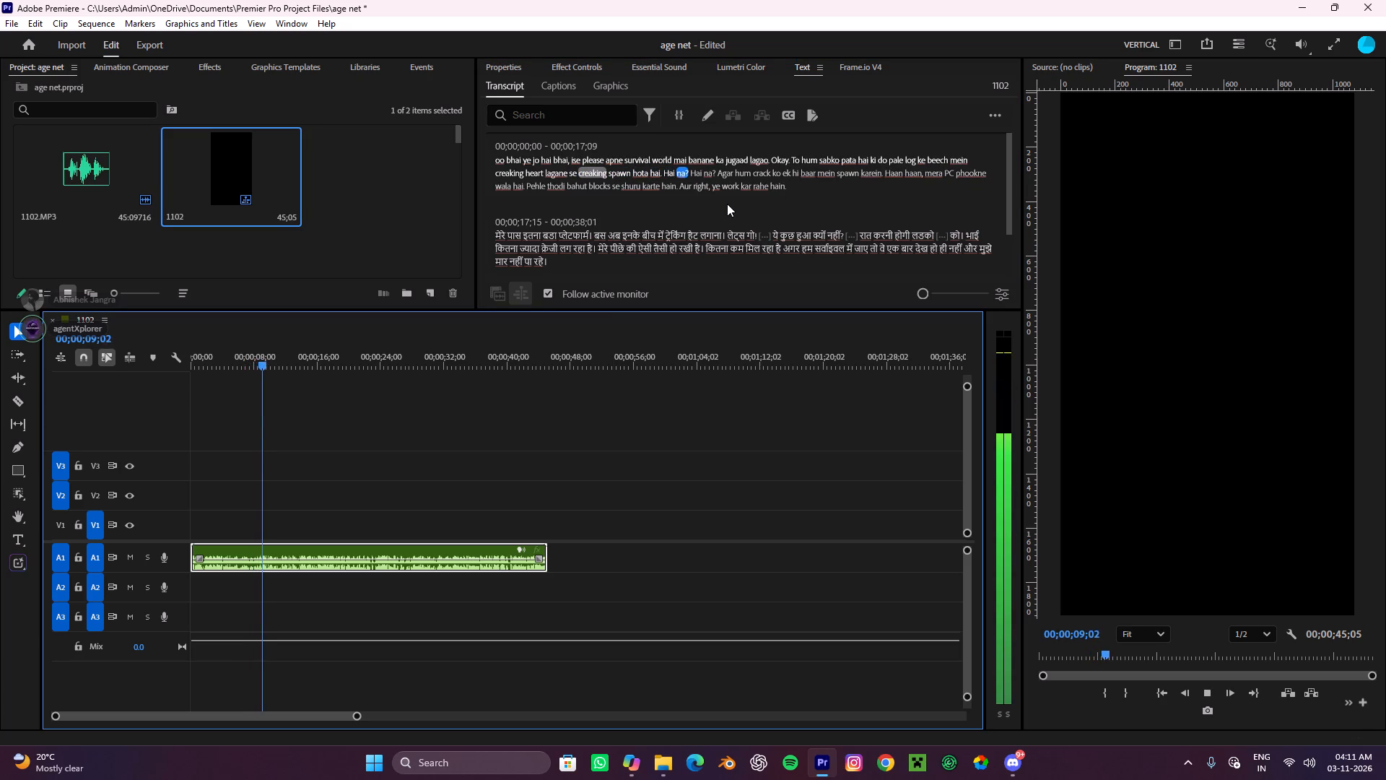
{"action": "key", "text": "space"}
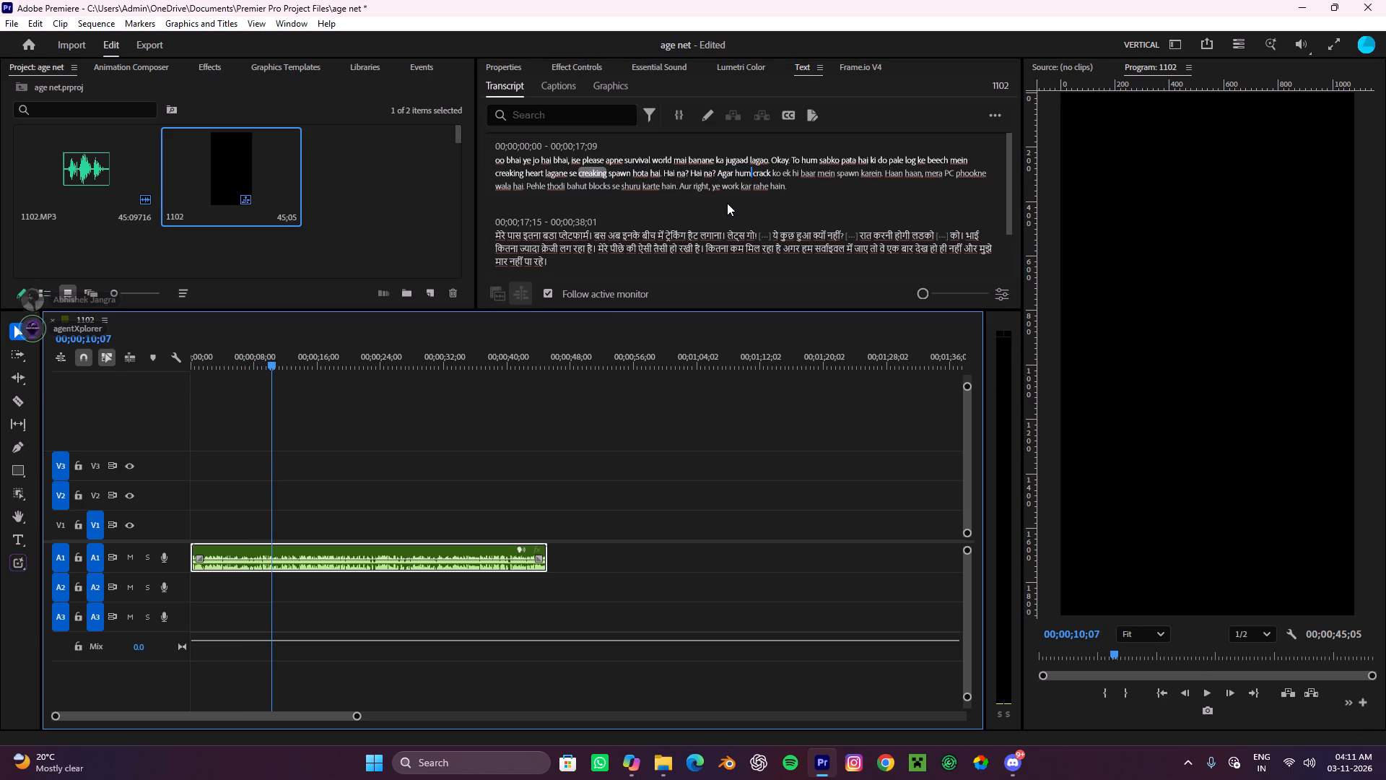
{"action": "double_click", "coordinate": [731, 173]}
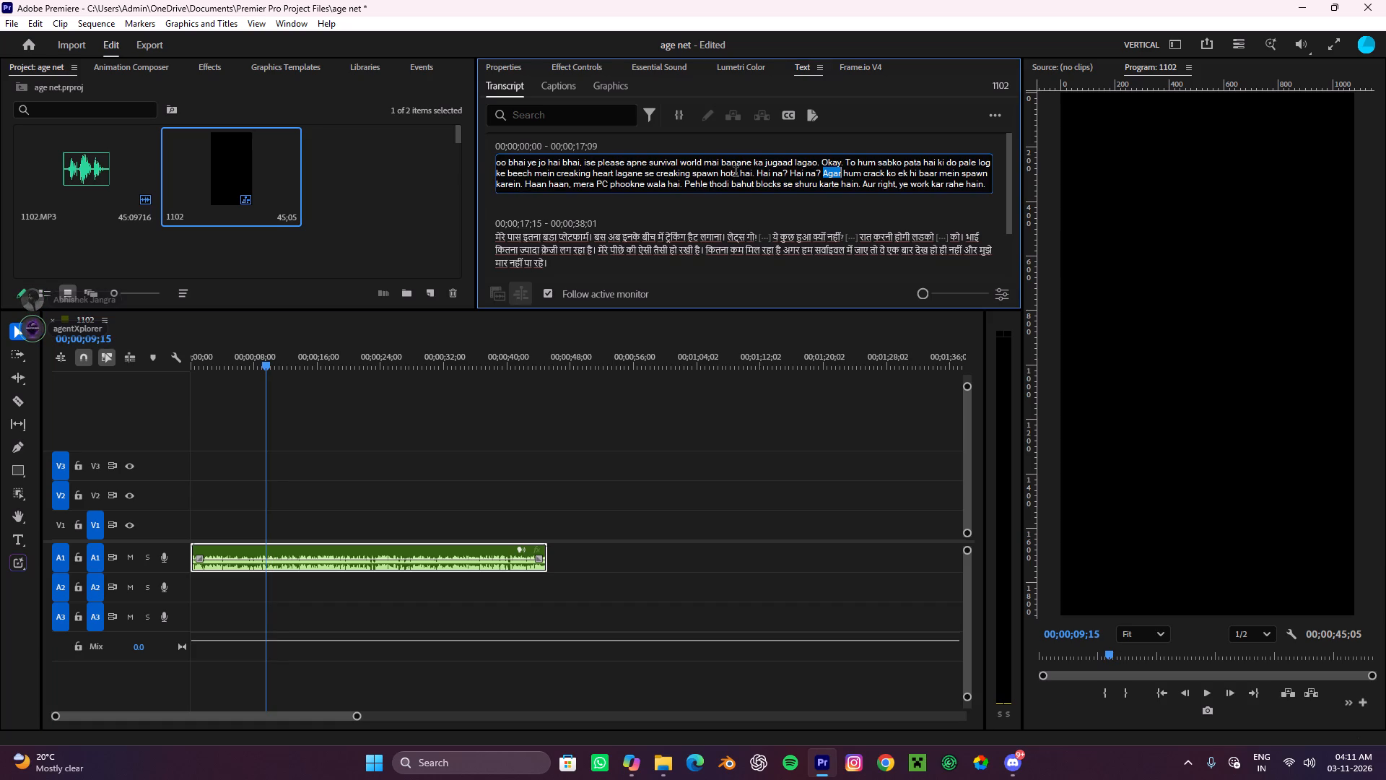
{"action": "left_click", "coordinate": [824, 172]}
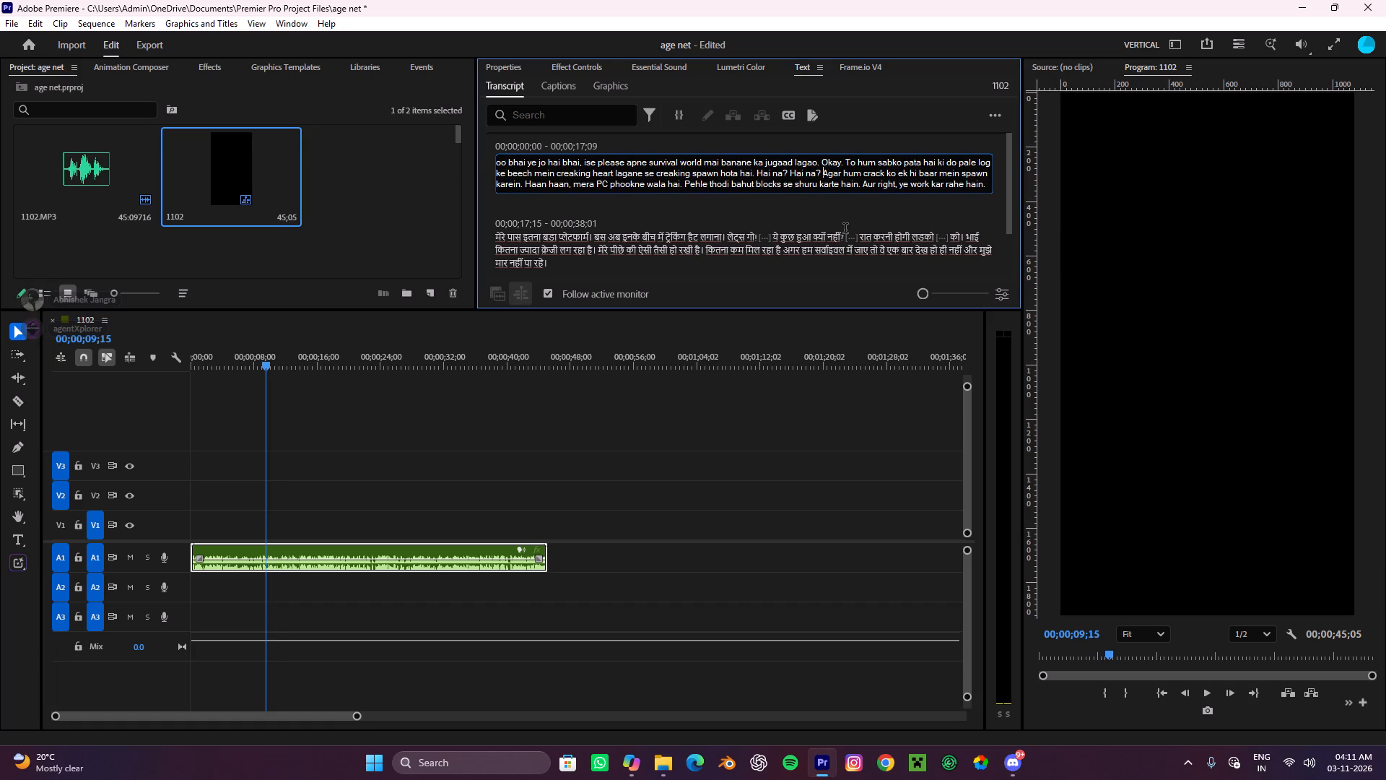
{"action": "type", "text": "but waht"}
{"action": "key", "text": "space"}
{"action": "type", "text": "if"}
{"action": "key", "text": "space"}
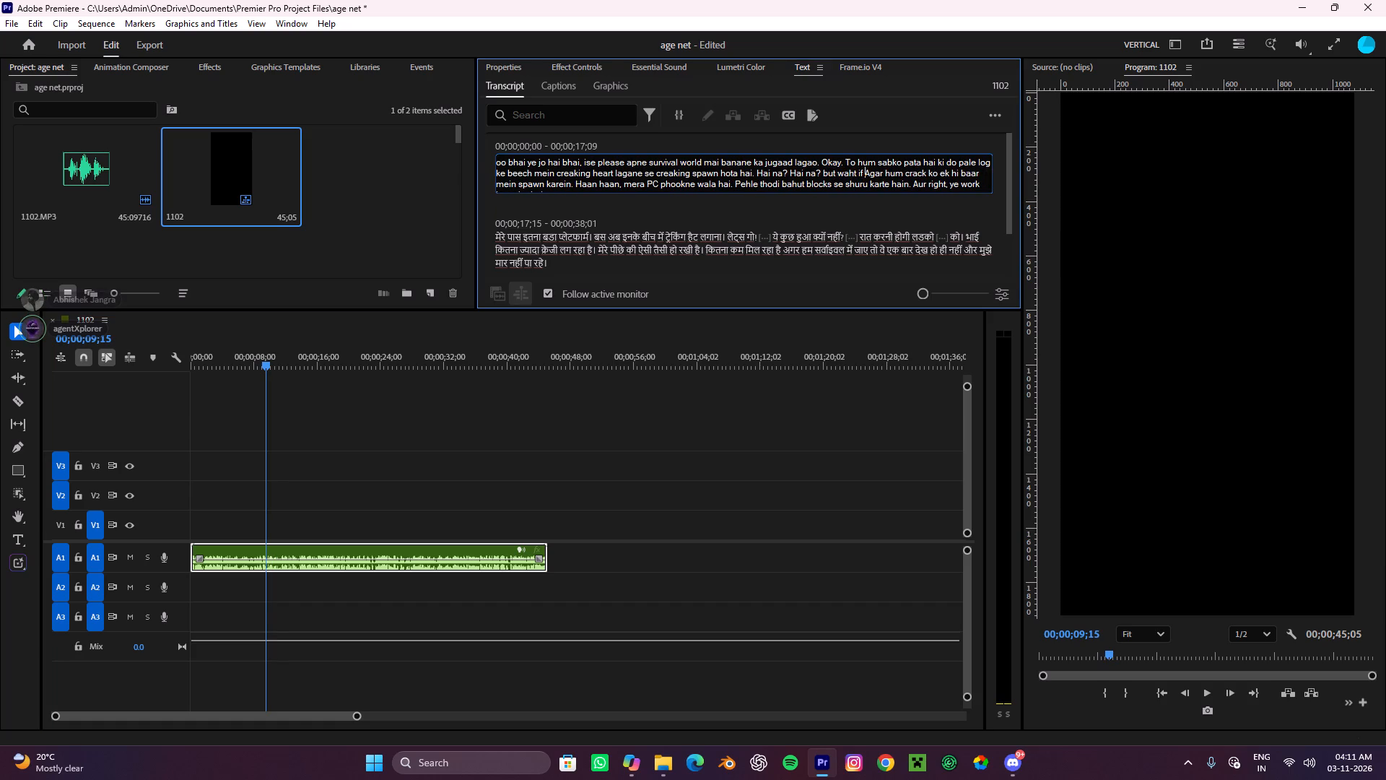
{"action": "scroll", "coordinate": [845, 230], "scroll_direction": "up", "scroll_amount": 1}
{"action": "left_click", "coordinate": [845, 230]}
{"action": "left_click", "coordinate": [875, 205]}
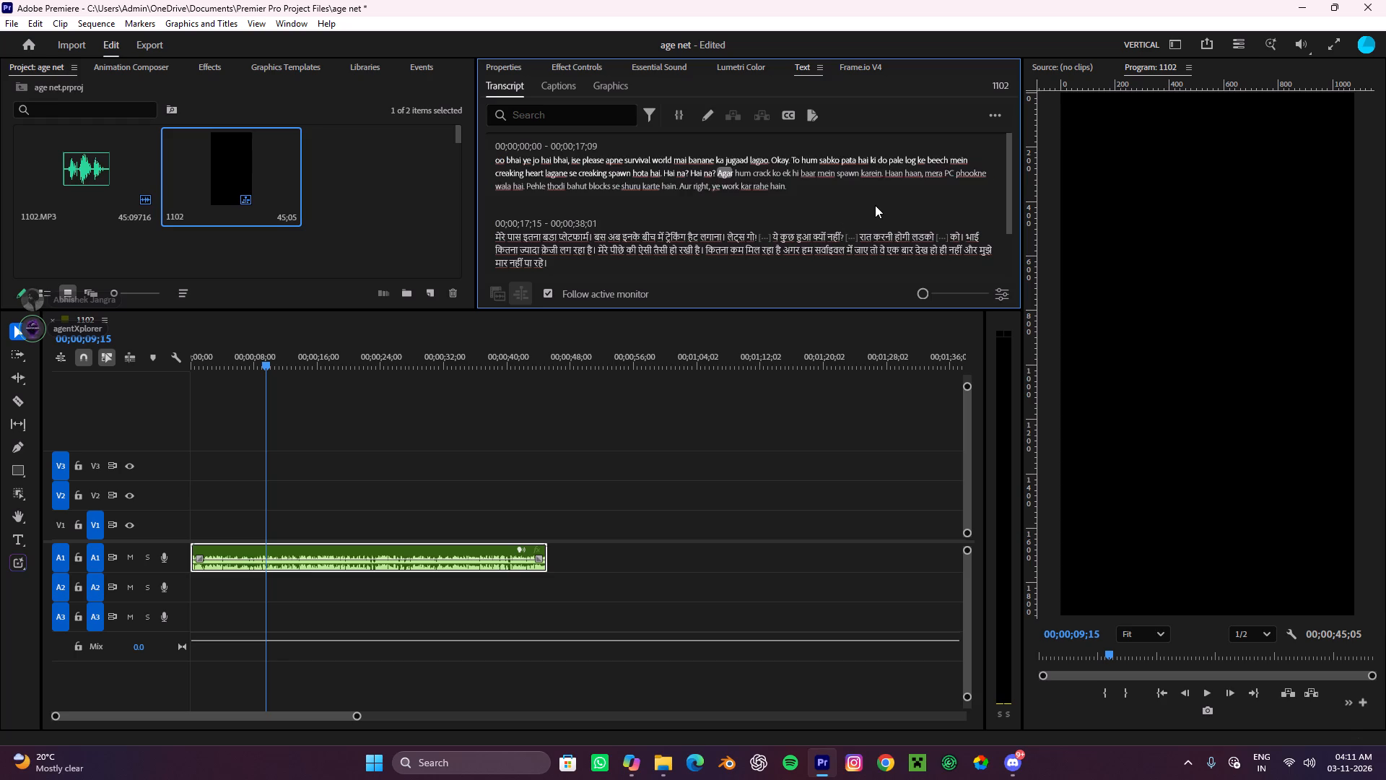
Listen on and correct the word between "Agar hum" and "ko ek hi baar" in the first transcript segment to "thousands of creaking".
{"action": "key", "text": "space"}
{"action": "key", "text": "space"}
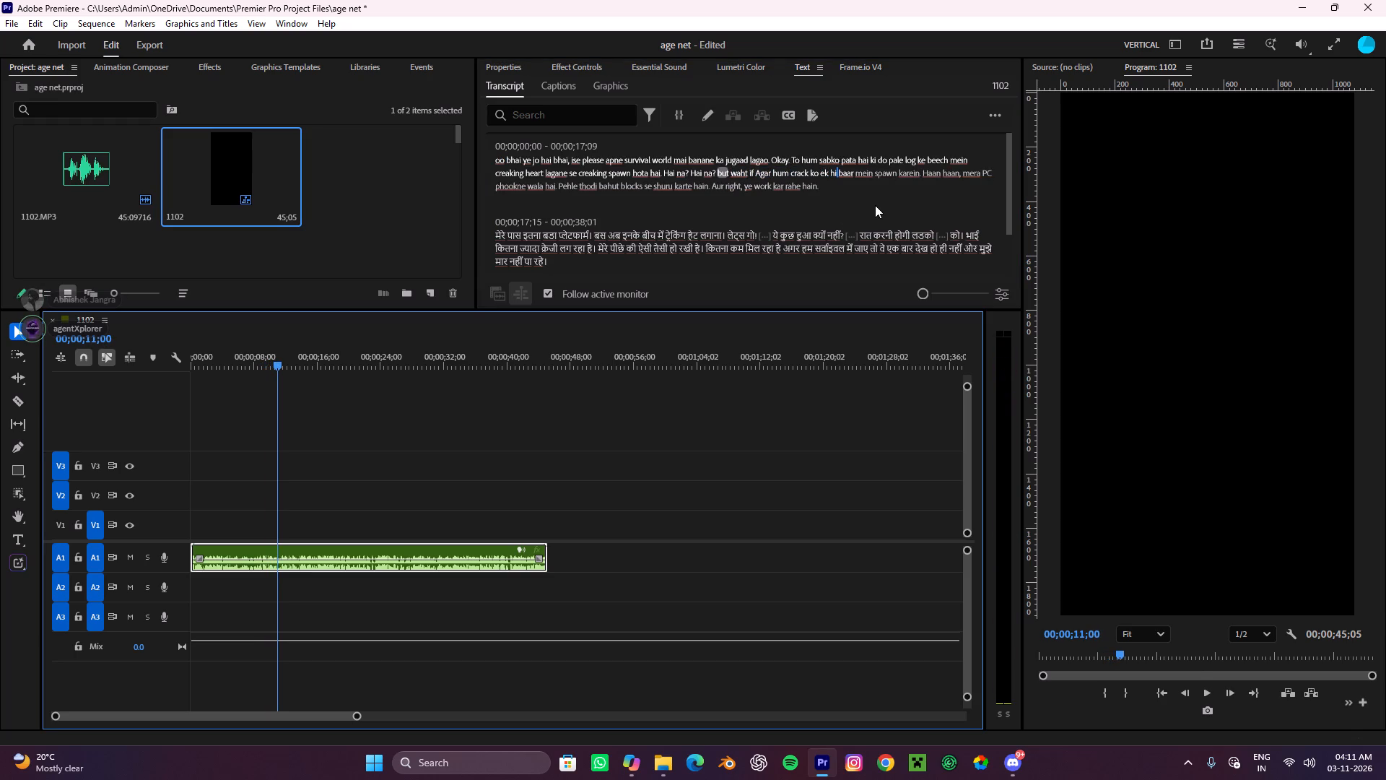
{"action": "key", "text": "space"}
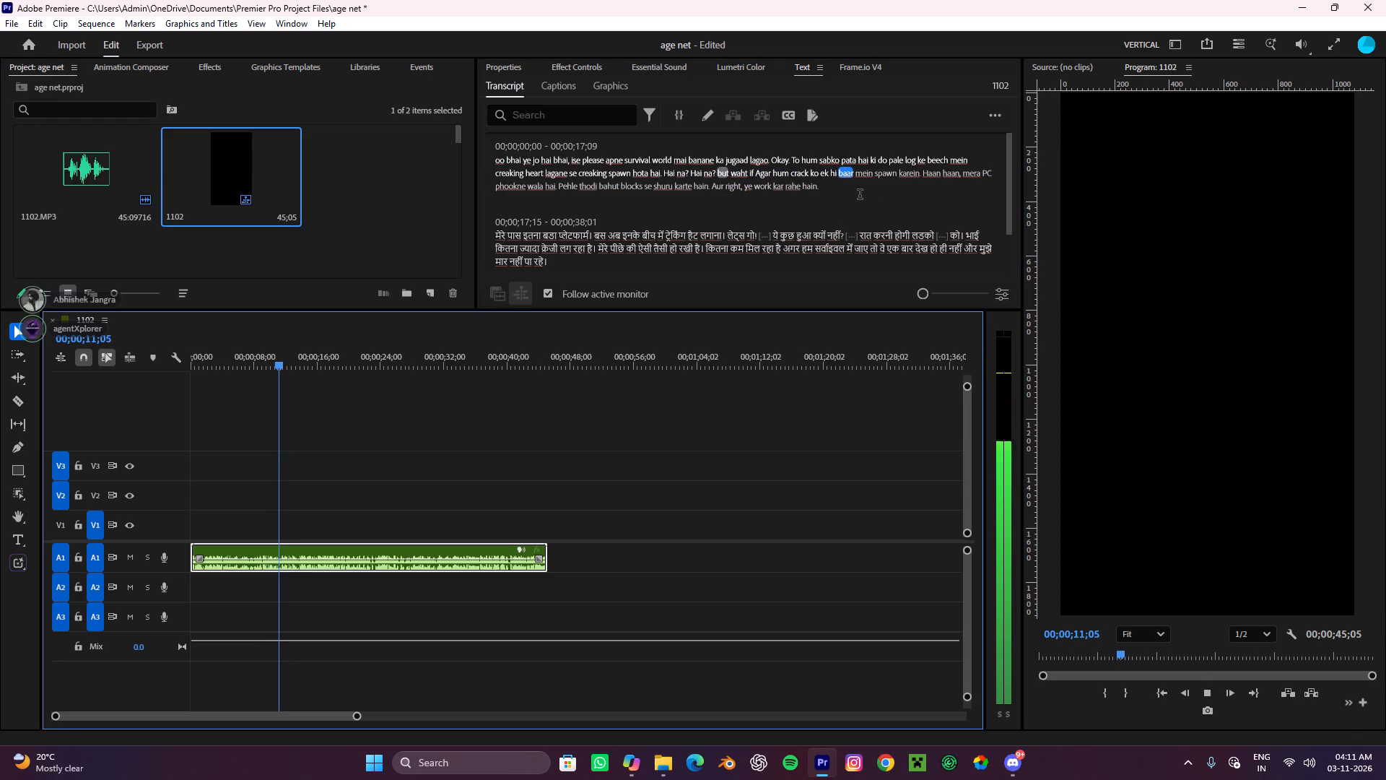
{"action": "key", "text": "space"}
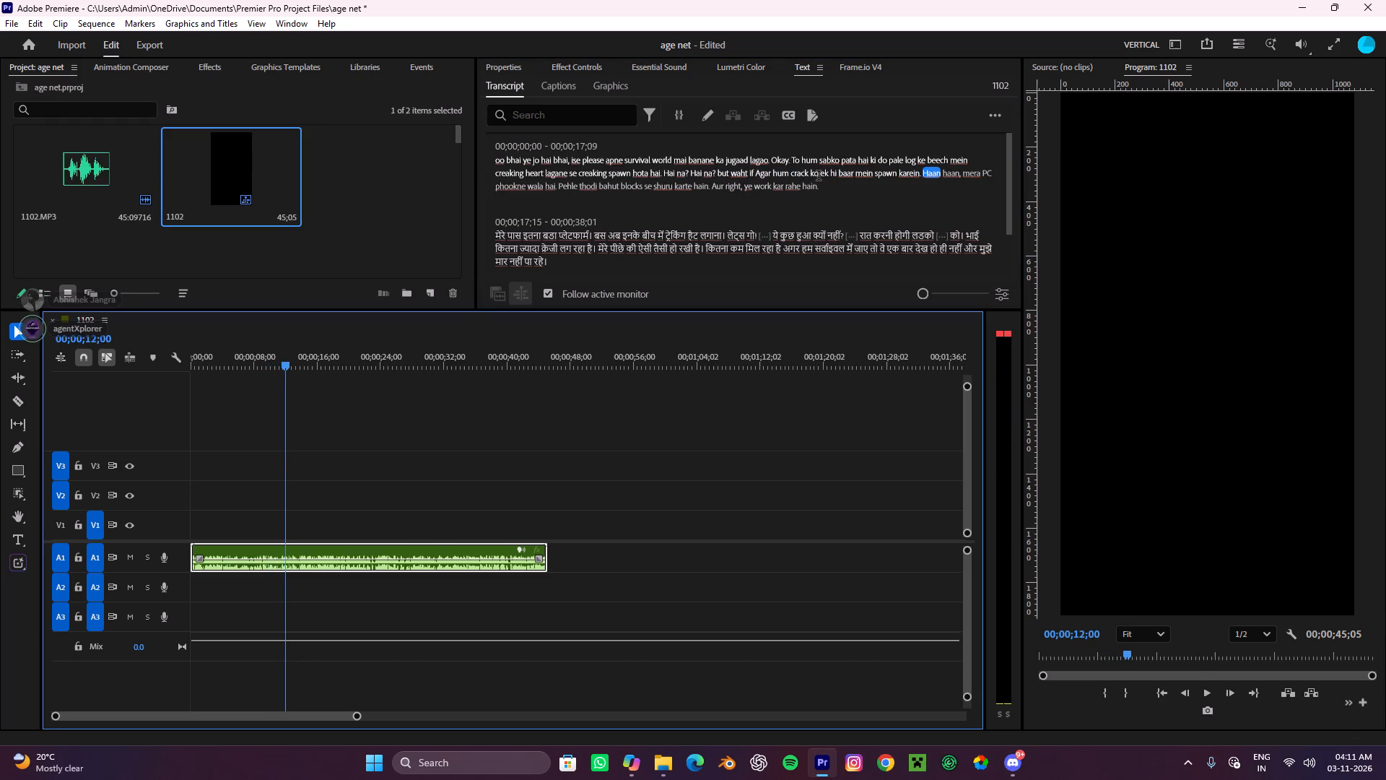
{"action": "double_click", "coordinate": [804, 174]}
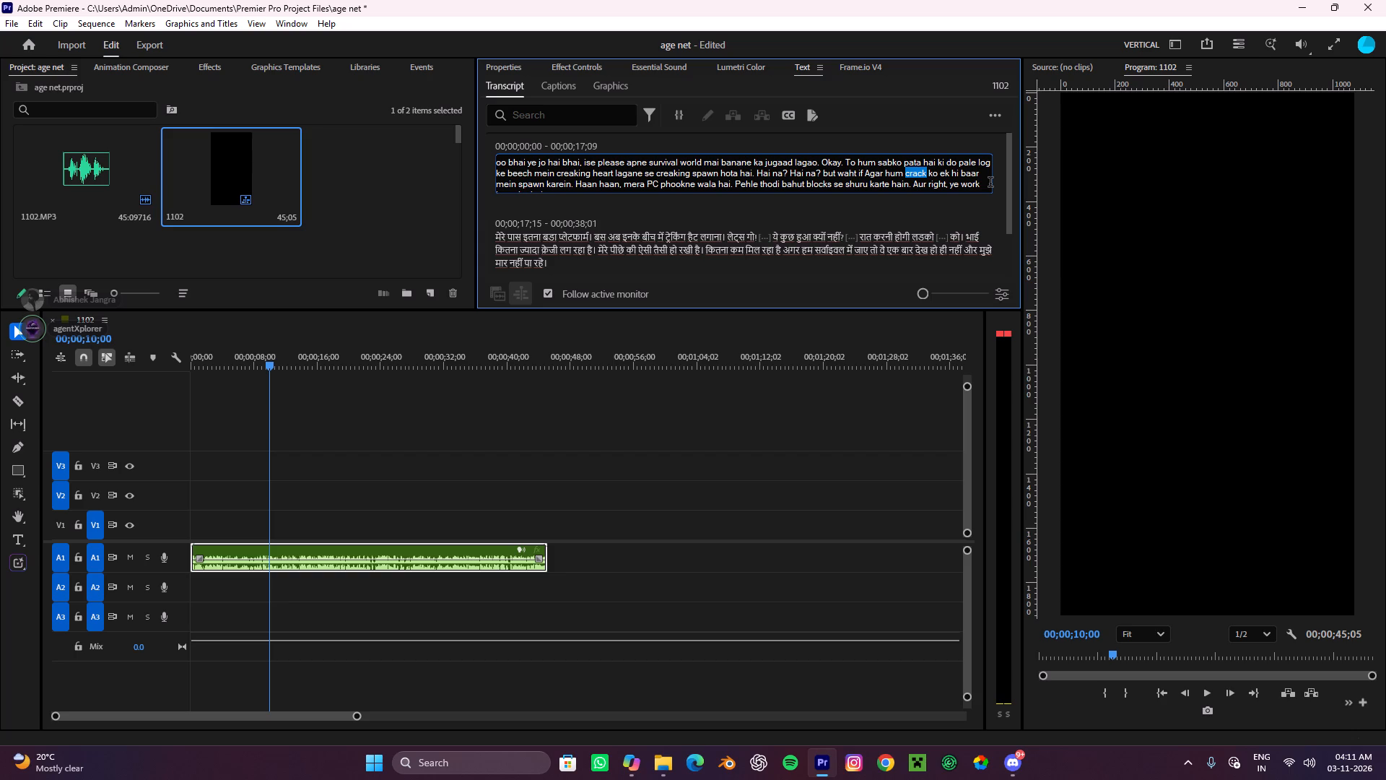
{"action": "type", "text": "tha"}
{"action": "key", "text": "BackSpace"}
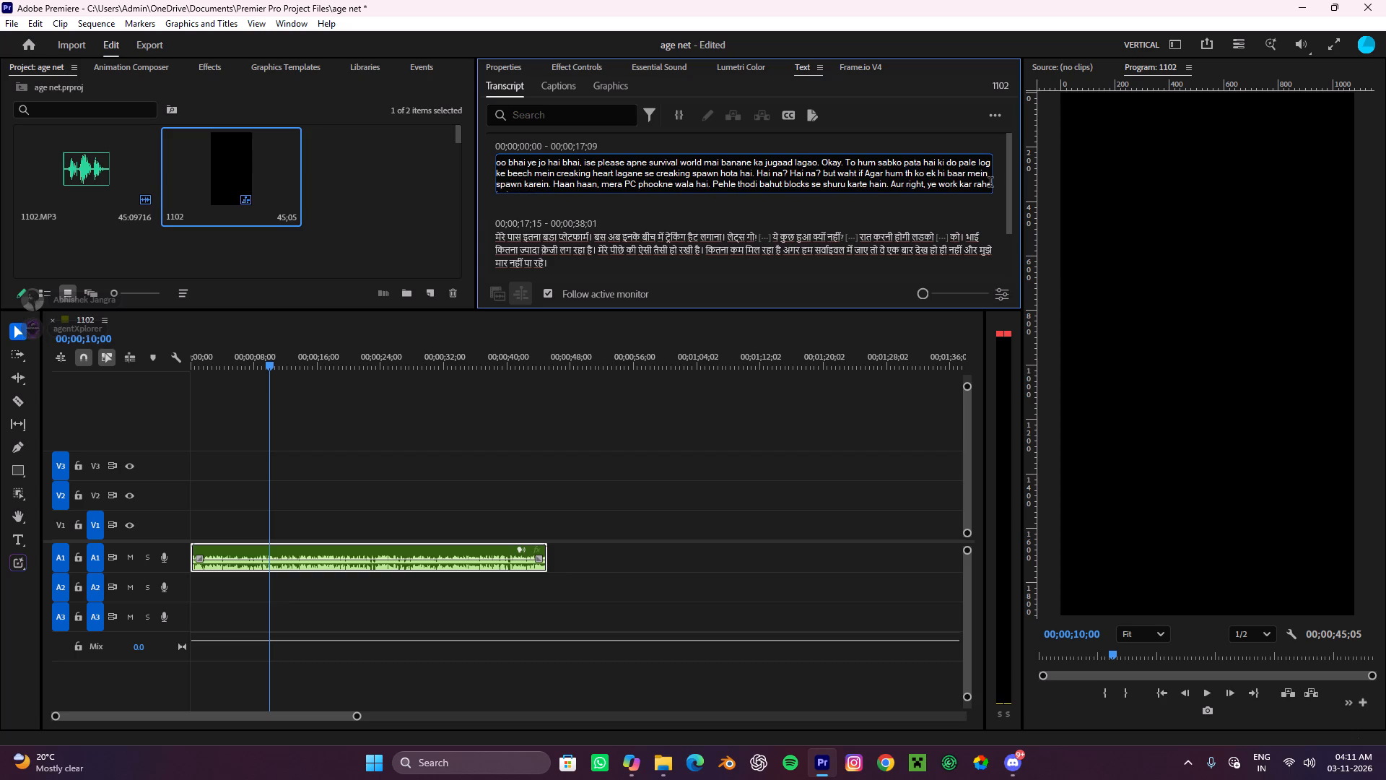
{"action": "type", "text": "ouan"}
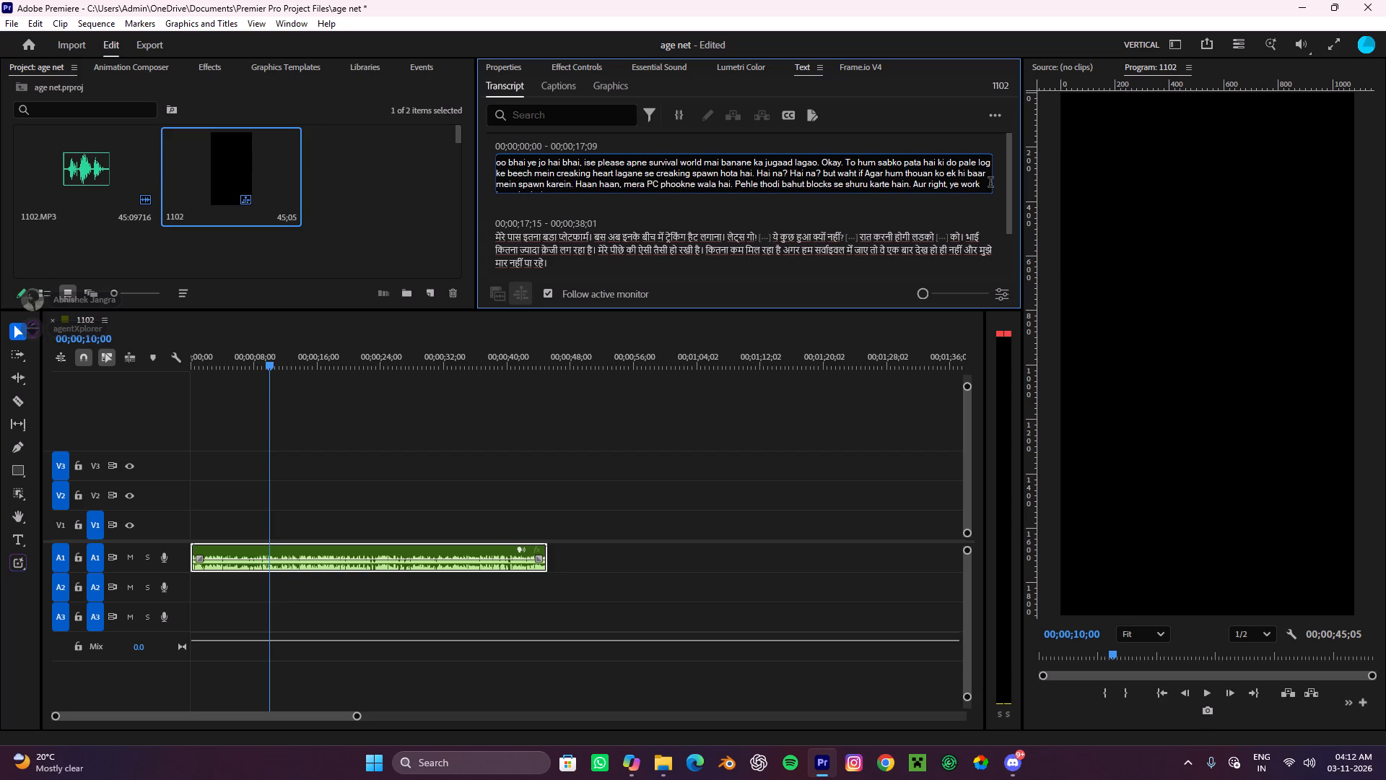
{"action": "key", "text": "BackSpace"}
{"action": "key", "text": "BackSpace"}
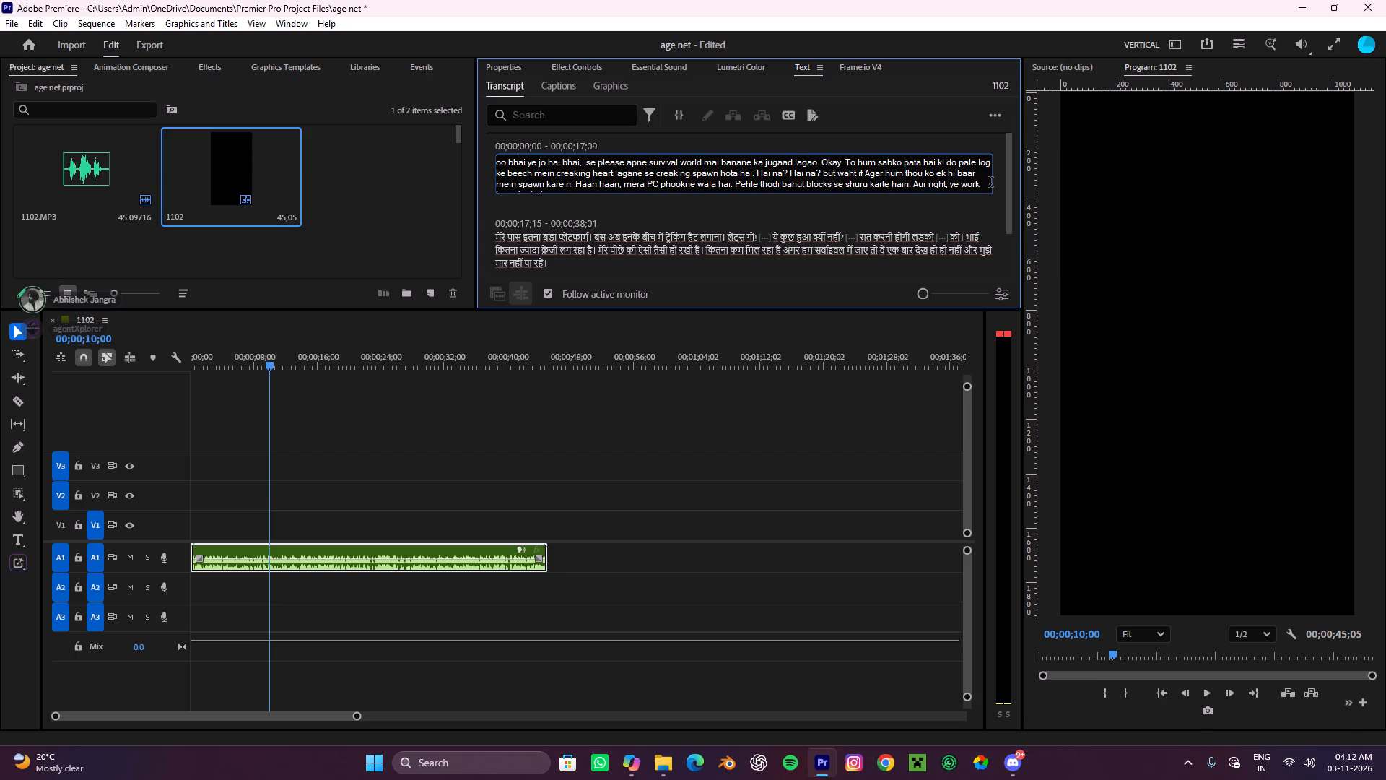
{"action": "type", "text": "sa"}
{"action": "type", "text": "nds of"}
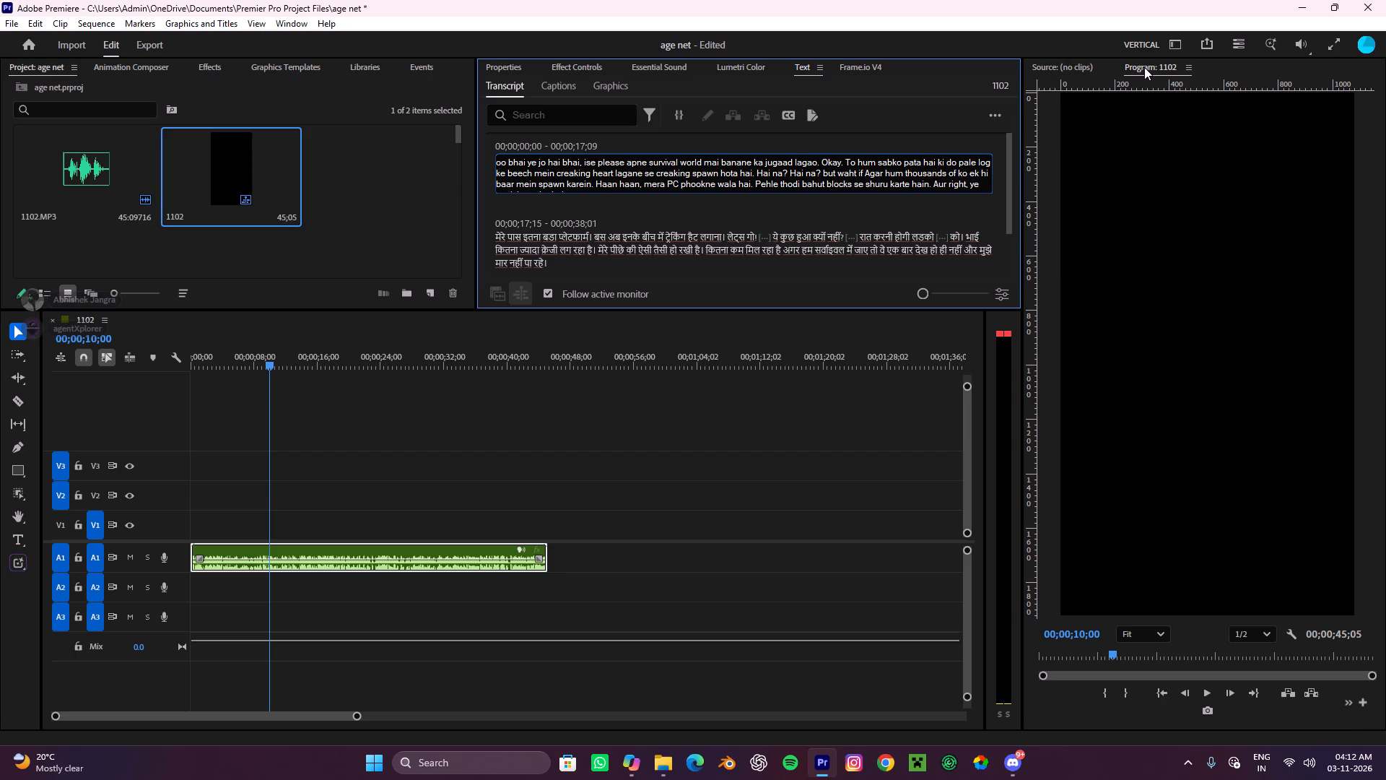
{"action": "key", "text": "space"}
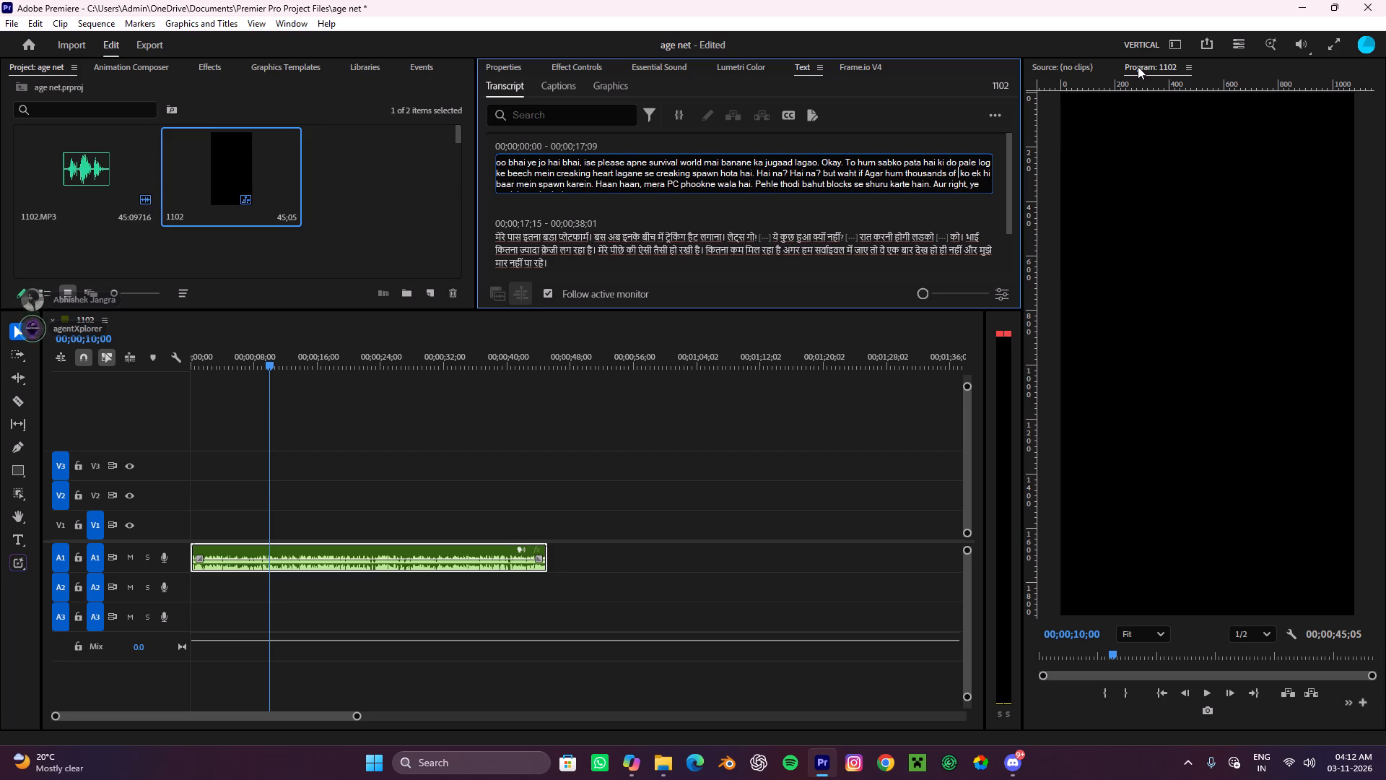
{"action": "type", "text": "creaking"}
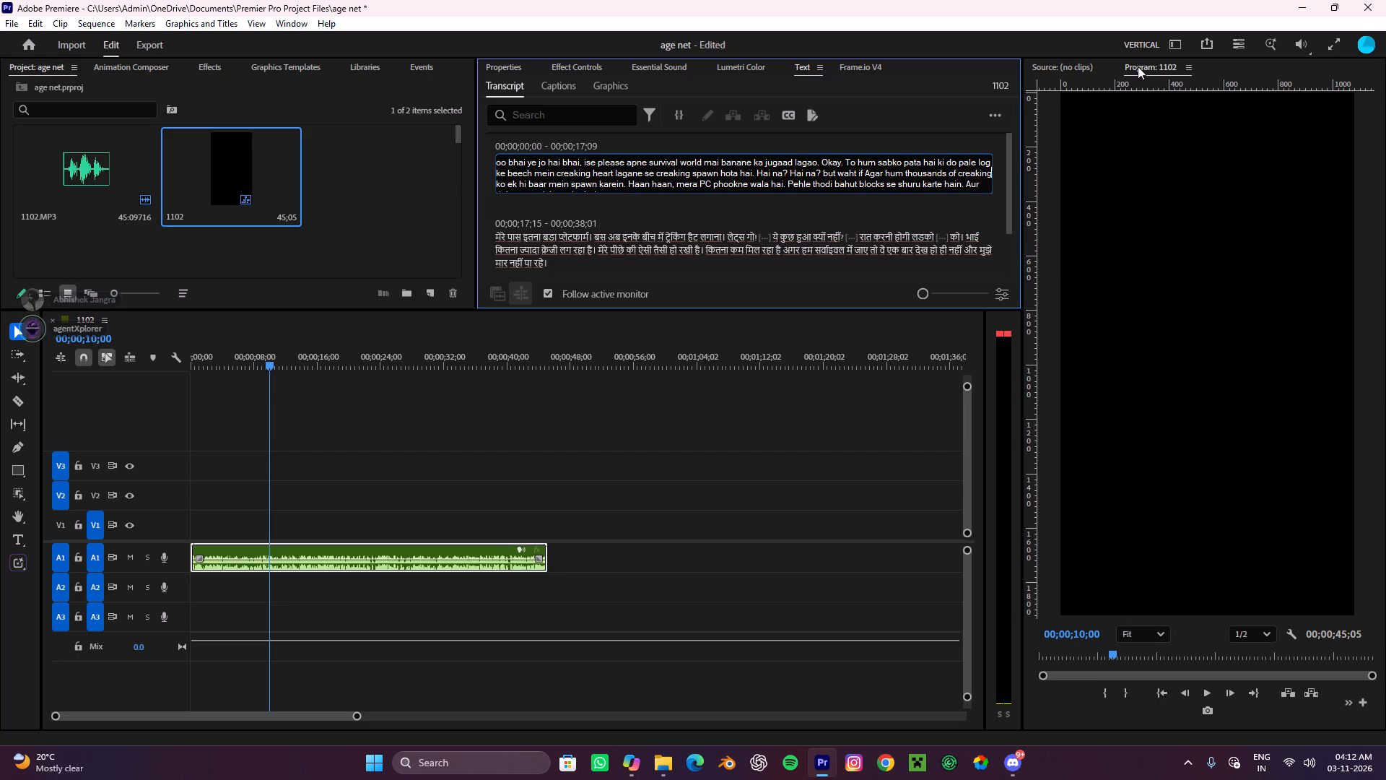
{"action": "left_click", "coordinate": [781, 214]}
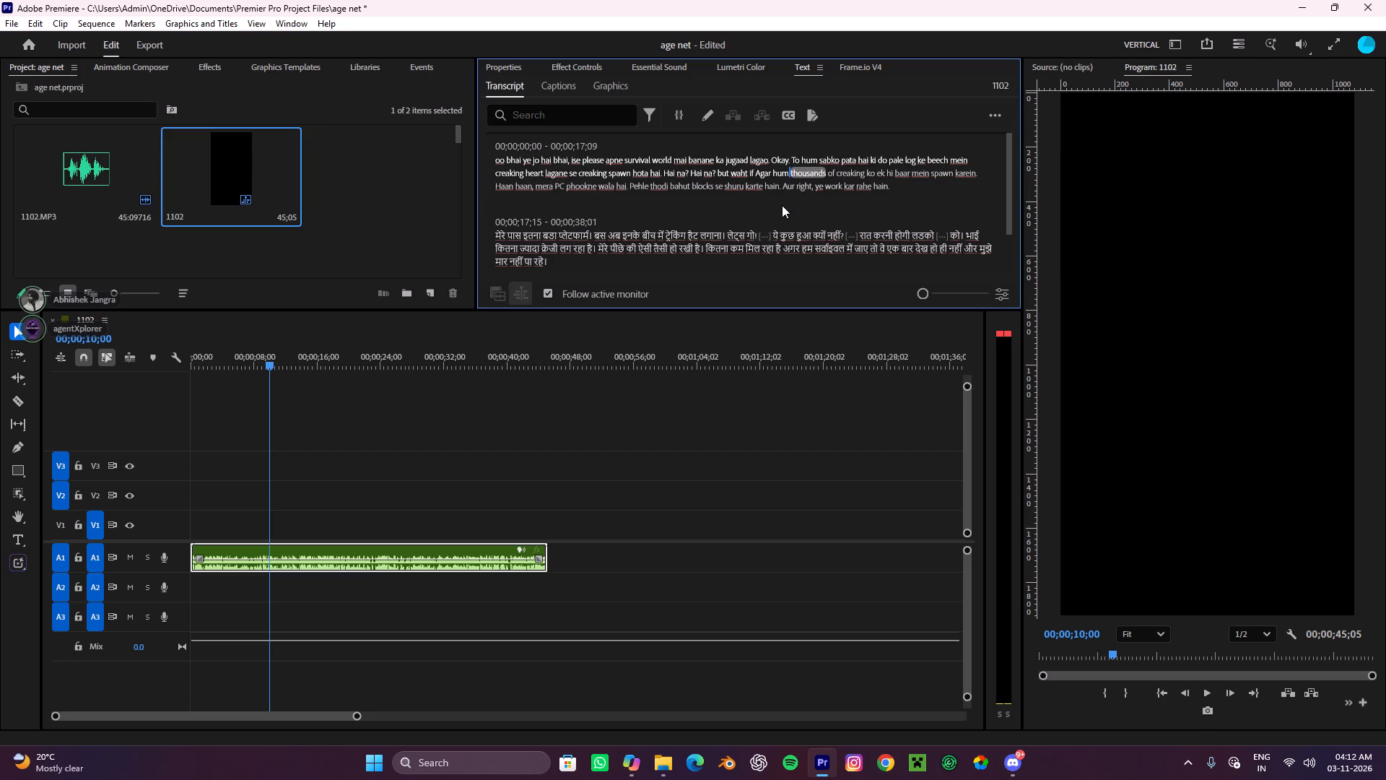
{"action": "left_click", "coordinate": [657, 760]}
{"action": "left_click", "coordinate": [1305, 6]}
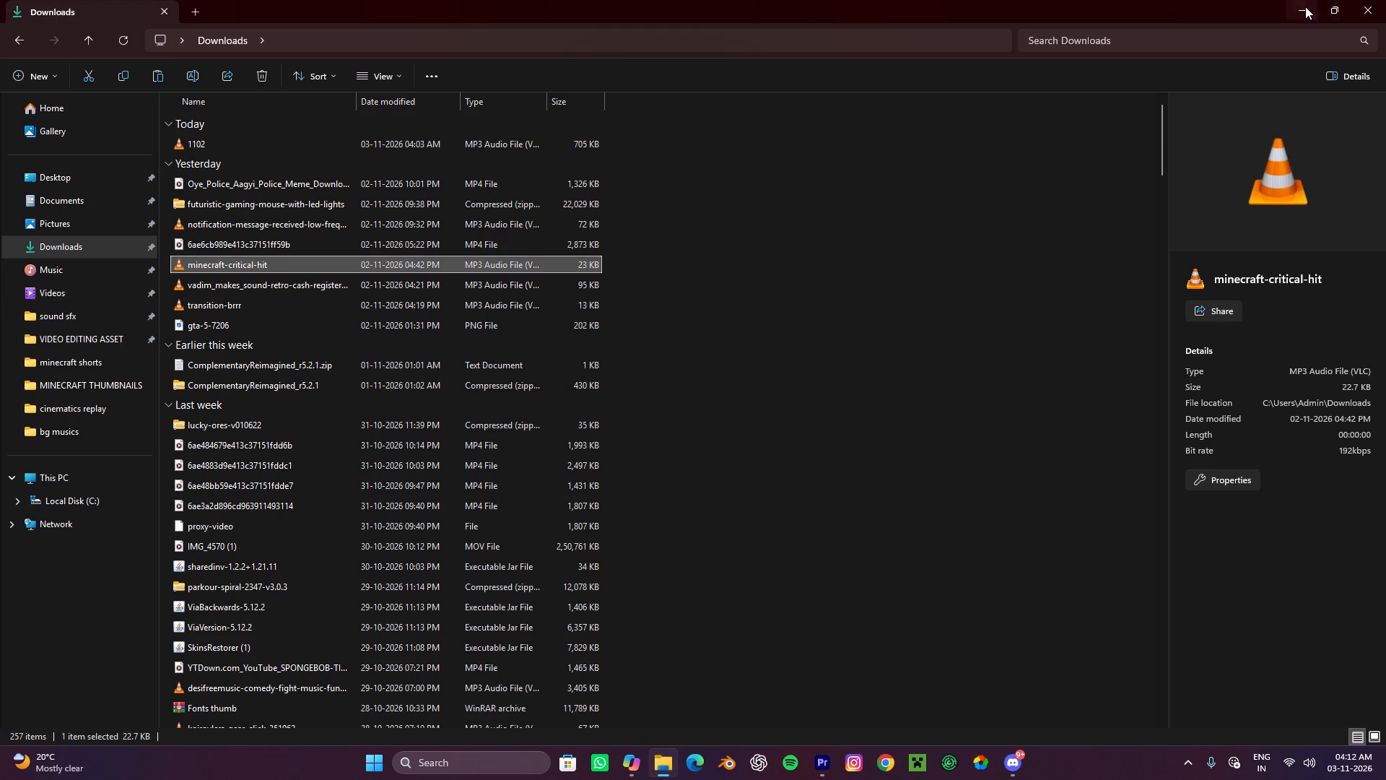
Replay the phrase from "hum" and delete the word "ko" before "ek hi baar" in the first transcript segment.
{"action": "left_click", "coordinate": [777, 174]}
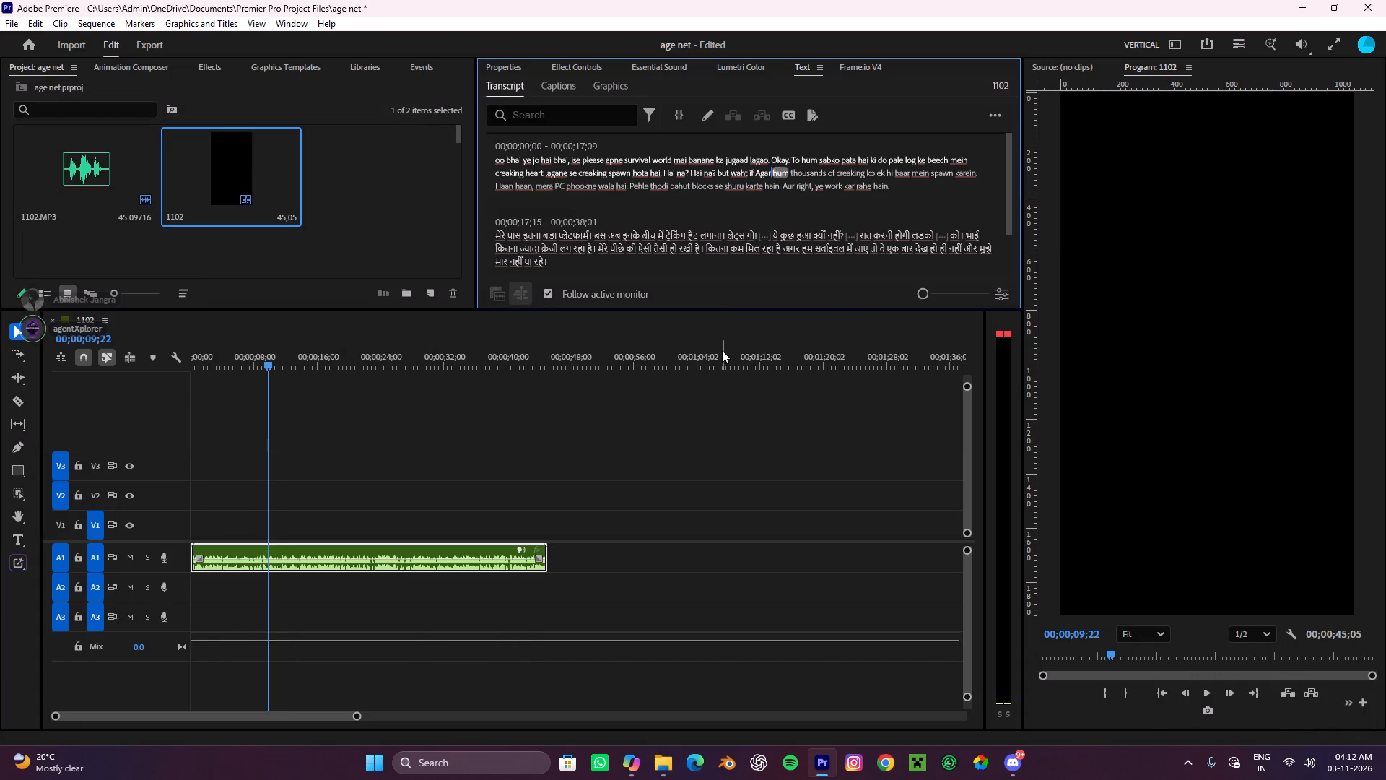
{"action": "key", "text": "space"}
{"action": "key", "text": "space"}
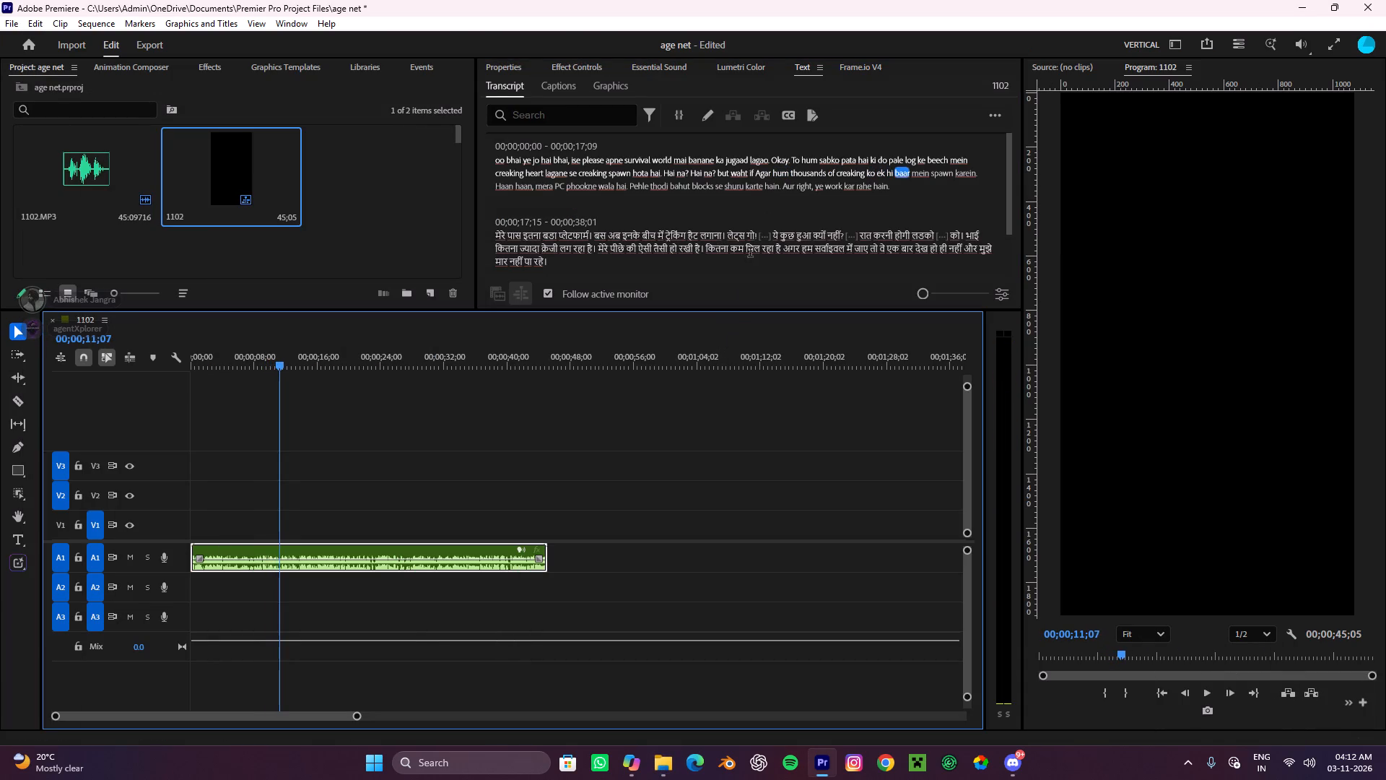
{"action": "key", "text": "space"}
{"action": "key", "text": "space"}
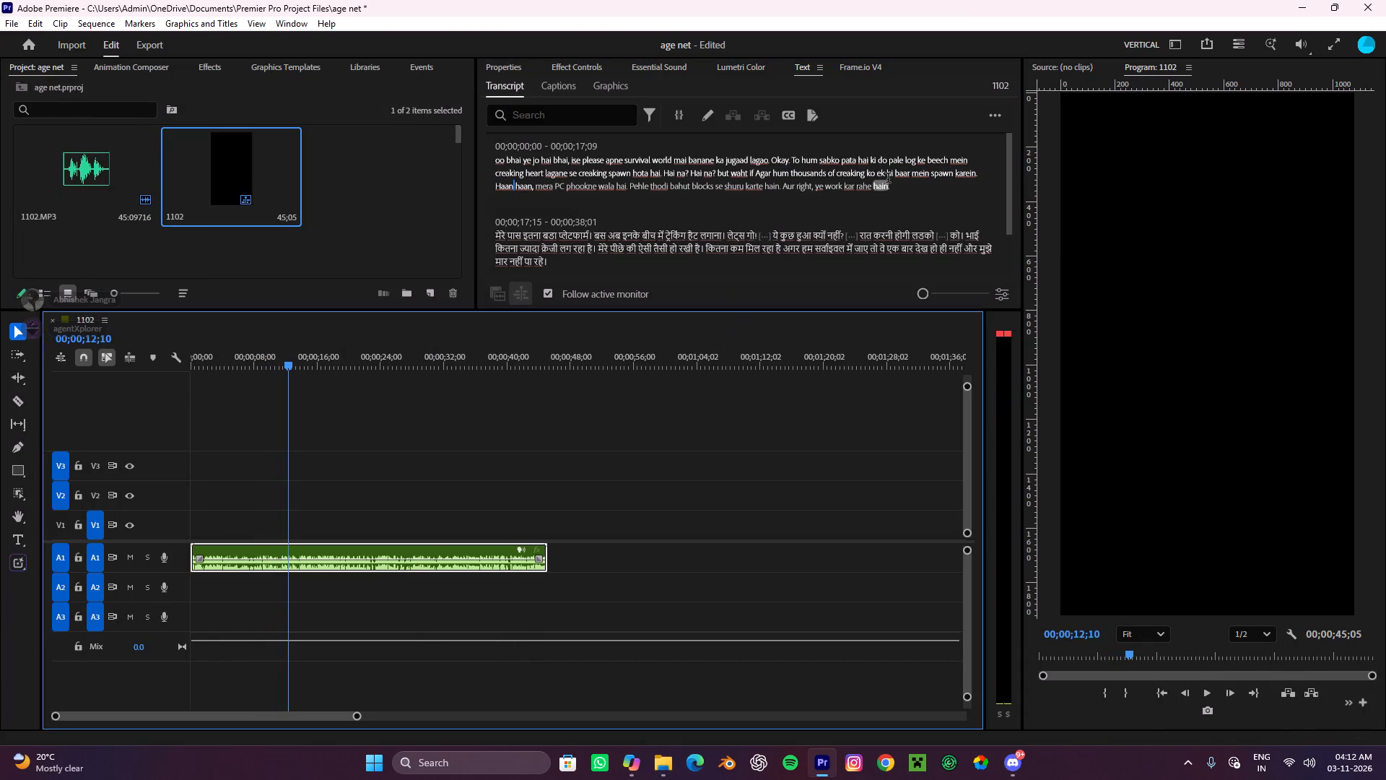
{"action": "left_click", "coordinate": [878, 162]}
{"action": "double_click", "coordinate": [873, 172]}
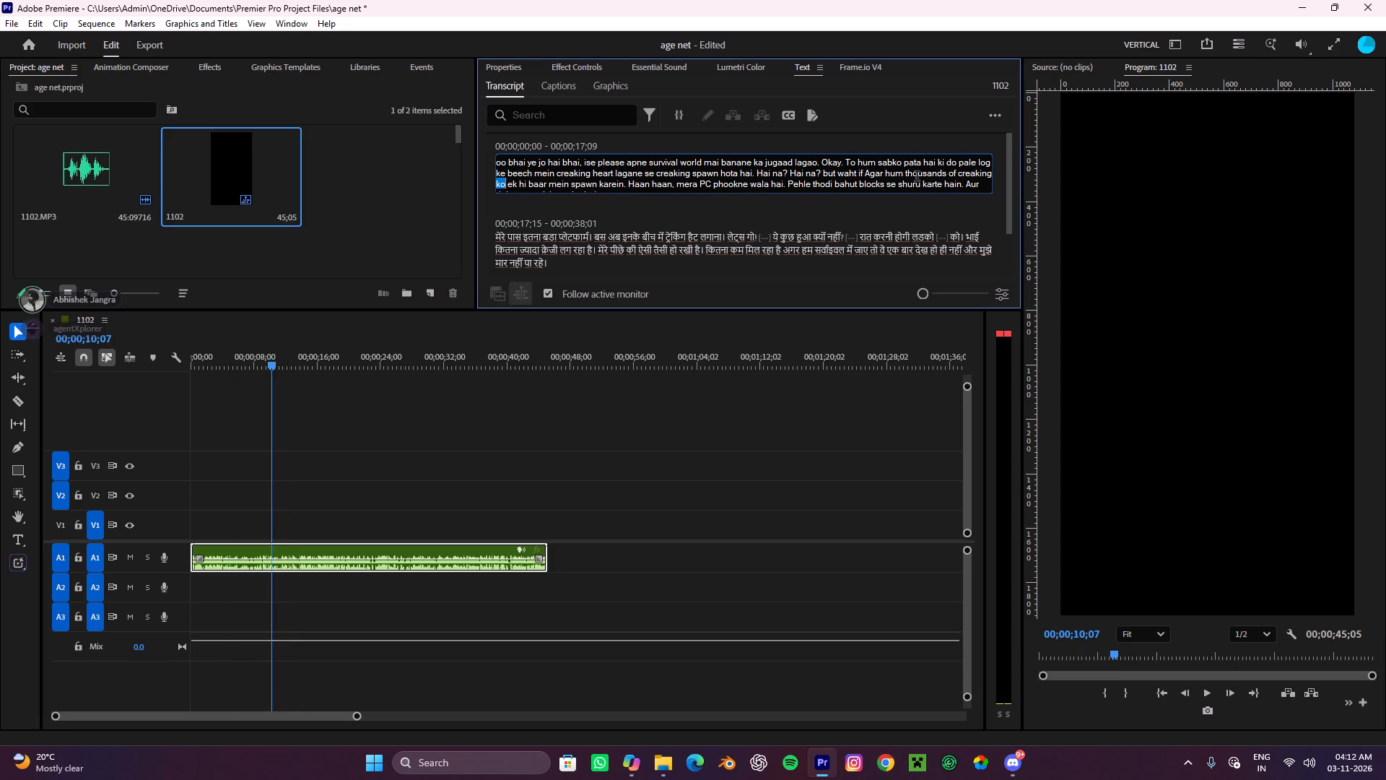
{"action": "key", "text": "BackSpace"}
{"action": "key", "text": "BackSpace"}
{"action": "left_click", "coordinate": [832, 207]}
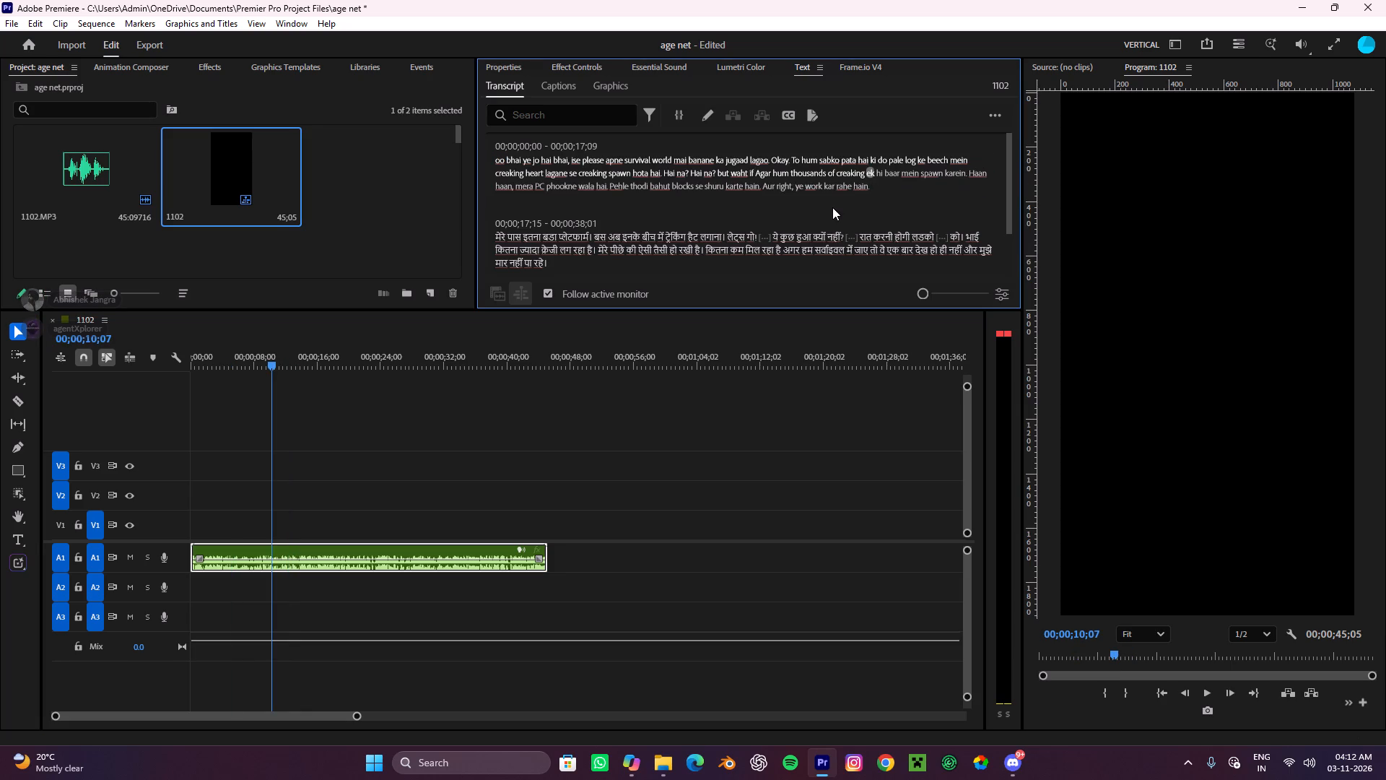
Listen on and correct the word between "blocks se" and "karte hain" in the first transcript segment to "chalu".
{"action": "key", "text": "space"}
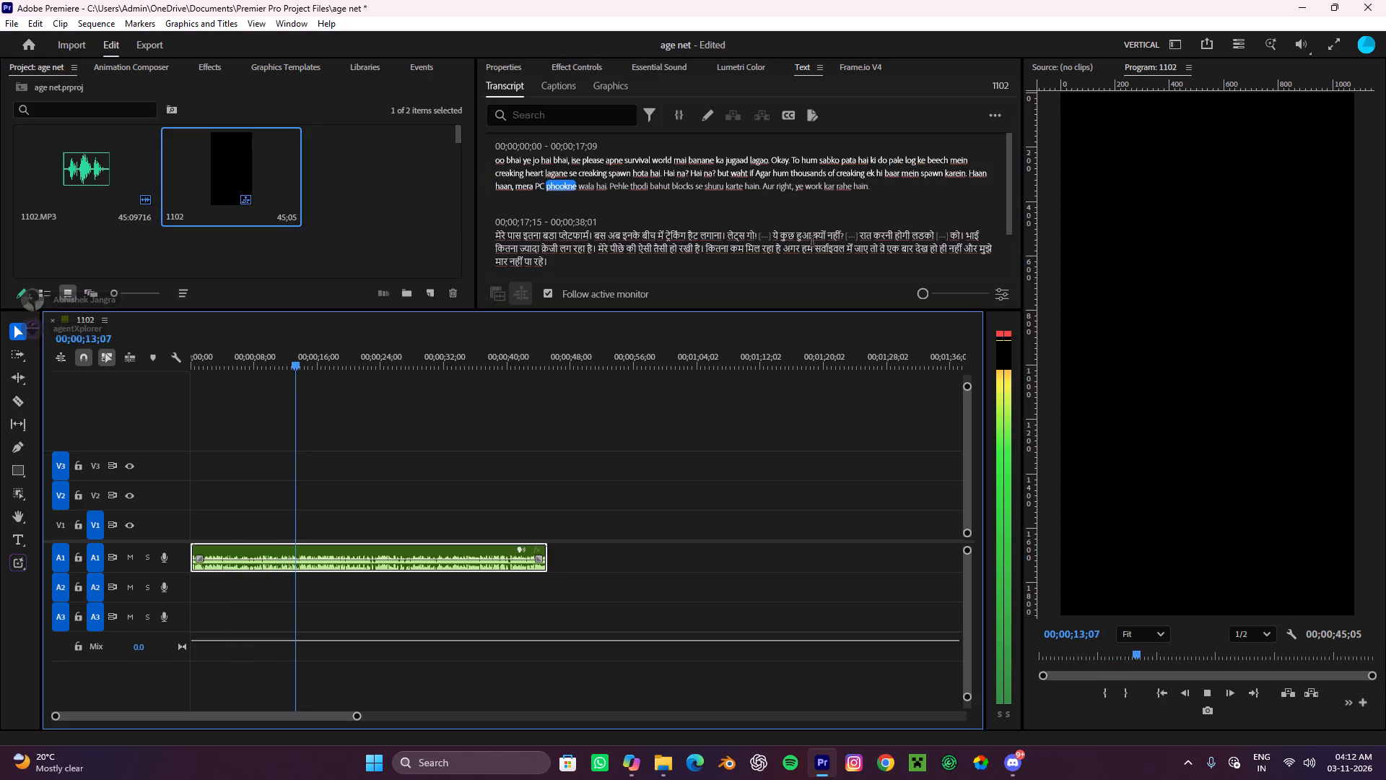
{"action": "key", "text": "space"}
{"action": "key", "text": "space"}
{"action": "key", "text": "space"}
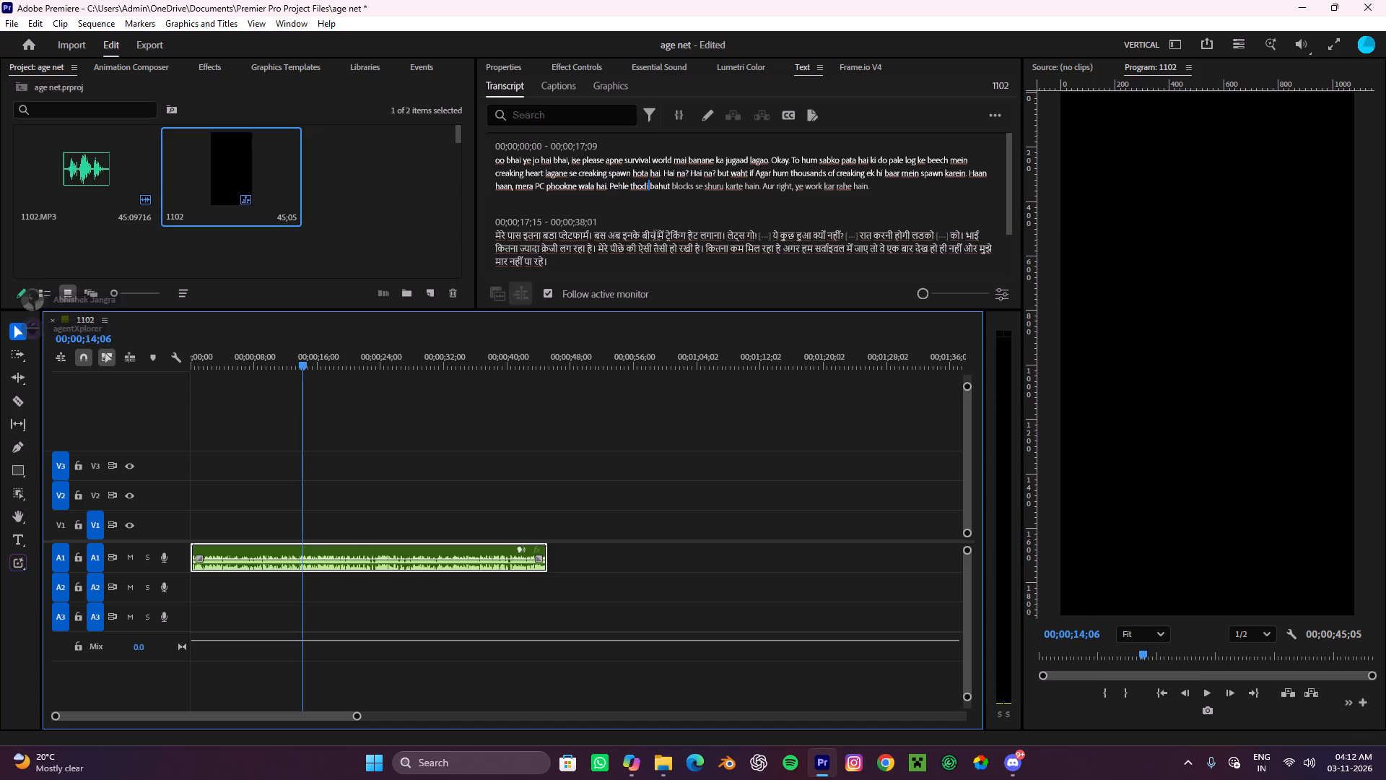
{"action": "key", "text": "space"}
{"action": "key", "text": "space"}
{"action": "key", "text": "space"}
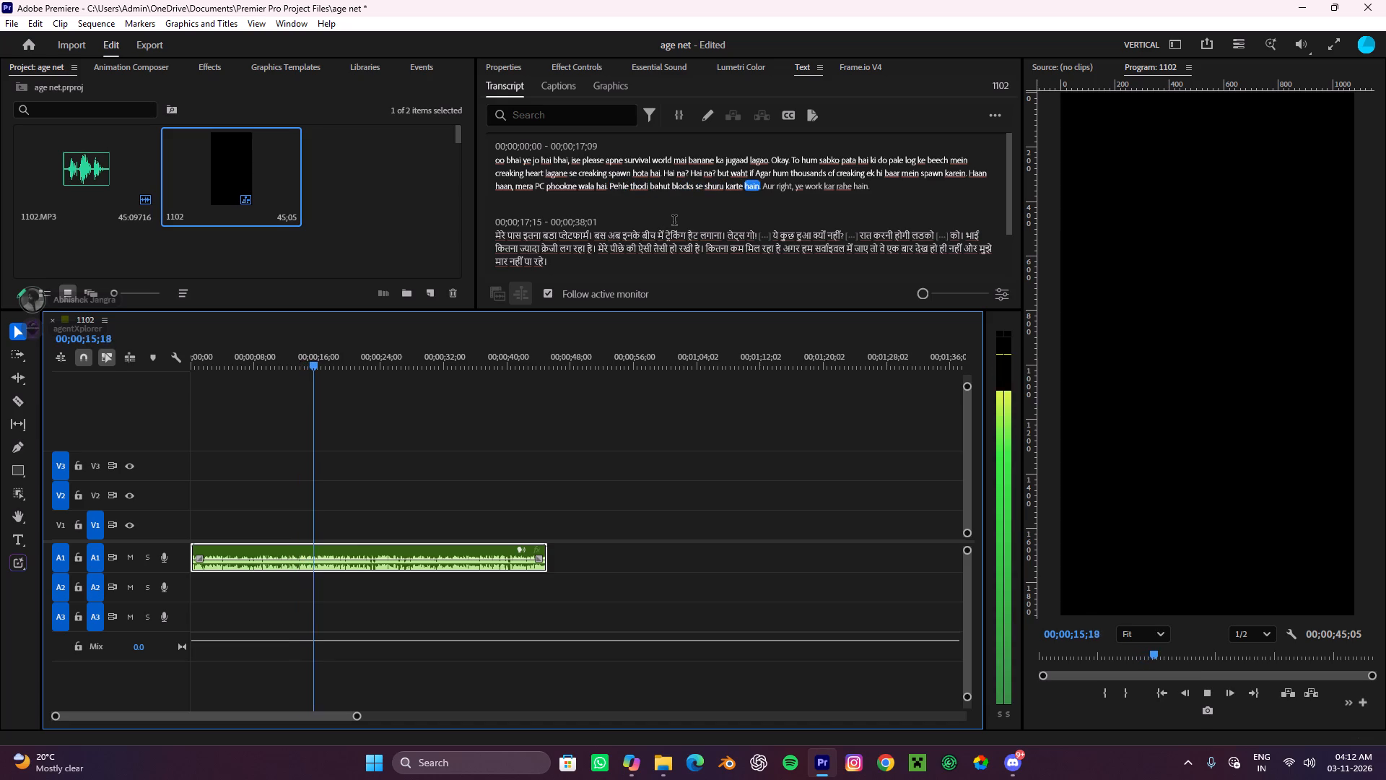
{"action": "key", "text": "space"}
{"action": "double_click", "coordinate": [721, 186]}
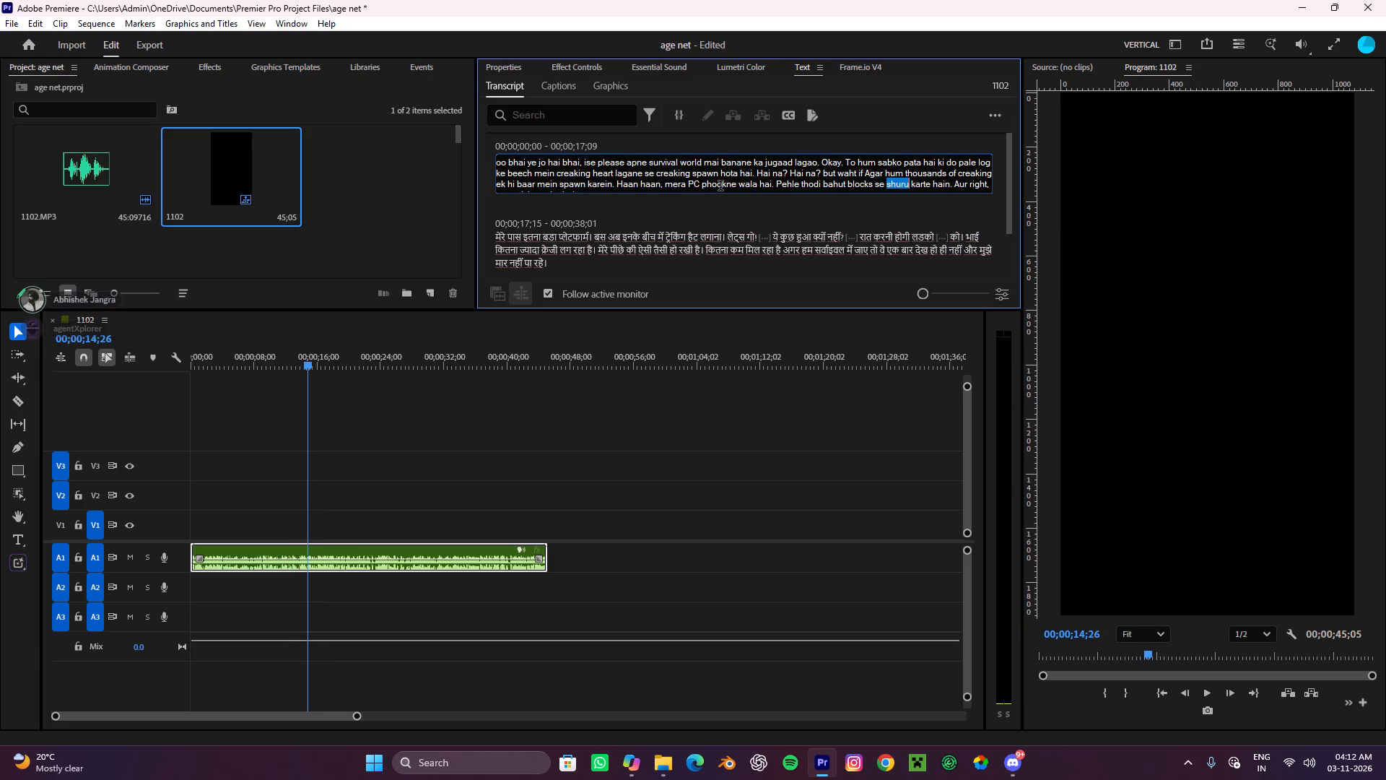
{"action": "type", "text": "chalu"}
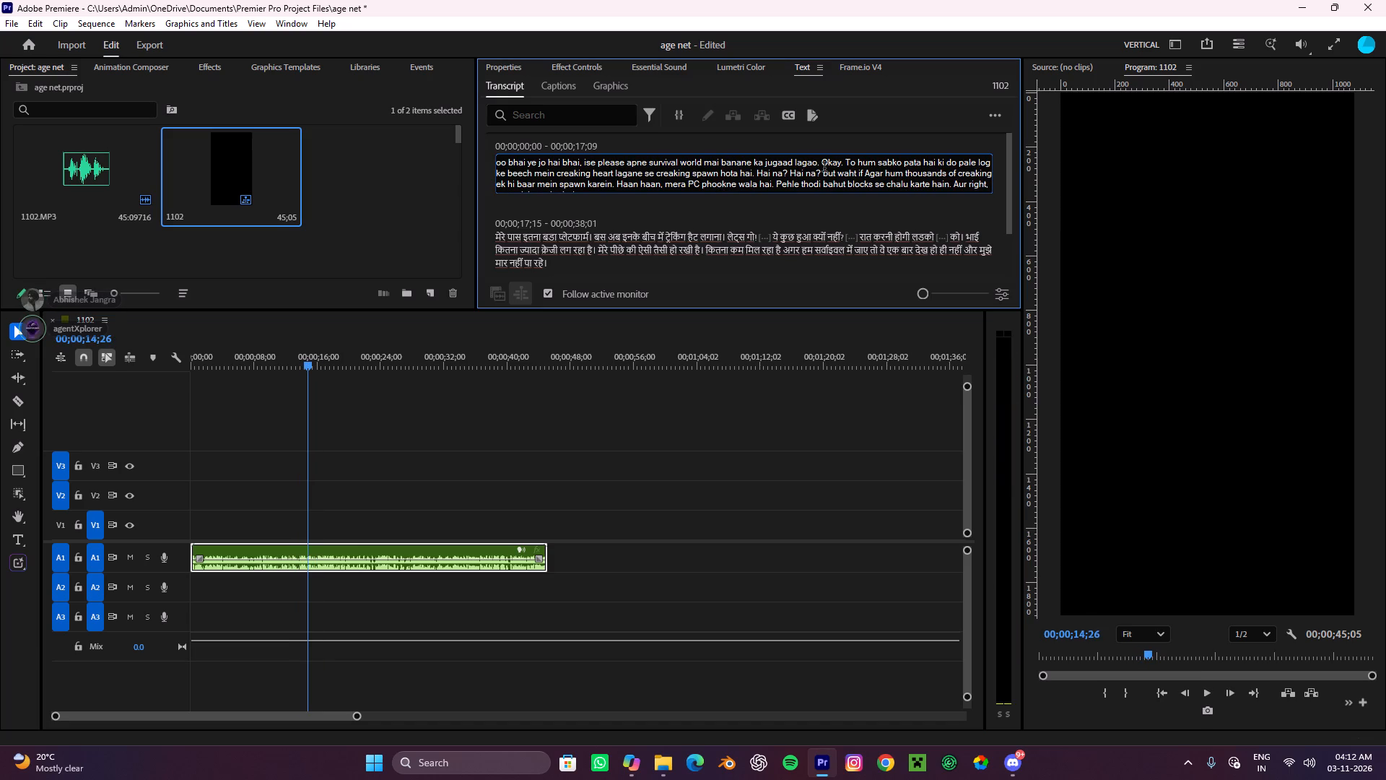
{"action": "left_click", "coordinate": [894, 206]}
Listen on and correct the word before "right, ye work" in the first transcript segment to "all".
{"action": "key", "text": "space"}
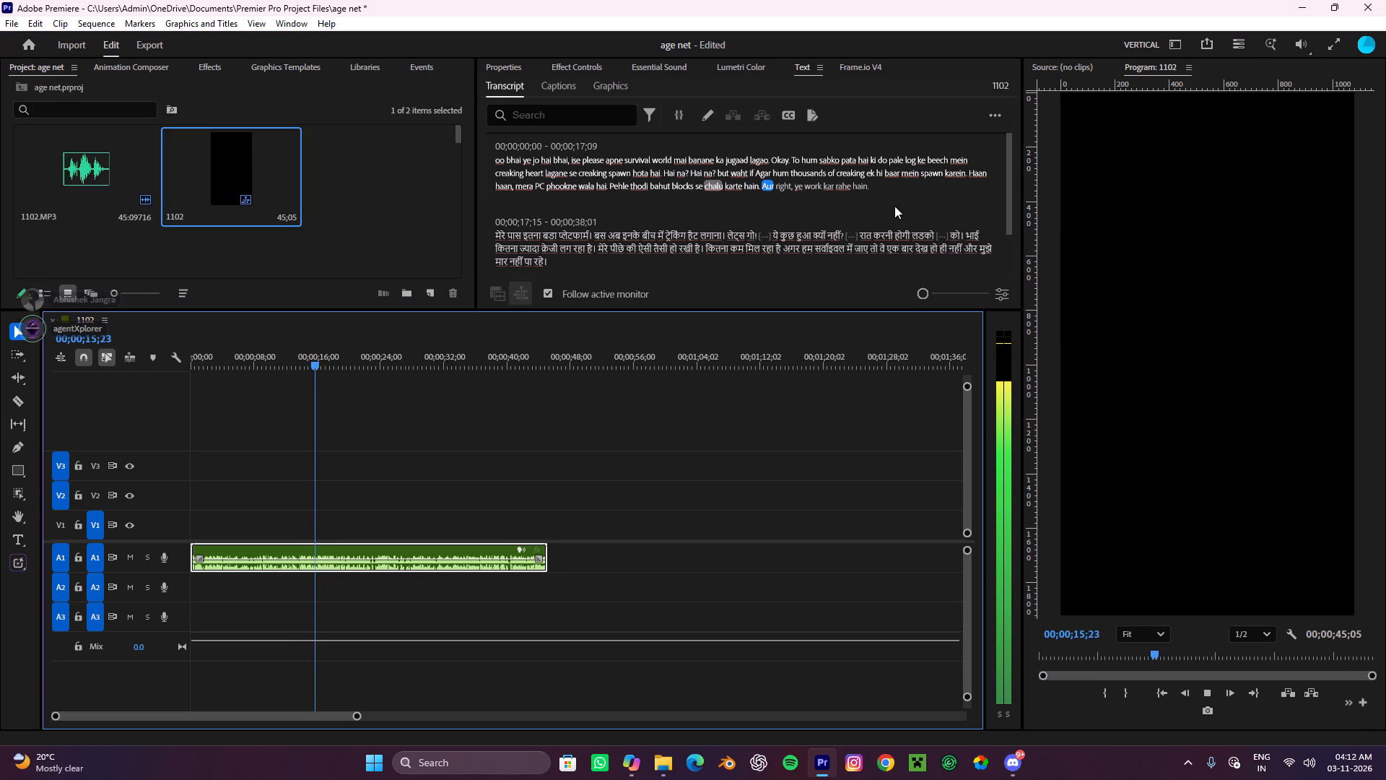
{"action": "key", "text": "space"}
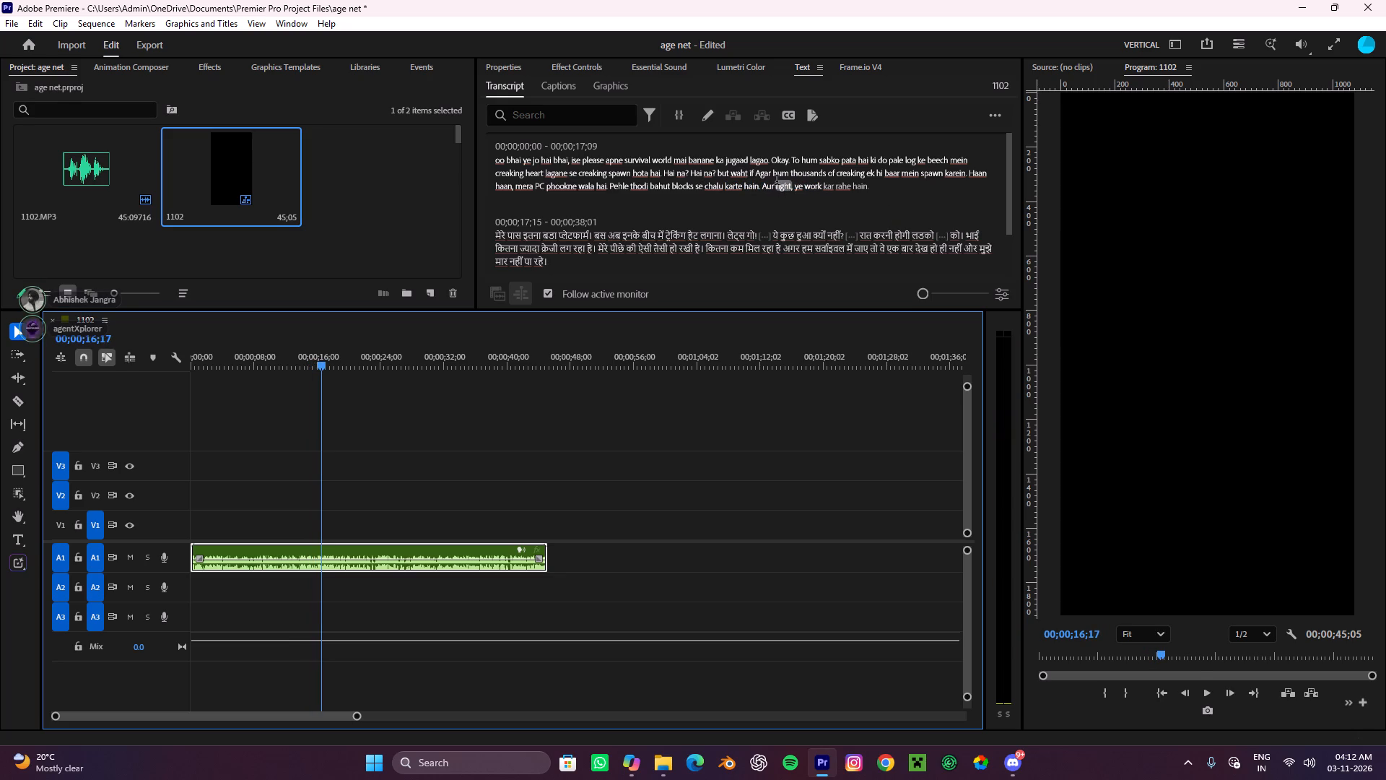
{"action": "double_click", "coordinate": [772, 182]}
{"action": "type", "text": "all"}
{"action": "left_click", "coordinate": [798, 217]}
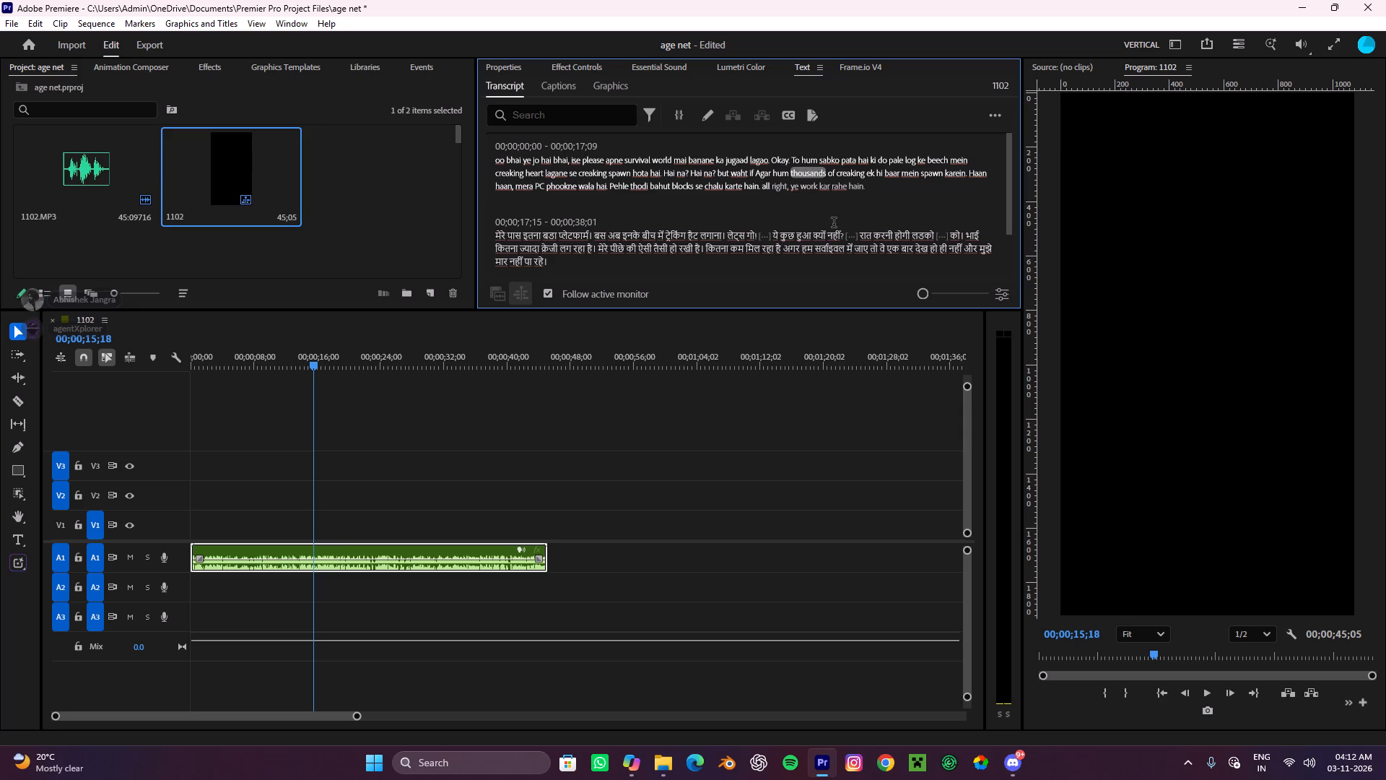
Switch to File Explorer and search the Downloads folder for "metallic riser", trying "metallic" and "riser" as well.
{"action": "left_click", "coordinate": [671, 767]}
{"action": "scroll", "coordinate": [160, 198], "scroll_direction": "up", "scroll_amount": 3}
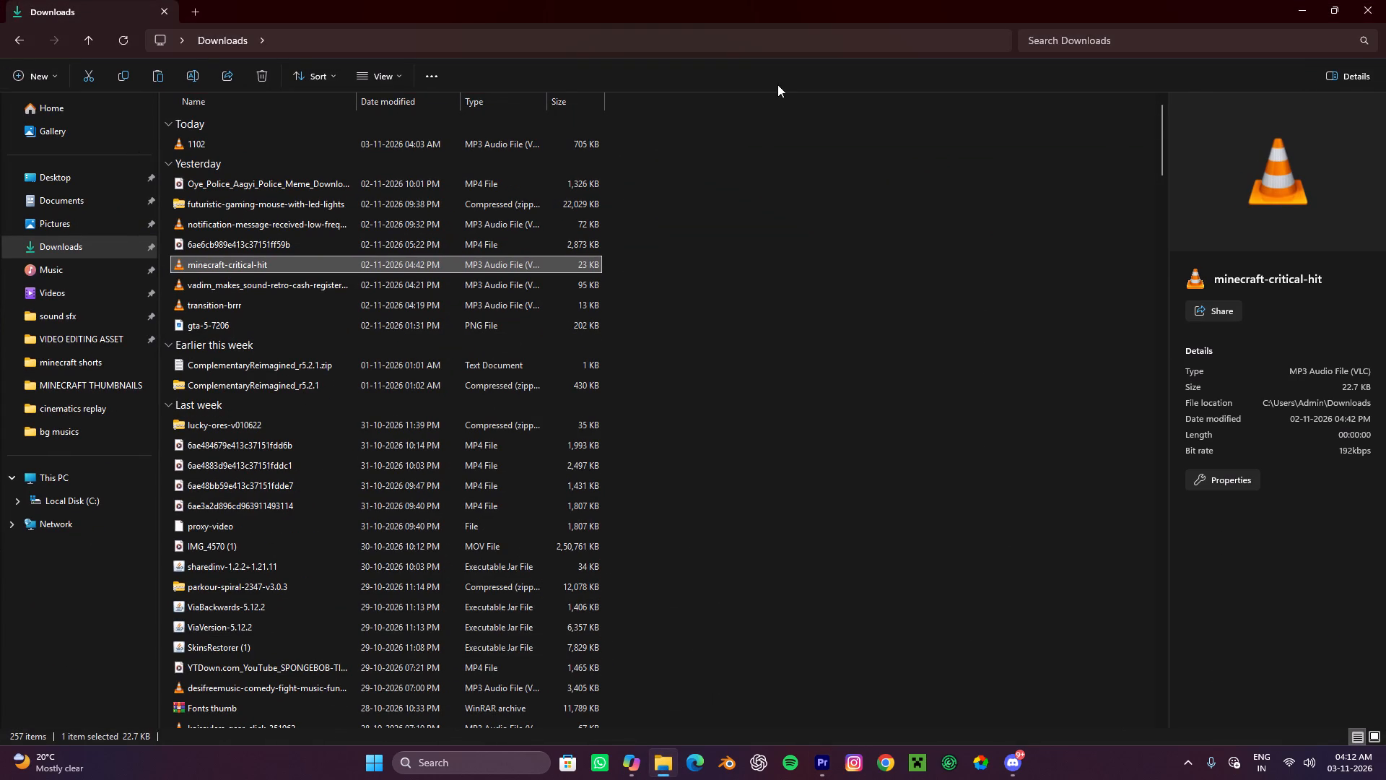
{"action": "left_click", "coordinate": [1072, 43]}
{"action": "type", "text": "metalic riser"}
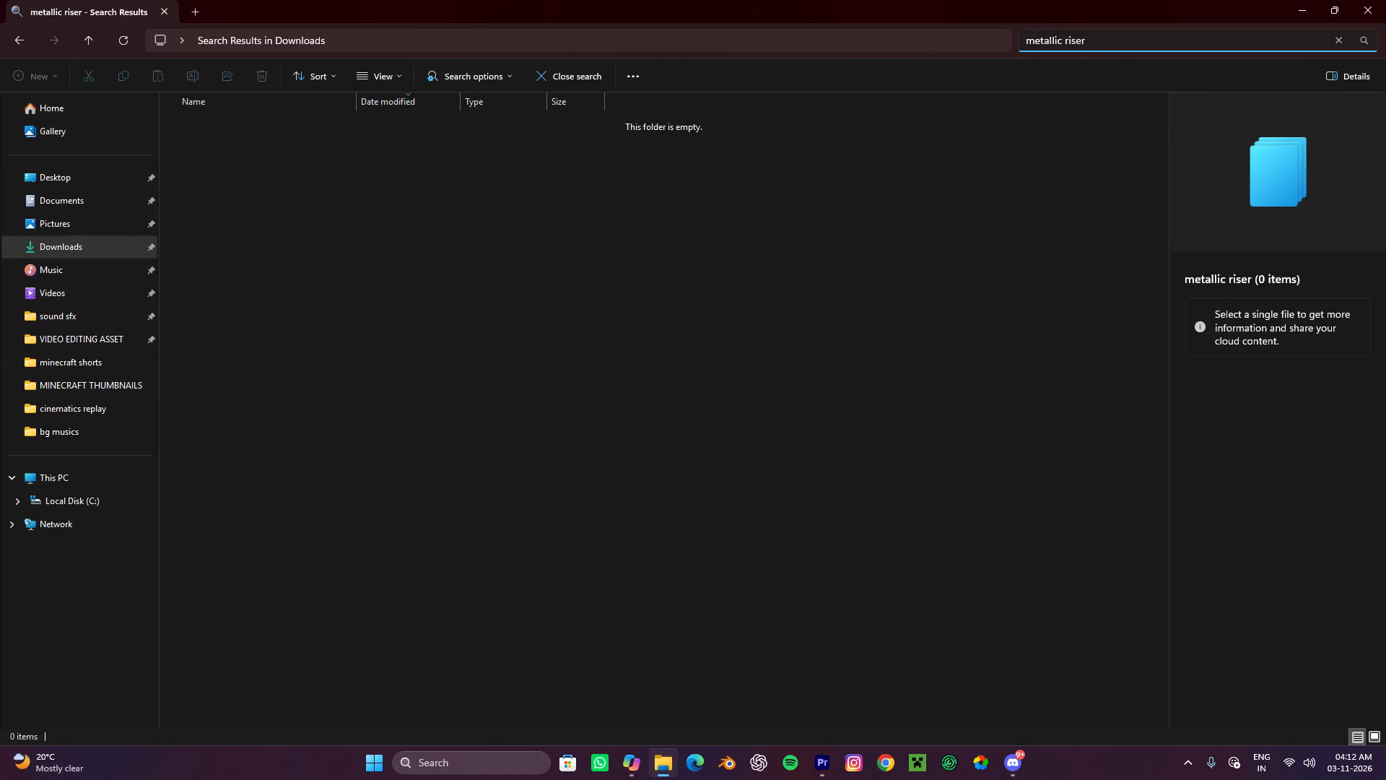
{"action": "left_click_drag", "start_coordinate": [1096, 41], "coordinate": [1063, 43]}
{"action": "key", "text": "BackSpace"}
{"action": "key", "text": "BackSpace"}
{"action": "key", "text": "BackSpace"}
{"action": "key", "text": "BackSpace"}
{"action": "key", "text": "BackSpace"}
{"action": "key", "text": "BackSpace"}
{"action": "key", "text": "BackSpace"}
{"action": "key", "text": "BackSpace"}
{"action": "key", "text": "BackSpace"}
{"action": "key", "text": "BackSpace"}
{"action": "key", "text": "BackSpace"}
{"action": "key", "text": "BackSpace"}
{"action": "key", "text": "BackSpace"}
{"action": "key", "text": "BackSpace"}
{"action": "key", "text": "BackSpace"}
{"action": "key", "text": "BackSpace"}
{"action": "key", "text": "BackSpace"}
{"action": "key", "text": "BackSpace"}
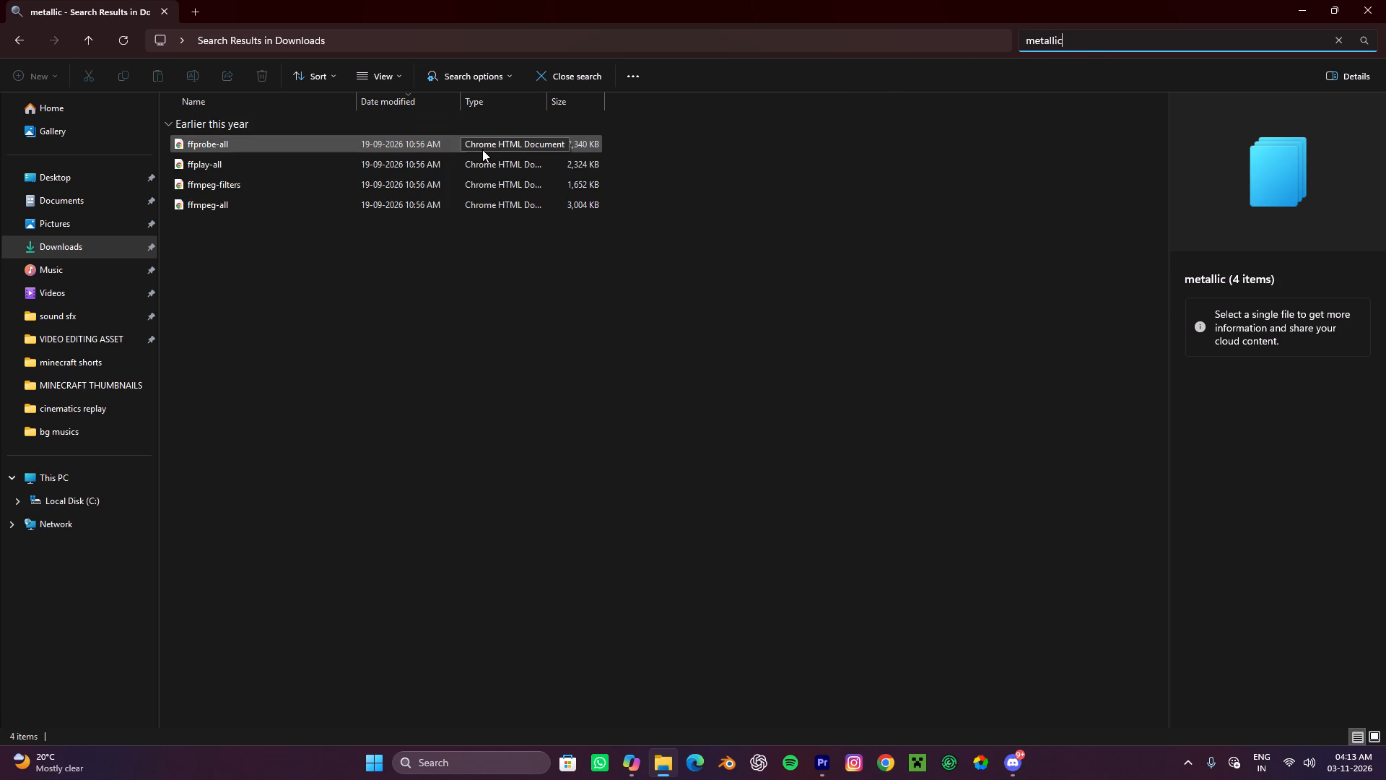
{"action": "type", "text": "riser"}
Search File Explorer's Home location for "metalic riser".
{"action": "left_click", "coordinate": [62, 102]}
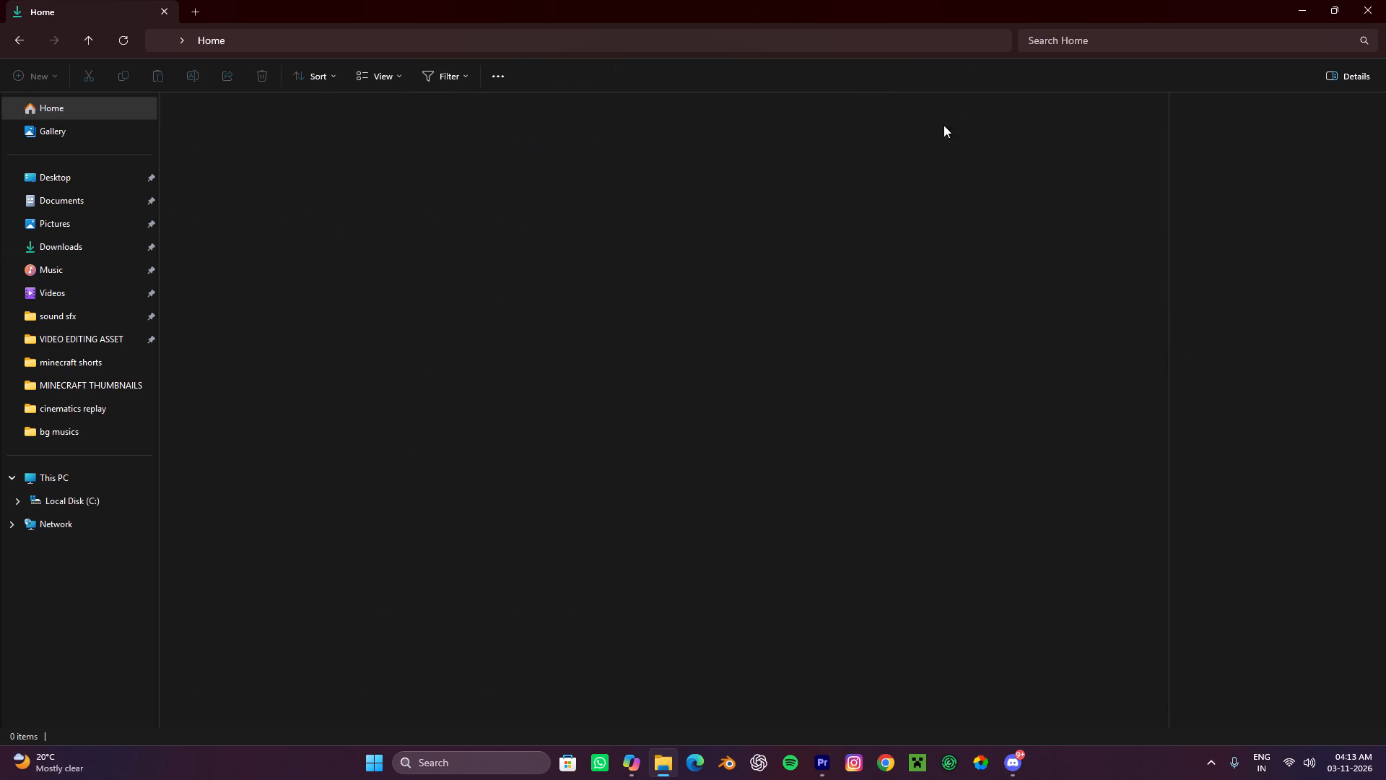
{"action": "left_click", "coordinate": [1097, 41]}
{"action": "type", "text": "metalic t"}
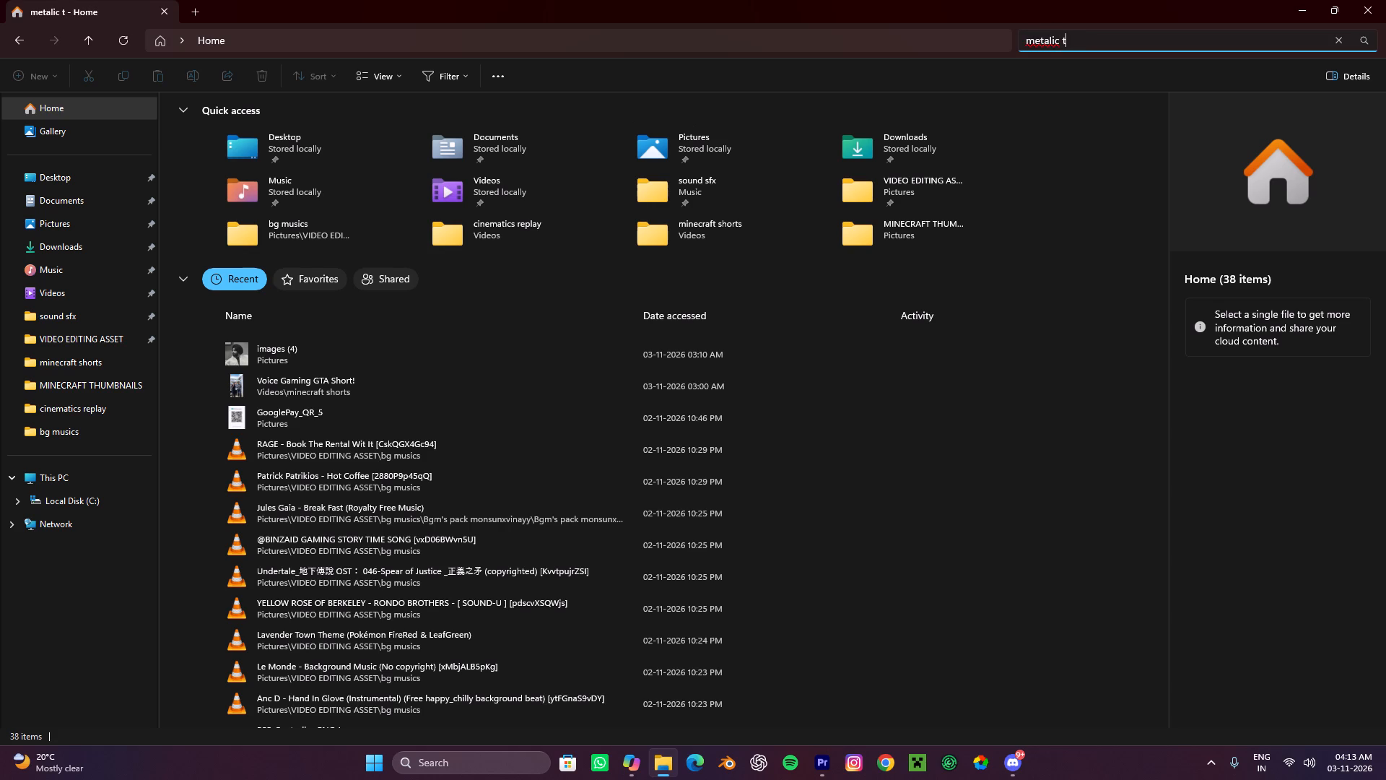
{"action": "key", "text": "BackSpace"}
{"action": "type", "text": "risert"}
{"action": "key", "text": "BackSpace"}
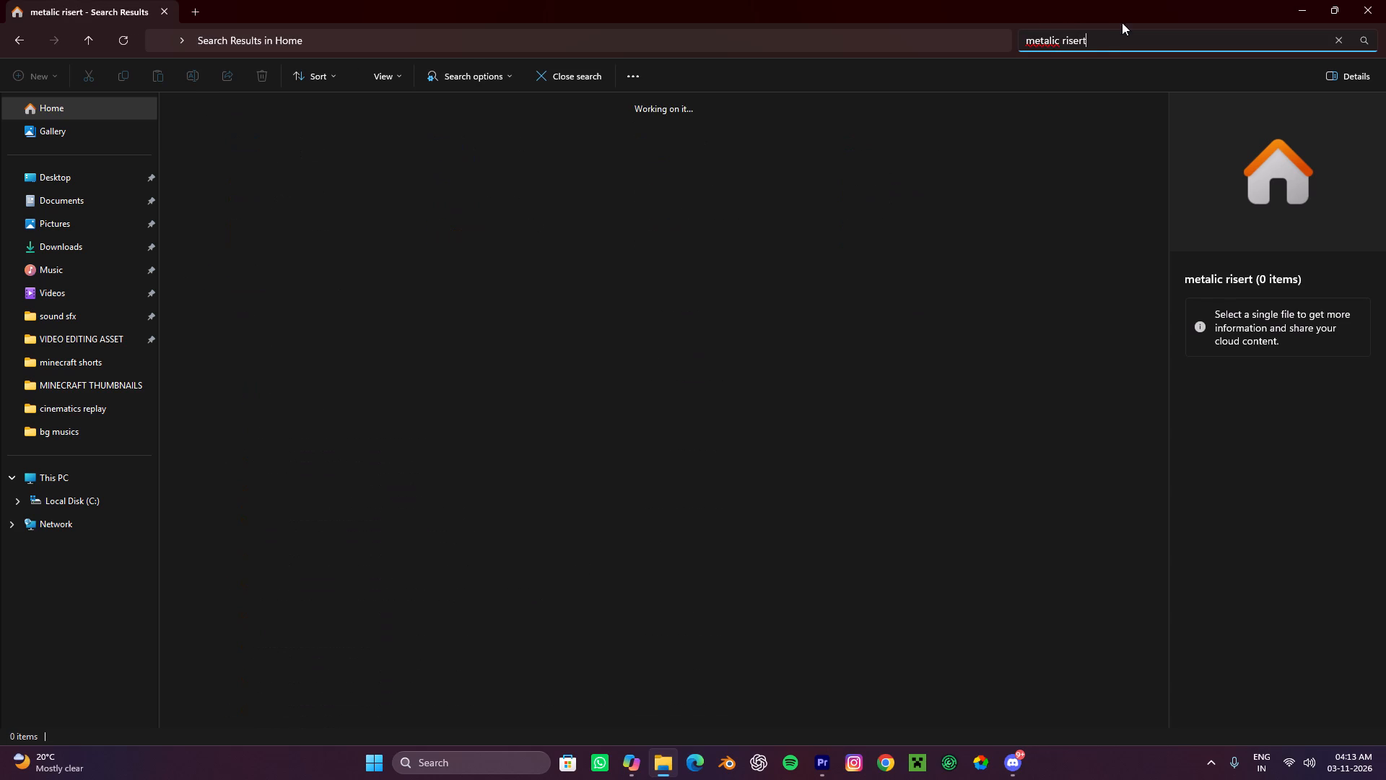
Open the "sfx 2" archive from the search results, check the "metalic glitch" sound and close File Explorer.
{"action": "triple_click", "coordinate": [293, 113]}
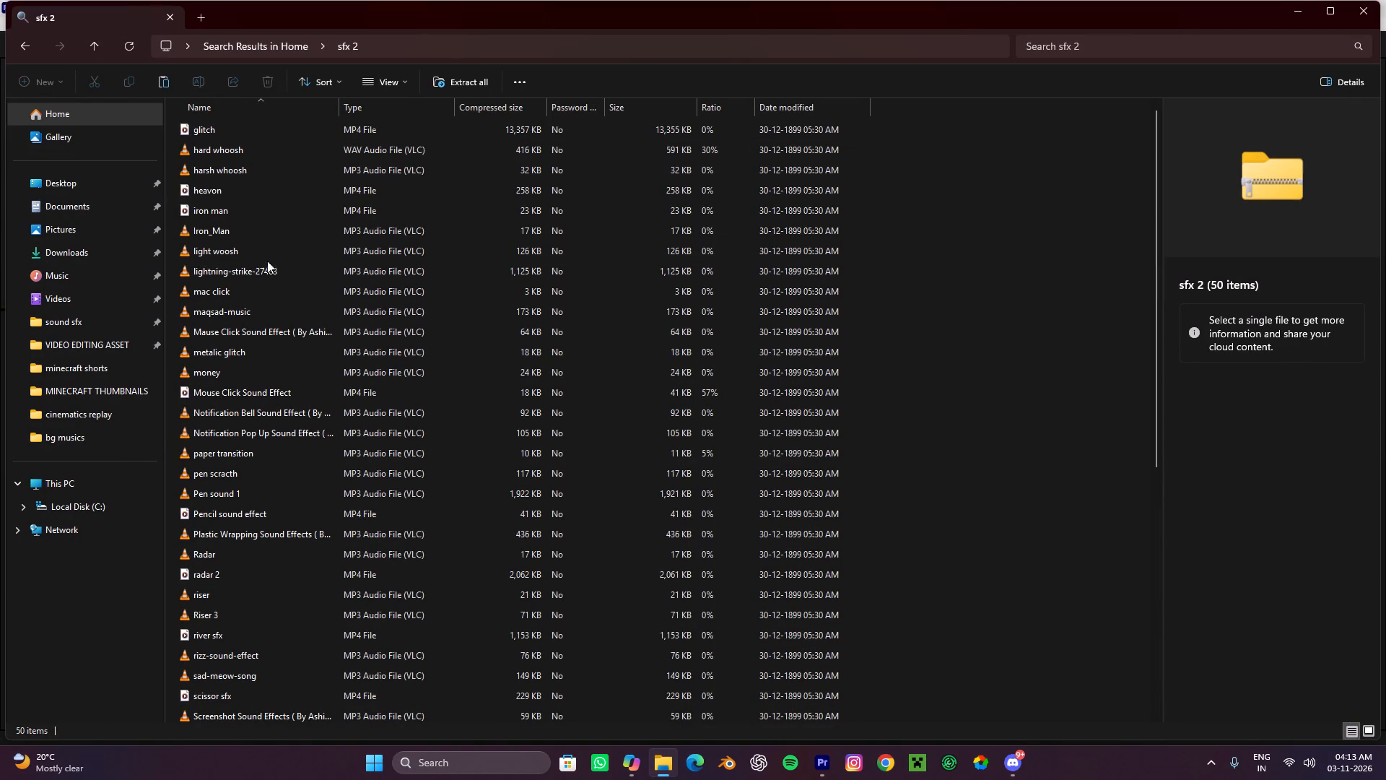
{"action": "left_click", "coordinate": [243, 356]}
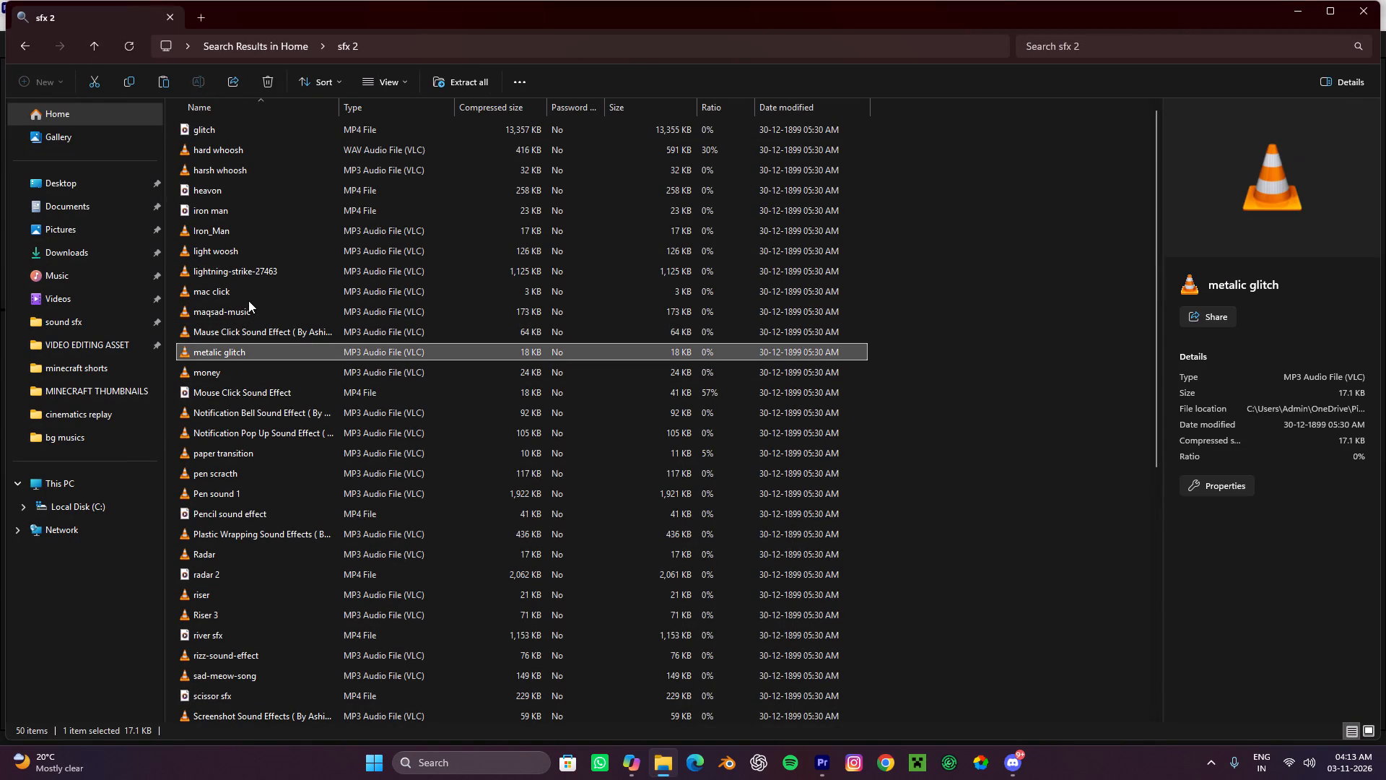
{"action": "left_click", "coordinate": [1372, 9]}
Play a bit more of the audio and copy the Hindi text of the transcript segment starting at 00;00;17;15.
{"action": "key", "text": "space"}
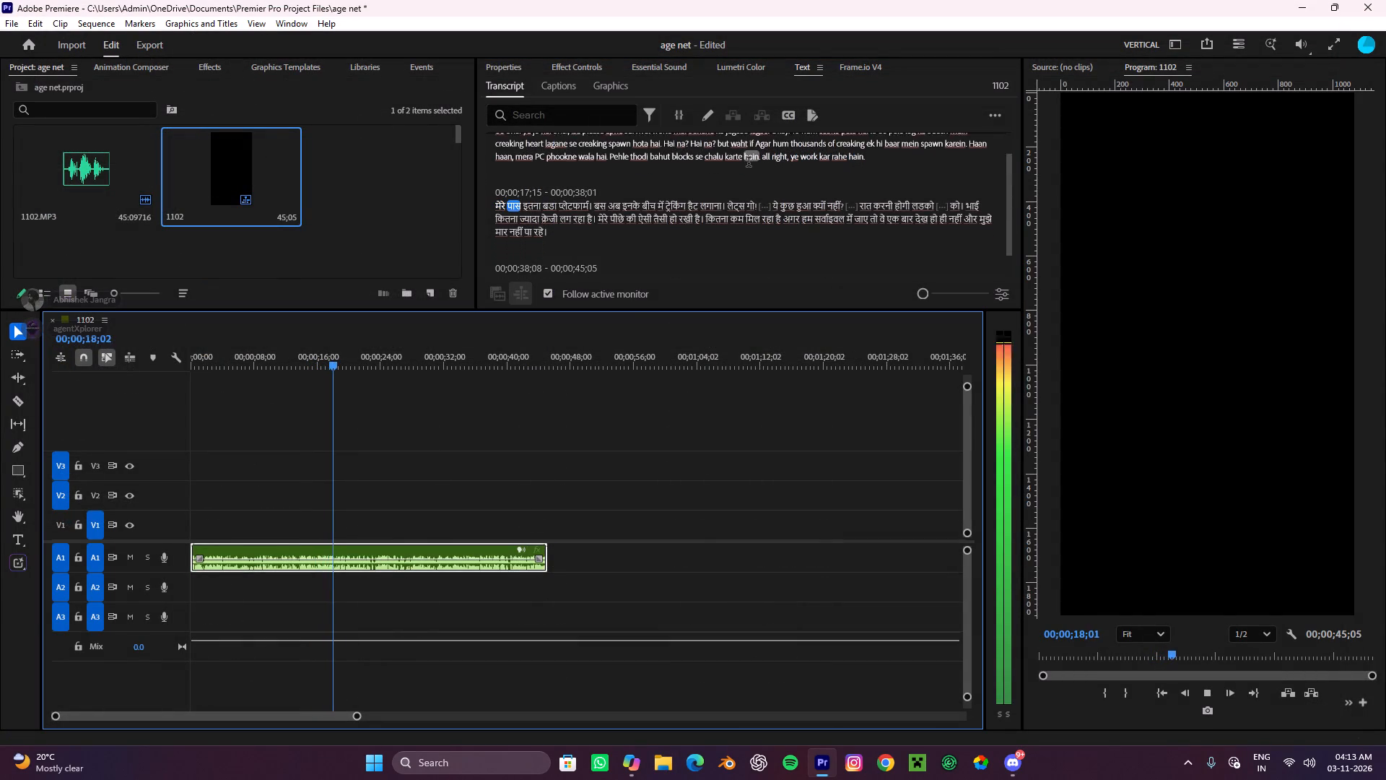
{"action": "key", "text": "space"}
{"action": "triple_click", "coordinate": [555, 212]}
{"action": "triple_click", "coordinate": [555, 212]}
{"action": "triple_click", "coordinate": [555, 212]}
{"action": "triple_click", "coordinate": [555, 212]}
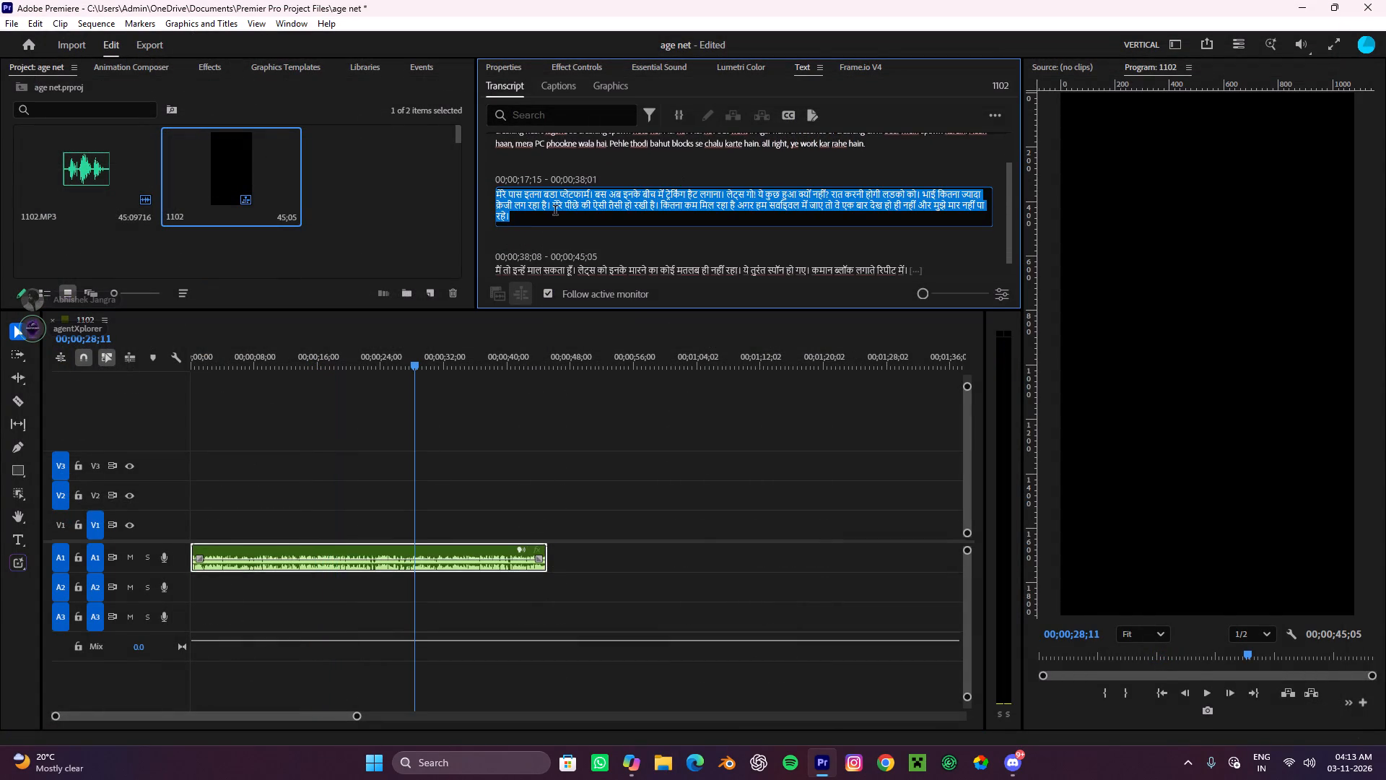
{"action": "left_click", "coordinate": [555, 212]}
{"action": "key", "text": "ctrl+c"}
{"action": "key", "text": "ctrl+c"}
{"action": "key", "text": "ctrl+c"}
{"action": "key", "text": "ctrl+c"}
{"action": "left_click", "coordinate": [805, 174]}
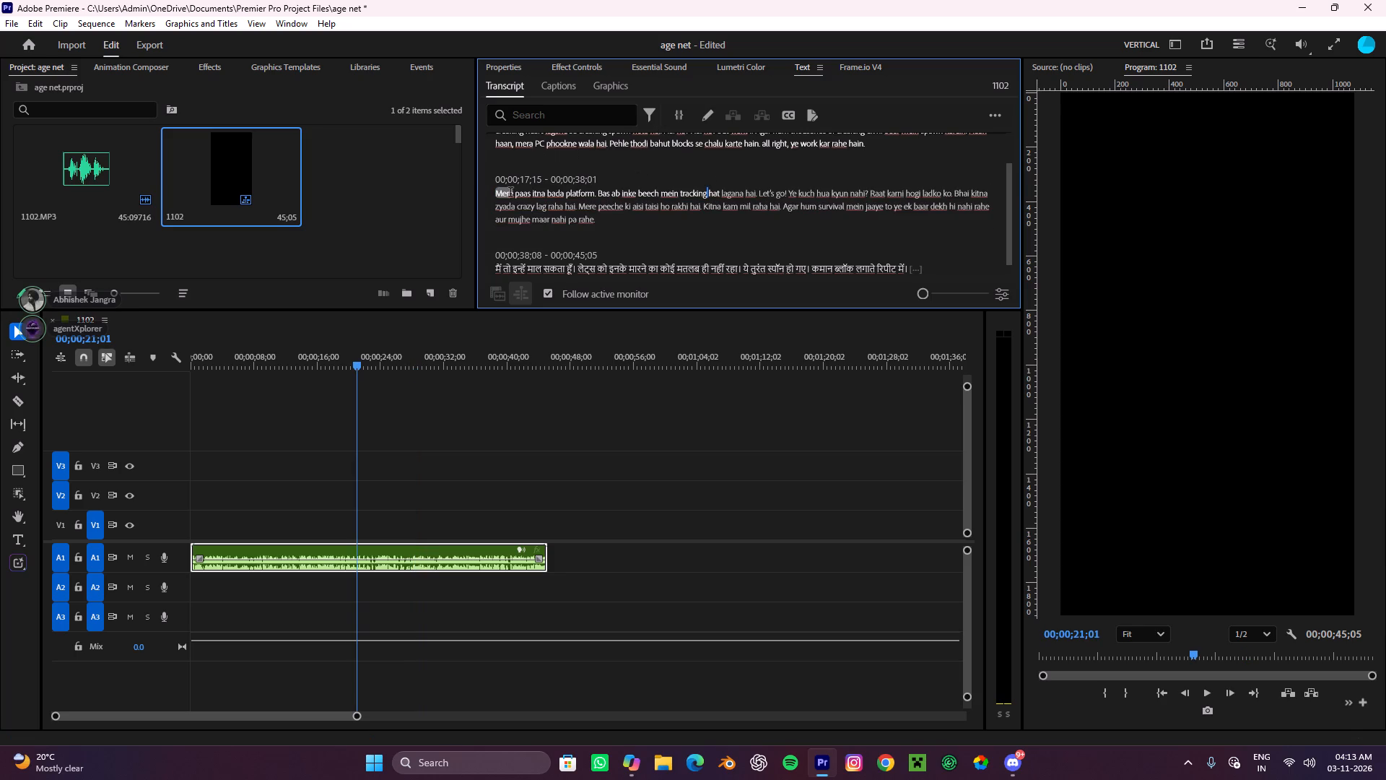
Listen to the start of the second transcript segment and insert "now" before "Mere paas itna bada platform".
{"action": "left_click", "coordinate": [510, 194]}
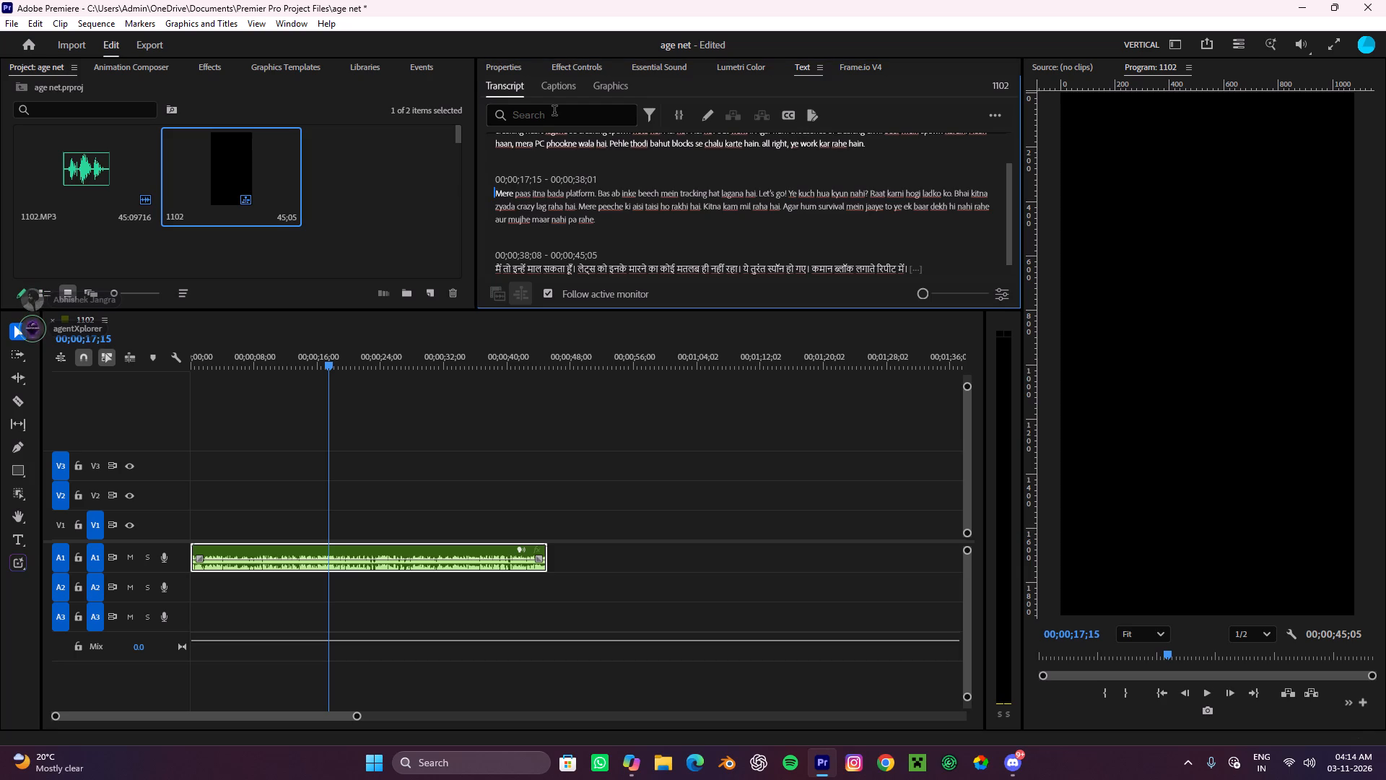
{"action": "key", "text": "space"}
{"action": "key", "text": "space"}
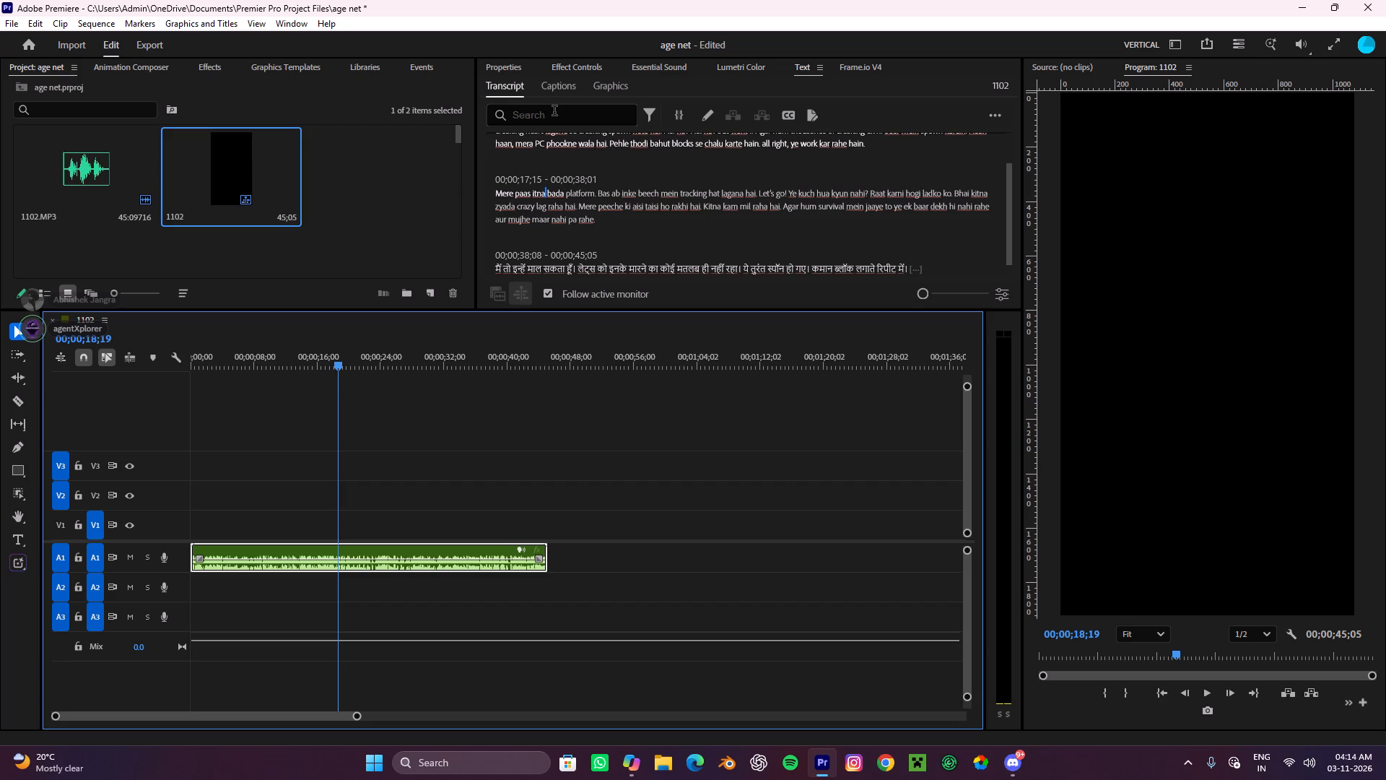
{"action": "left_click", "coordinate": [819, 143]}
{"action": "key", "text": "space"}
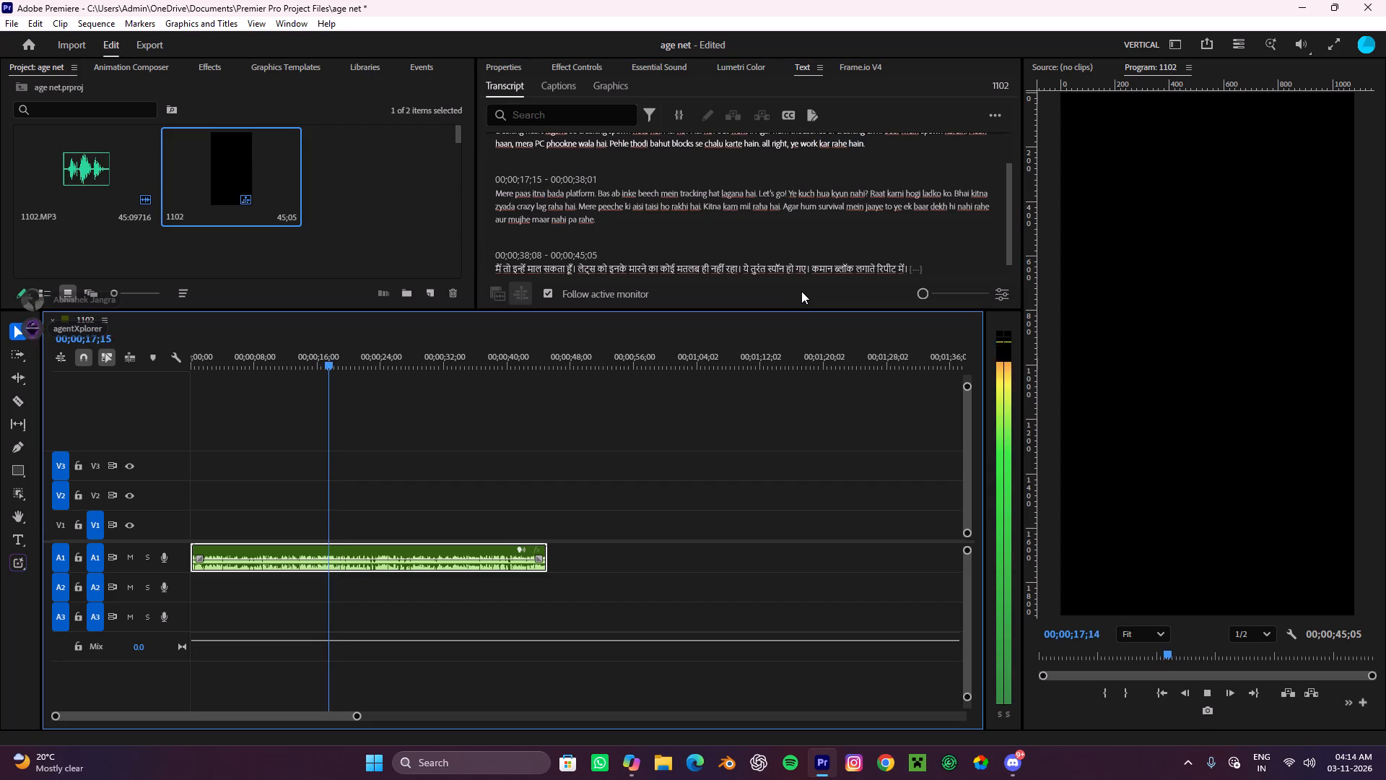
{"action": "key", "text": "space"}
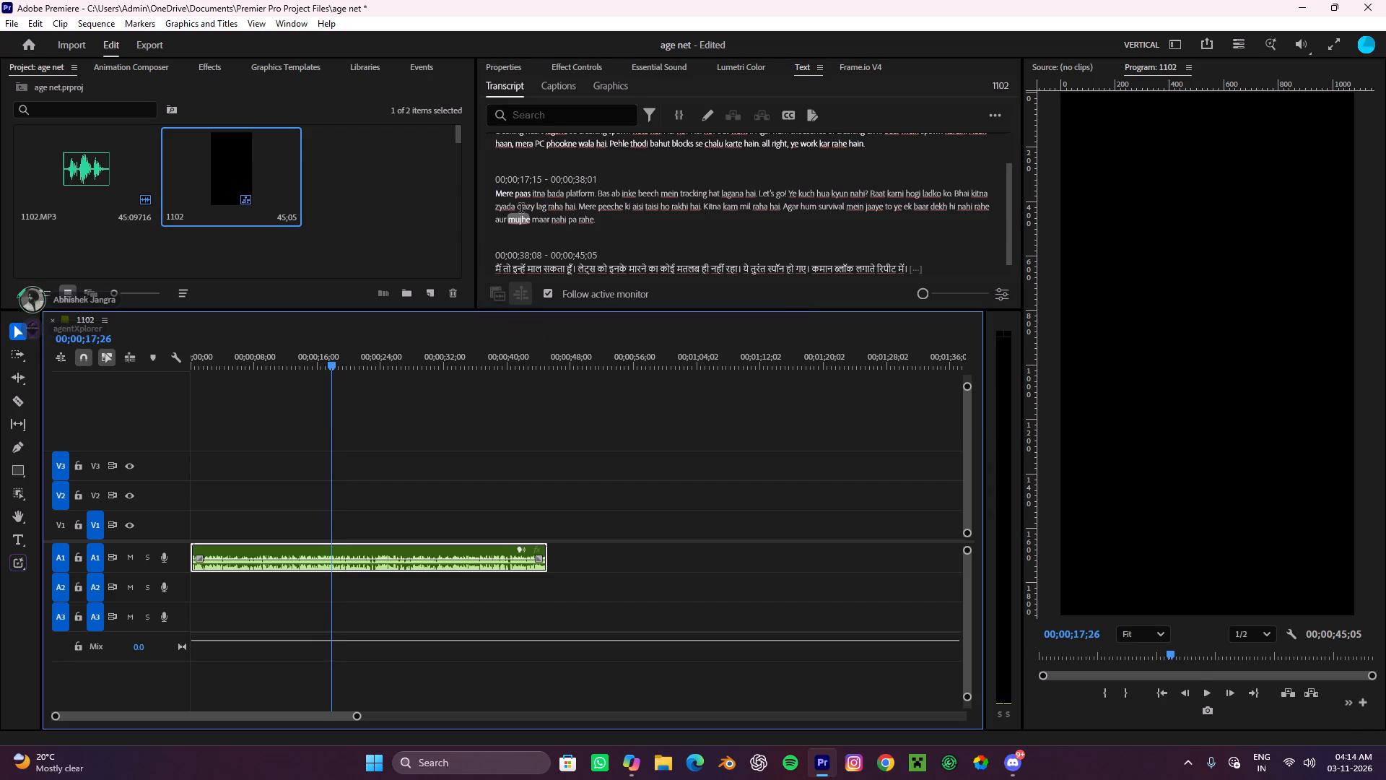
{"action": "double_click", "coordinate": [510, 192]}
{"action": "left_click", "coordinate": [496, 188]}
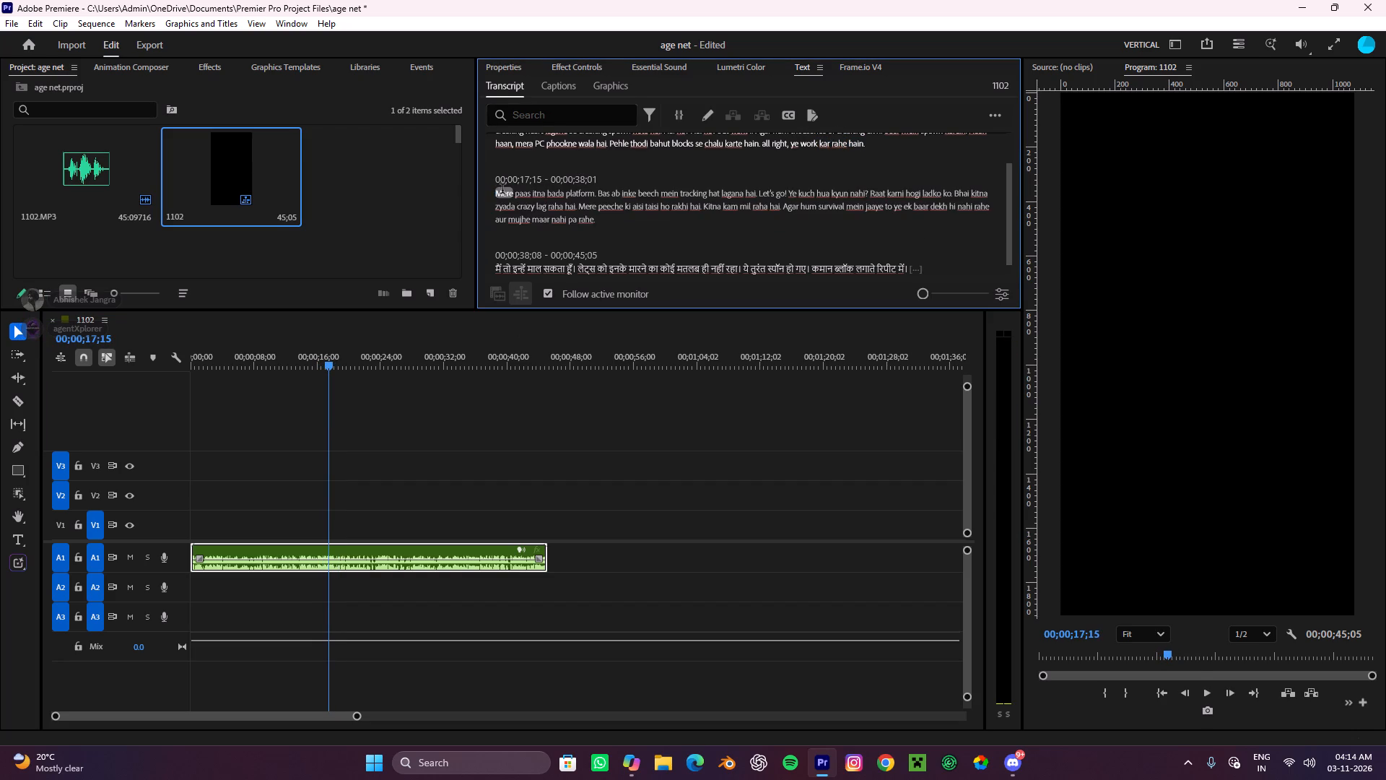
{"action": "double_click", "coordinate": [500, 191]}
{"action": "left_click", "coordinate": [502, 196]}
{"action": "left_click", "coordinate": [500, 197]}
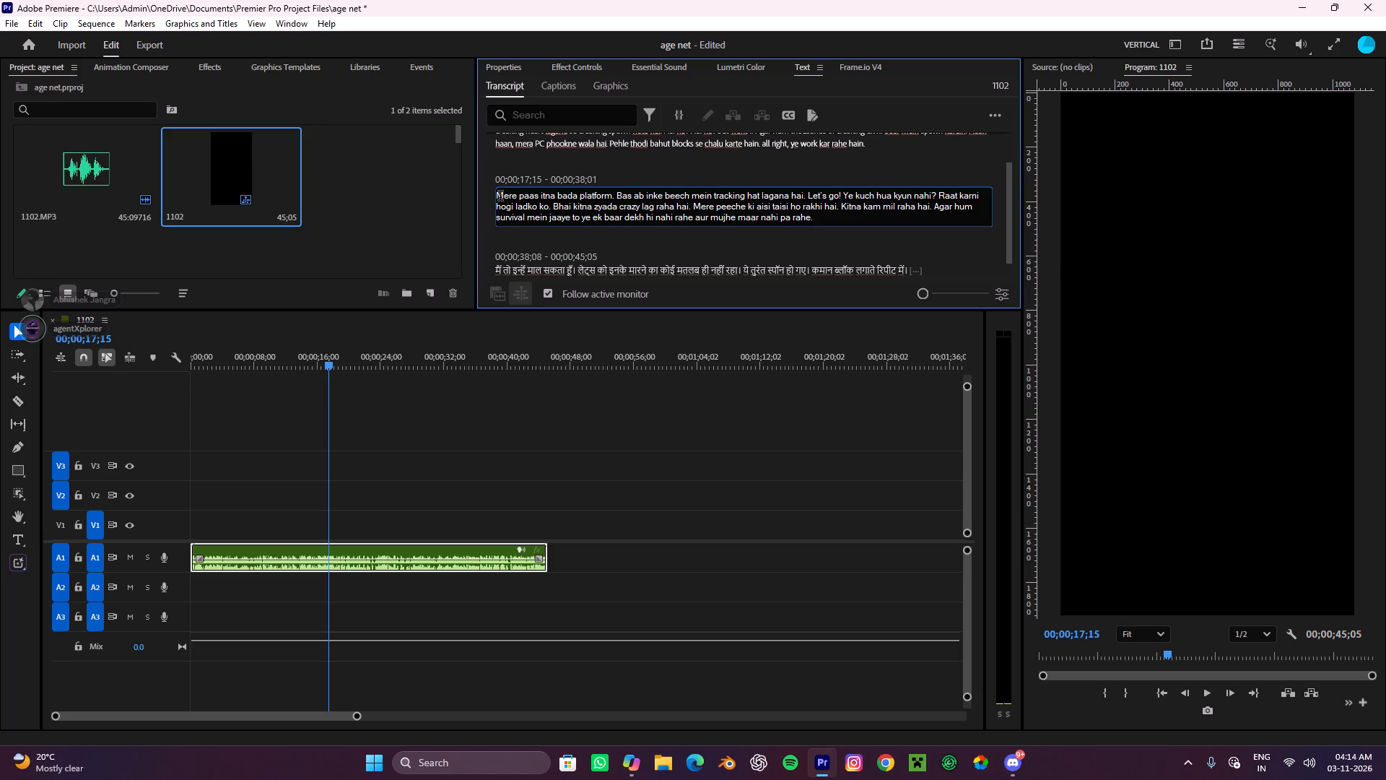
{"action": "left_click", "coordinate": [497, 186]}
{"action": "triple_click", "coordinate": [502, 196]}
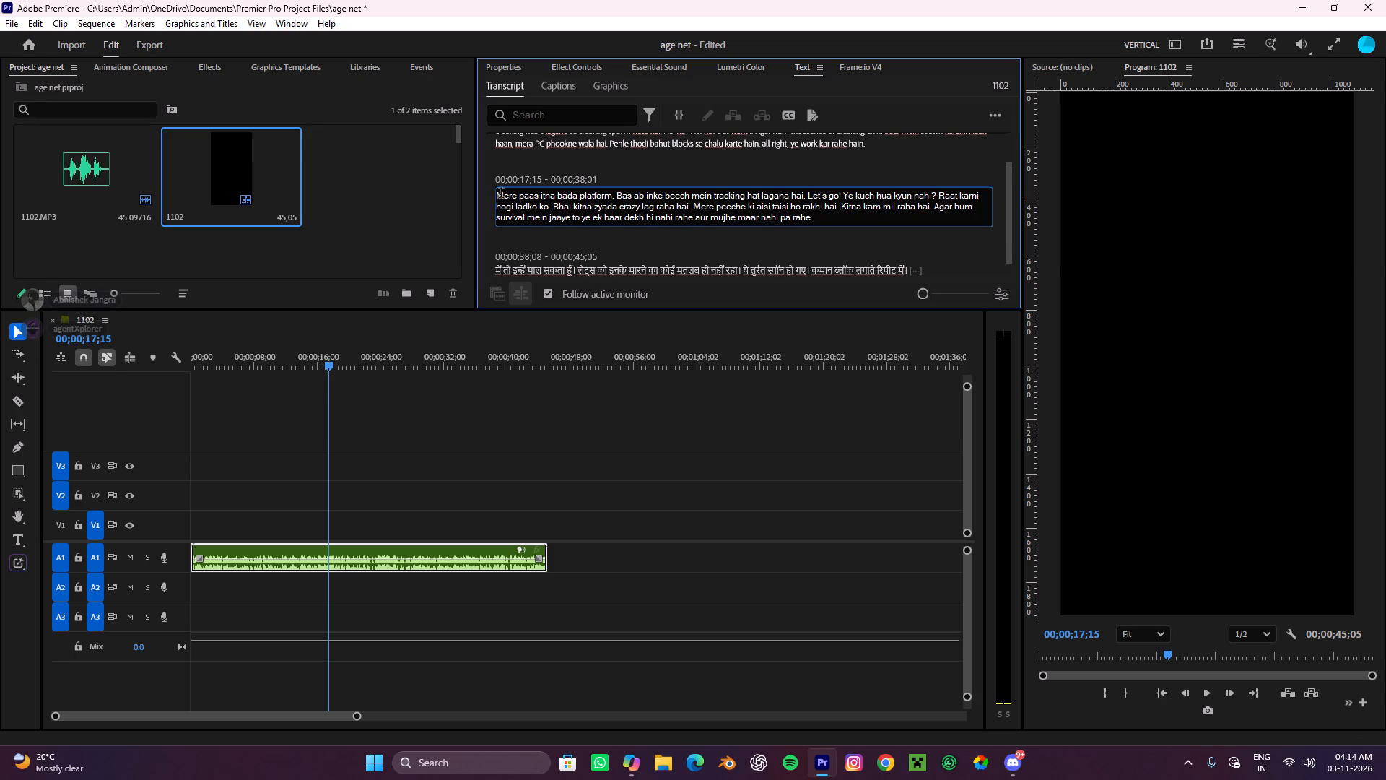
{"action": "left_click", "coordinate": [501, 194]}
{"action": "left_click", "coordinate": [500, 197]}
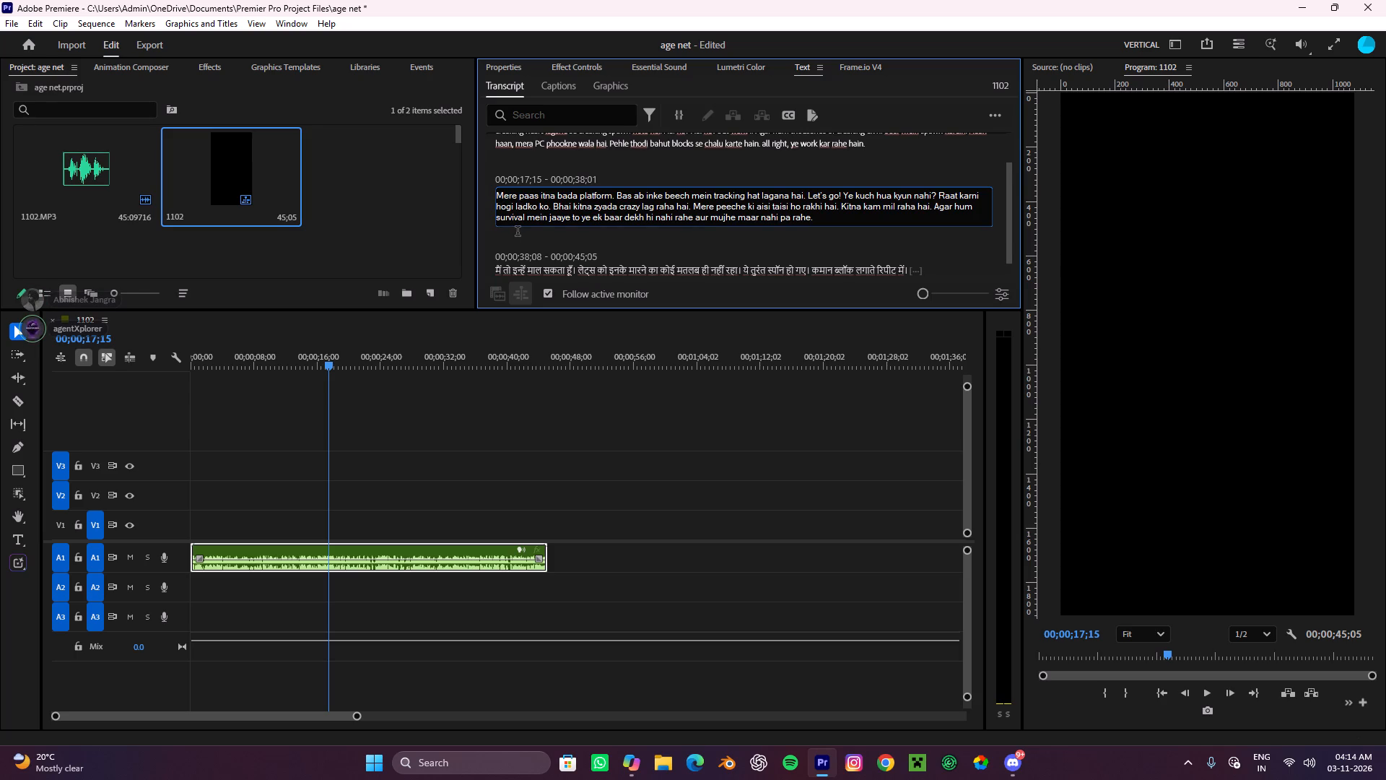
{"action": "type", "text": "now"}
{"action": "key", "text": "space"}
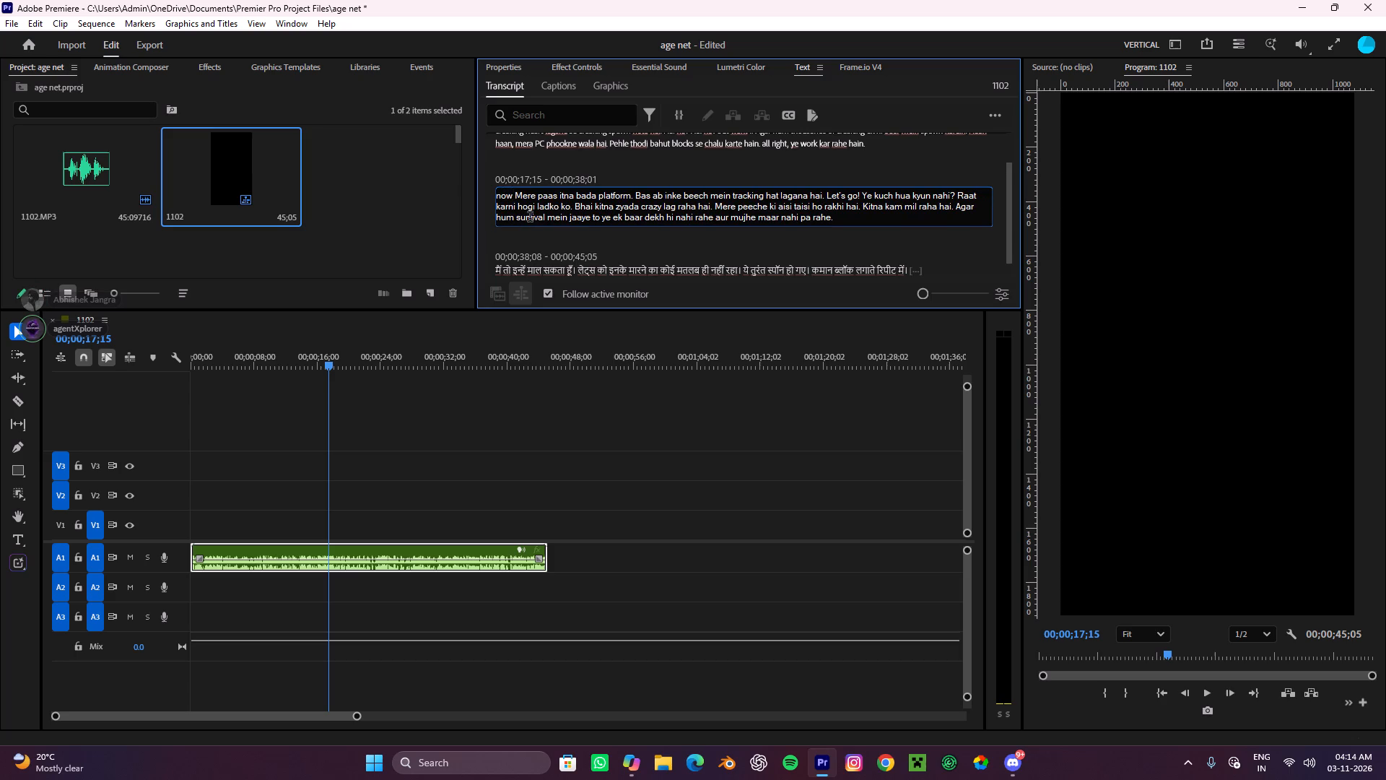
{"action": "left_click", "coordinate": [570, 262]}
Listen on through the second segment and correct "Ye" before "kuch hua kyun nahi?" to "aayein".
{"action": "key", "text": "space"}
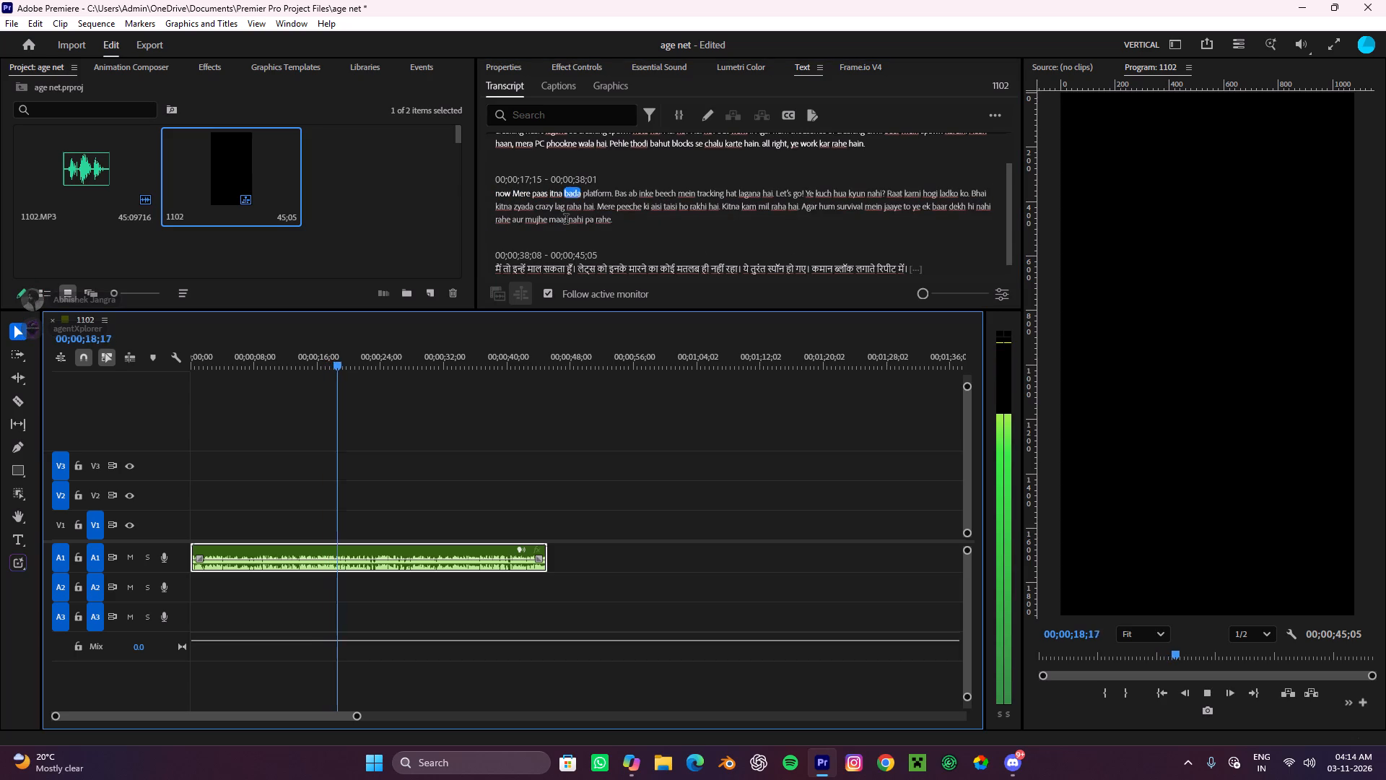
{"action": "key", "text": "space"}
{"action": "key", "text": "space"}
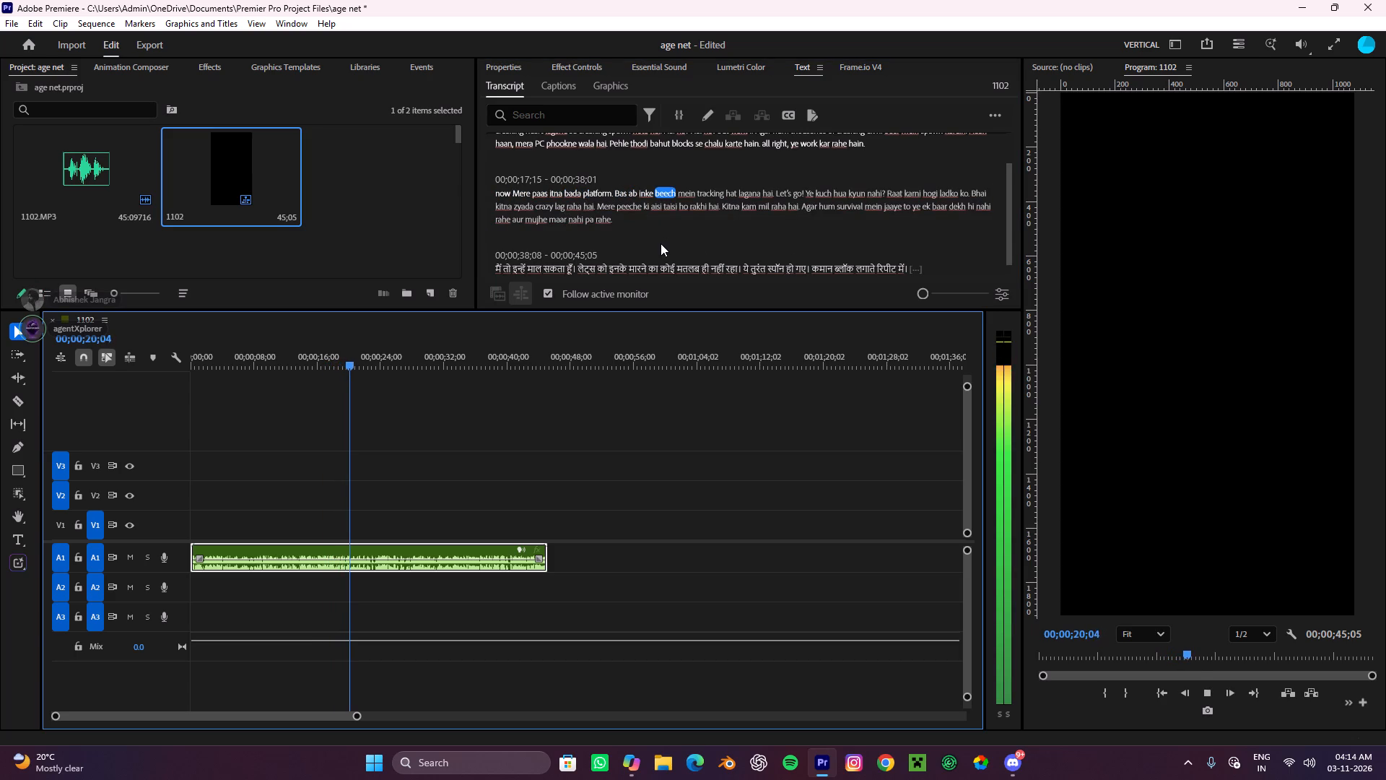
{"action": "key", "text": "space"}
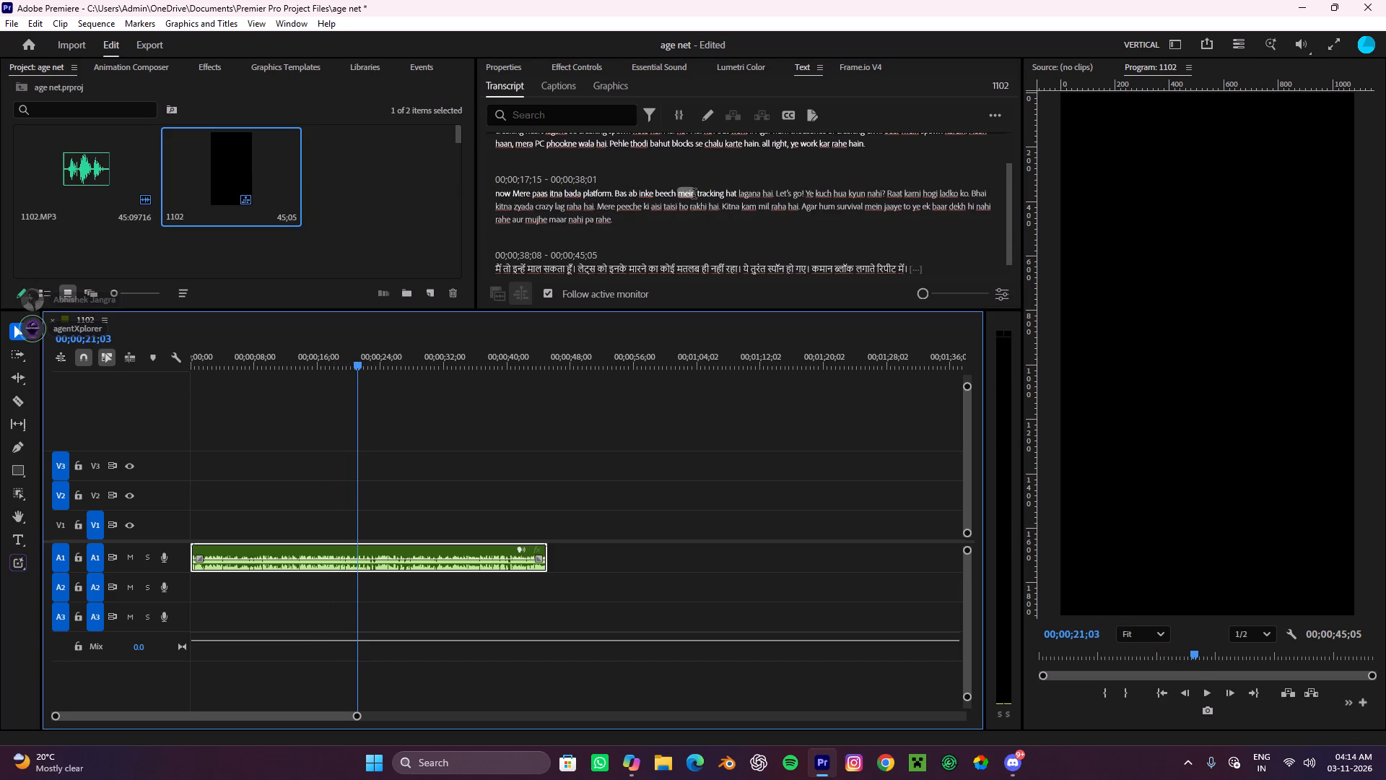
{"action": "left_click", "coordinate": [693, 195]}
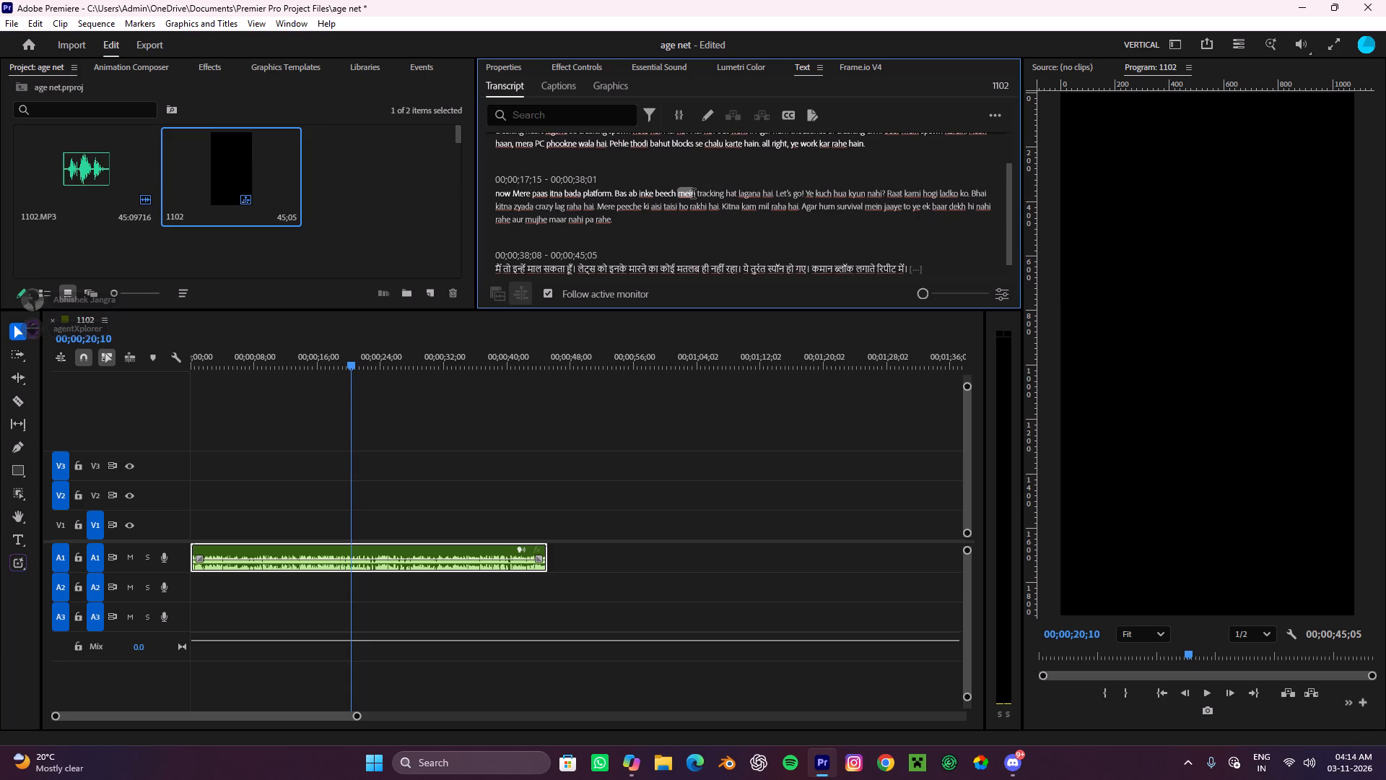
{"action": "key", "text": "space"}
{"action": "key", "text": "space"}
{"action": "key", "text": "space"}
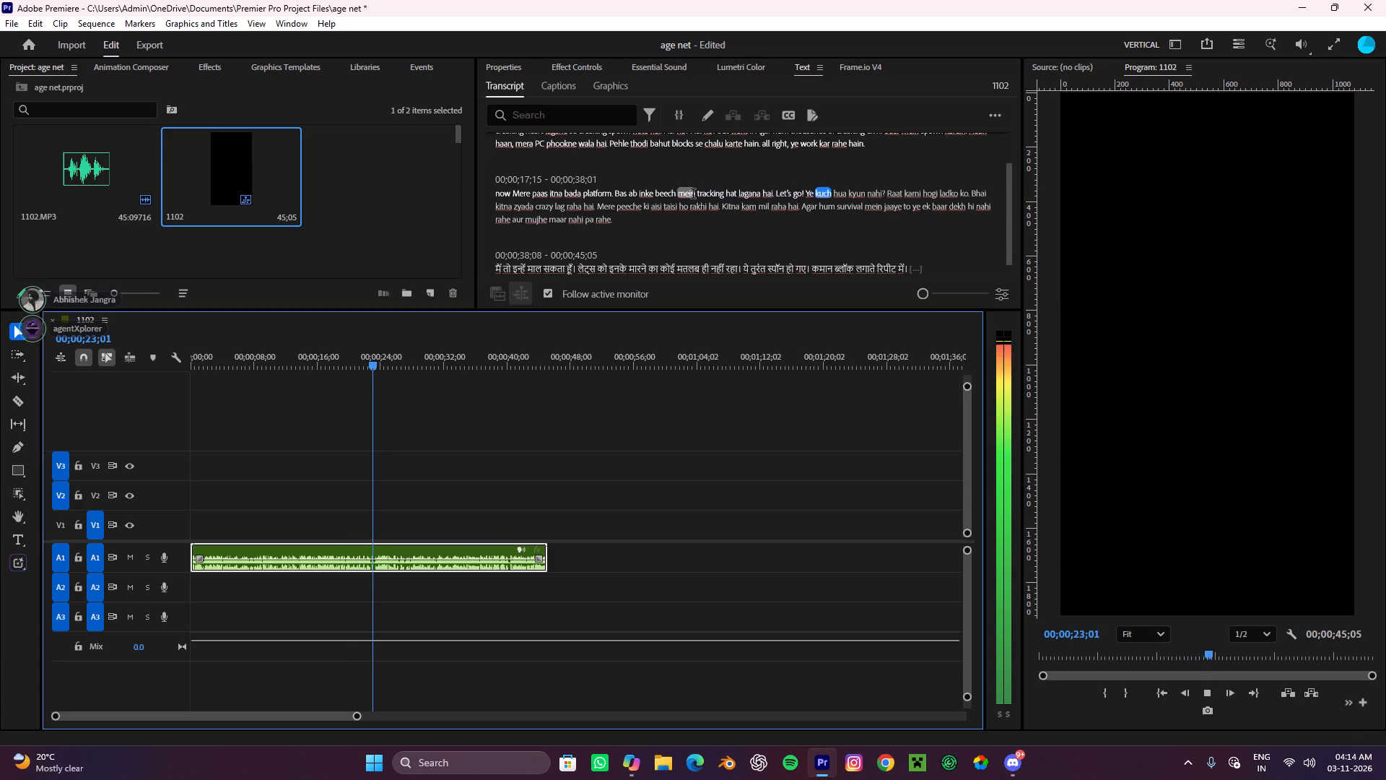
{"action": "key", "text": "space"}
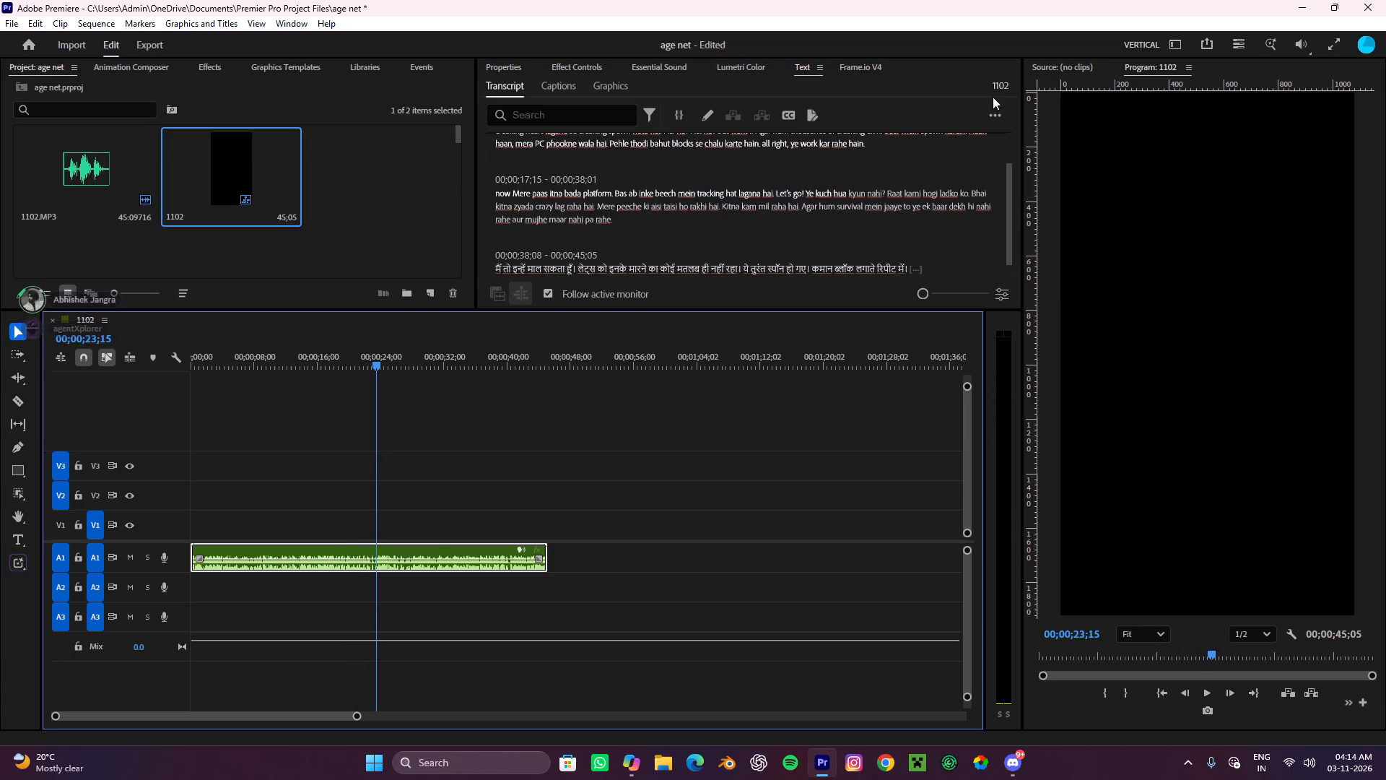
{"action": "left_click", "coordinate": [743, 186]}
{"action": "left_click", "coordinate": [744, 194]}
{"action": "key", "text": "space"}
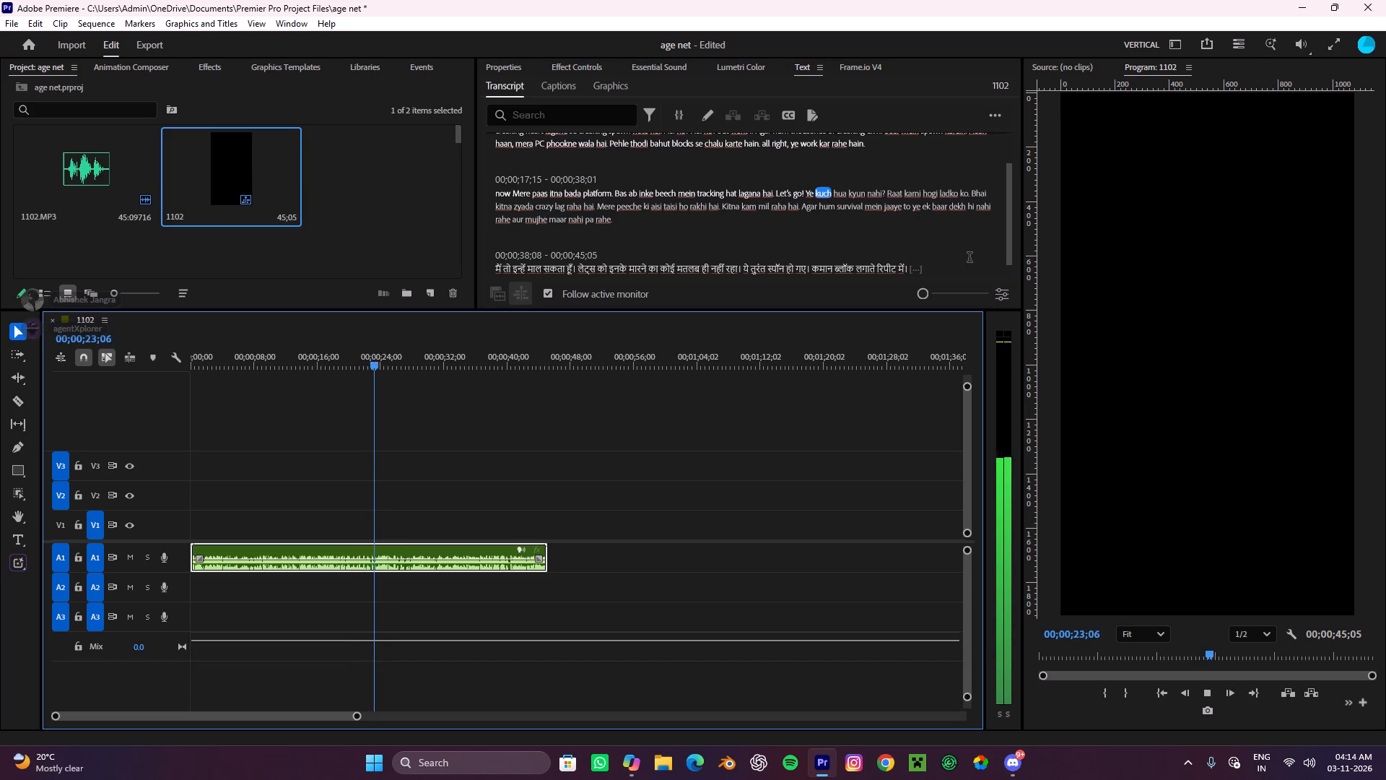
{"action": "key", "text": "space"}
{"action": "double_click", "coordinate": [809, 192]}
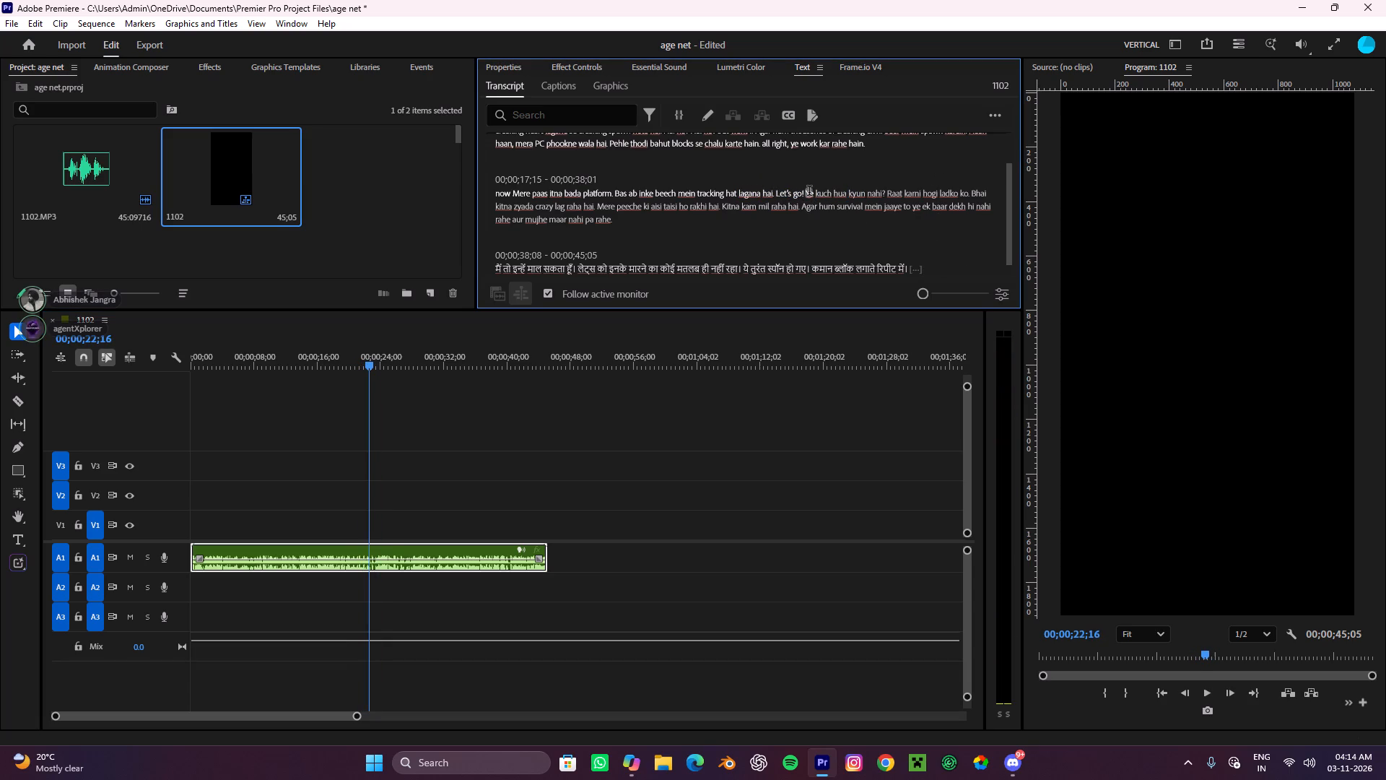
{"action": "double_click", "coordinate": [811, 190]}
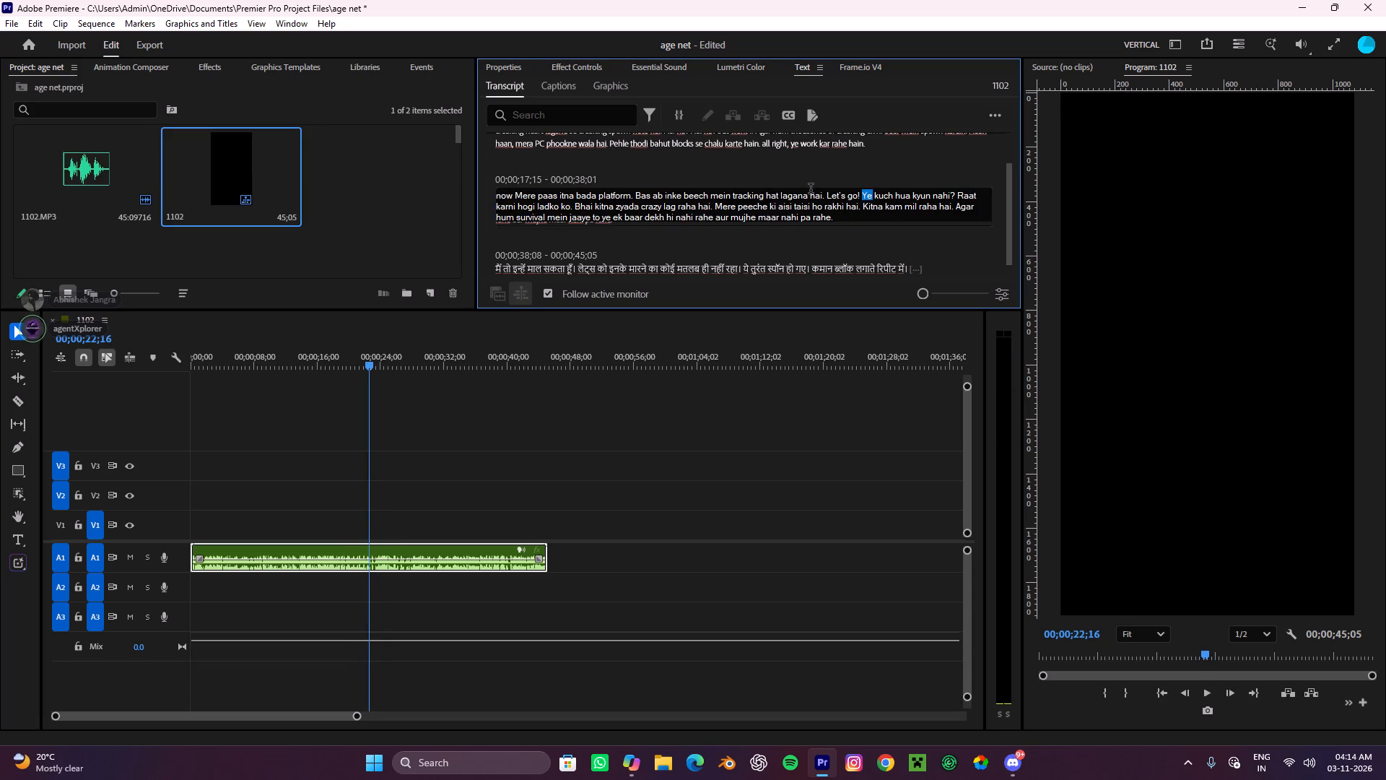
{"action": "type", "text": "aa"}
{"action": "type", "text": "ye"}
{"action": "key", "text": "i"}
{"action": "key", "text": "n"}
{"action": "left_click", "coordinate": [872, 249]}
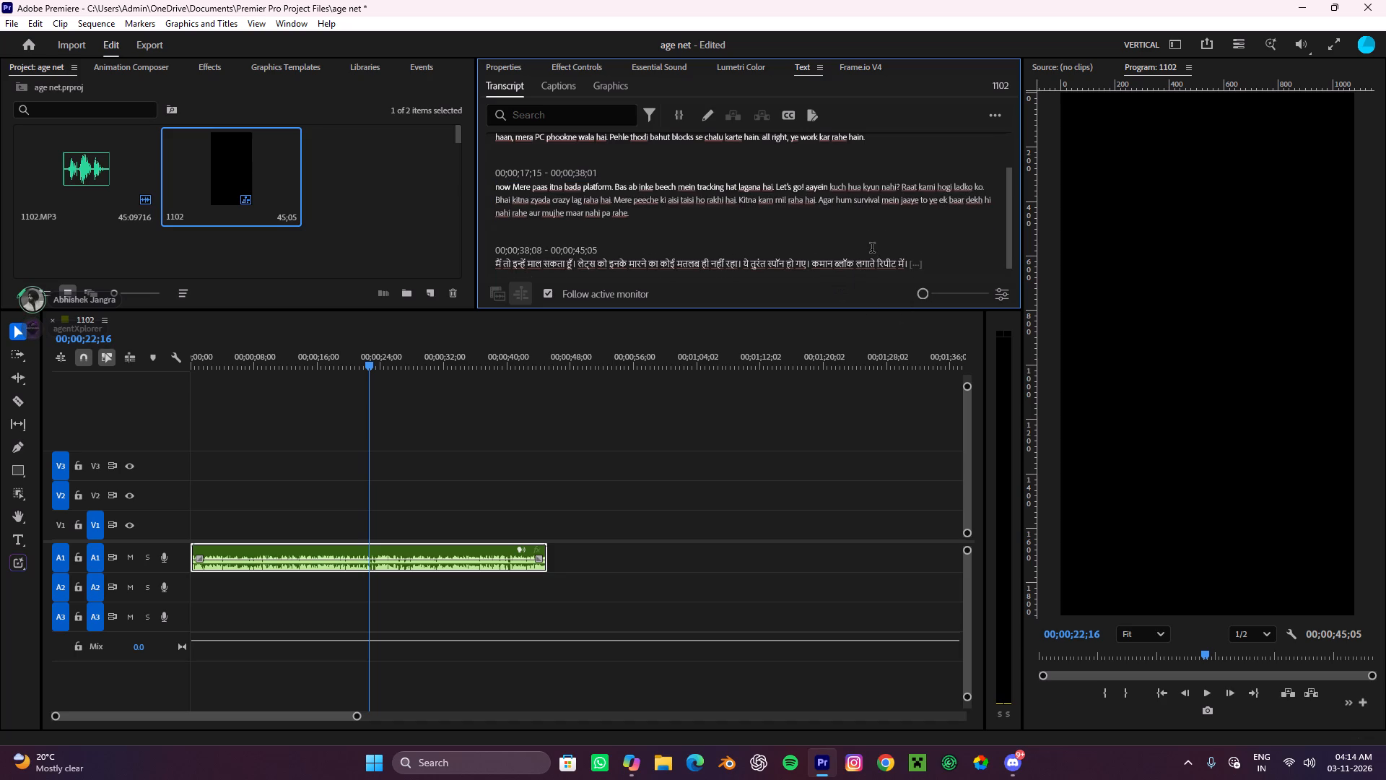
Listen on from "aayein" in the second segment and correct "ladko ko" before "Bhai kitna zyada" to "let's go".
{"action": "left_click", "coordinate": [821, 183]}
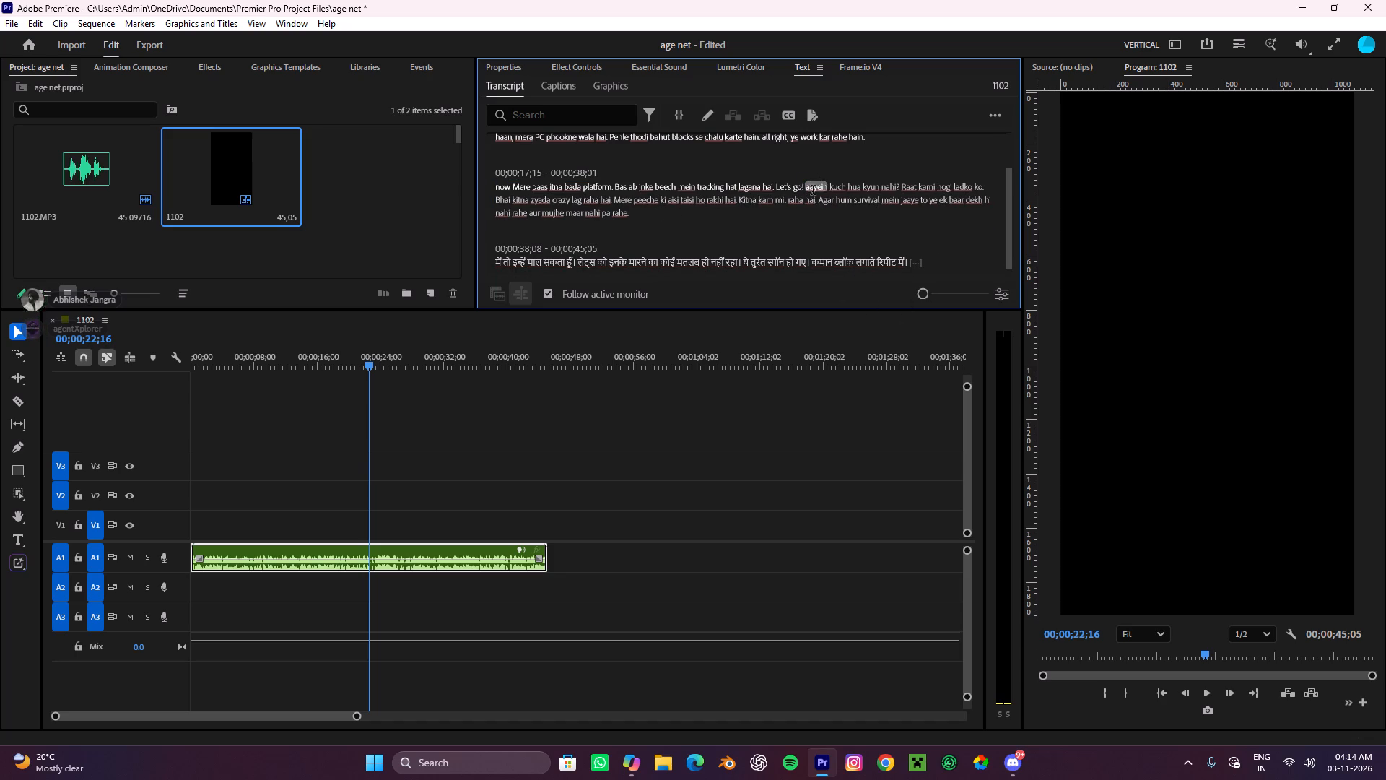
{"action": "key", "text": "space"}
{"action": "key", "text": "space"}
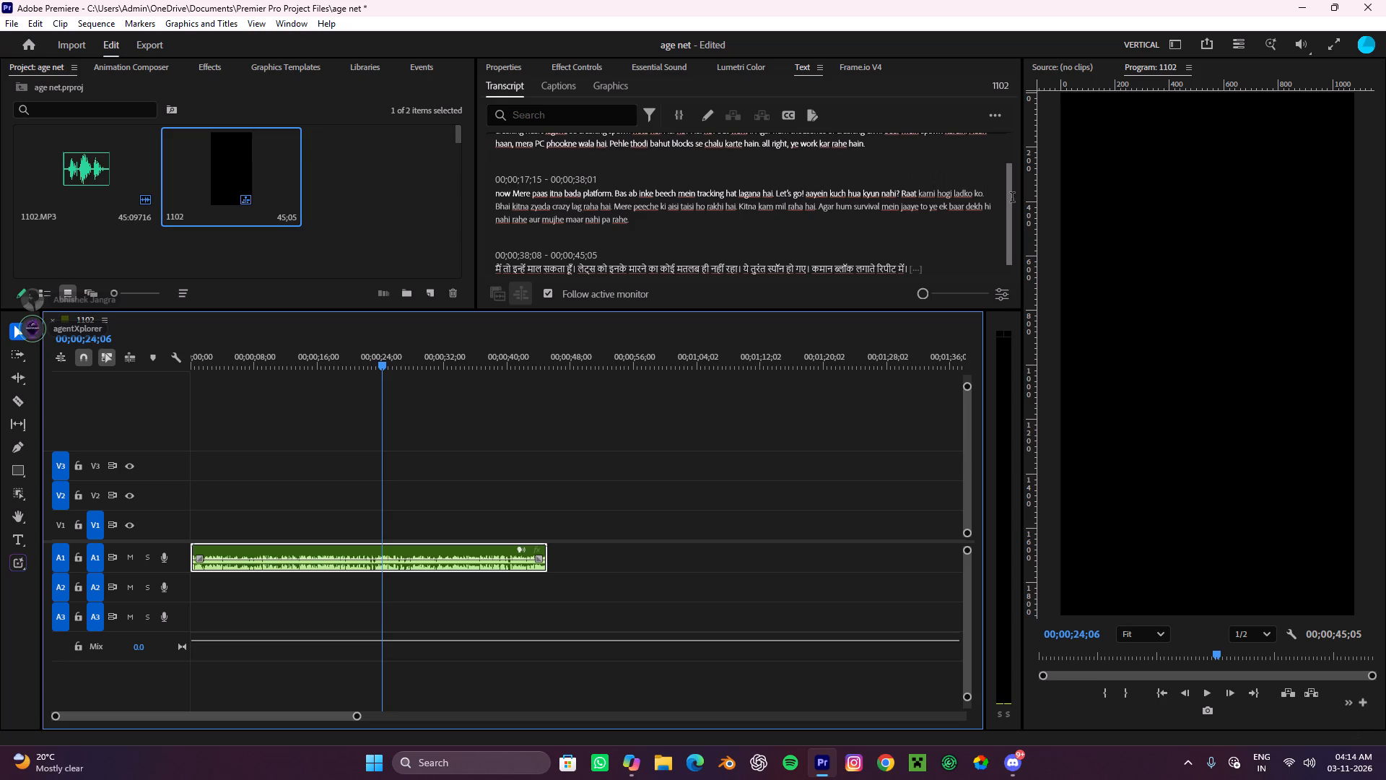
{"action": "key", "text": "space"}
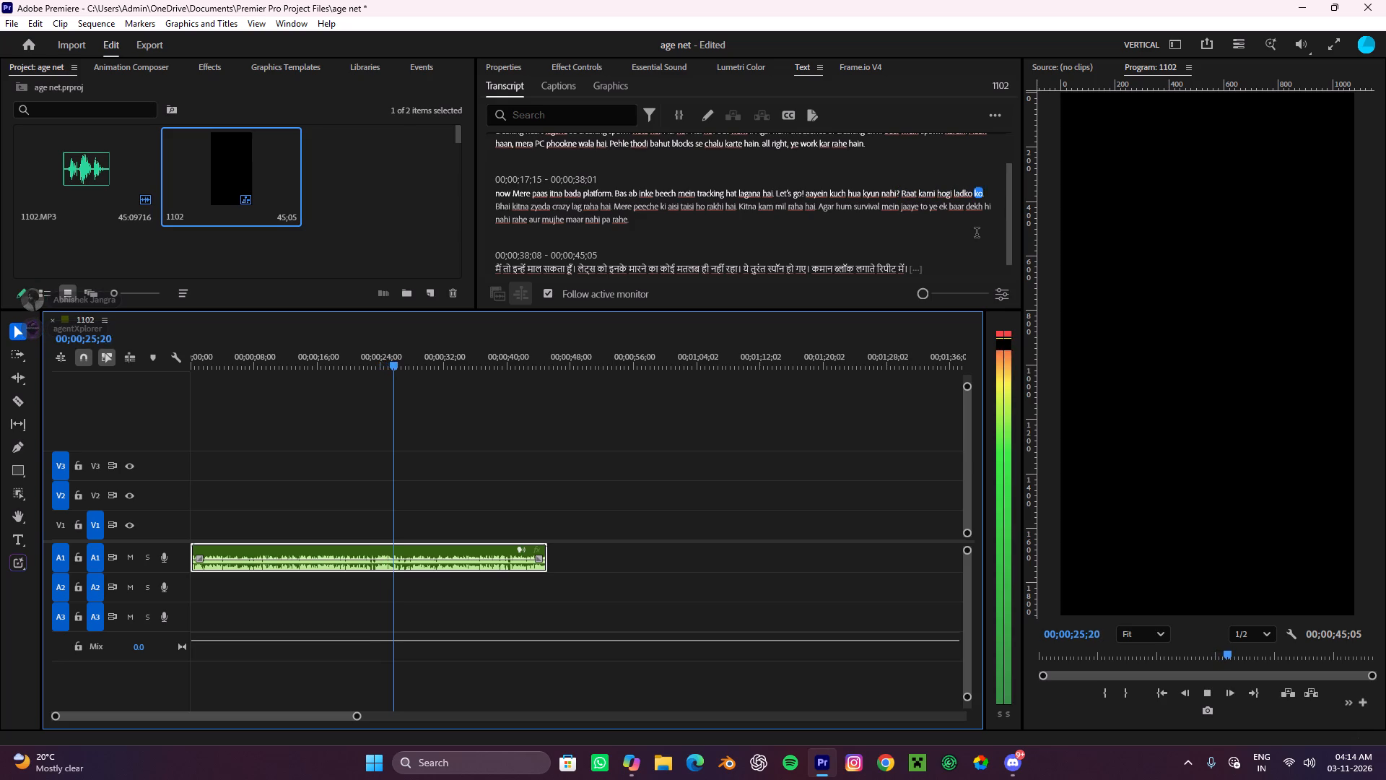
{"action": "key", "text": "space"}
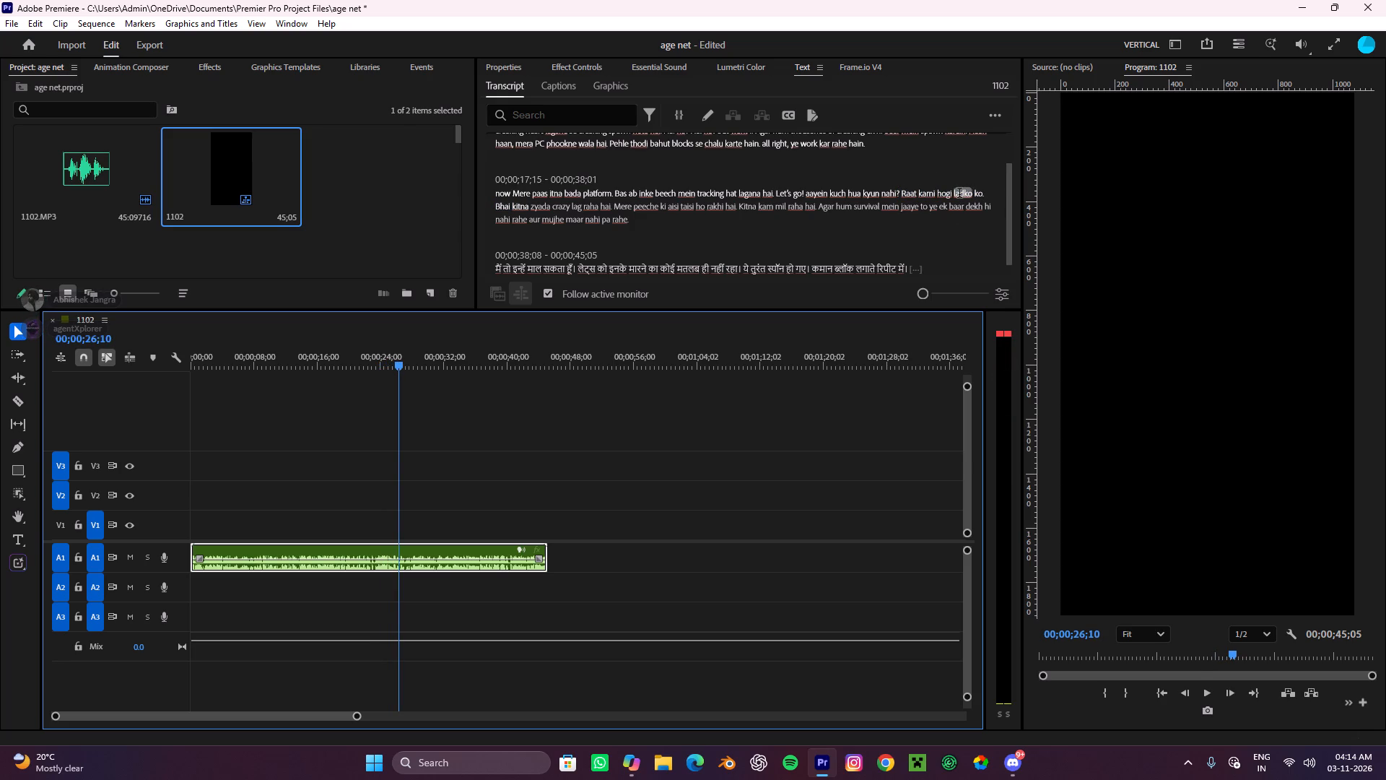
{"action": "double_click", "coordinate": [959, 194]}
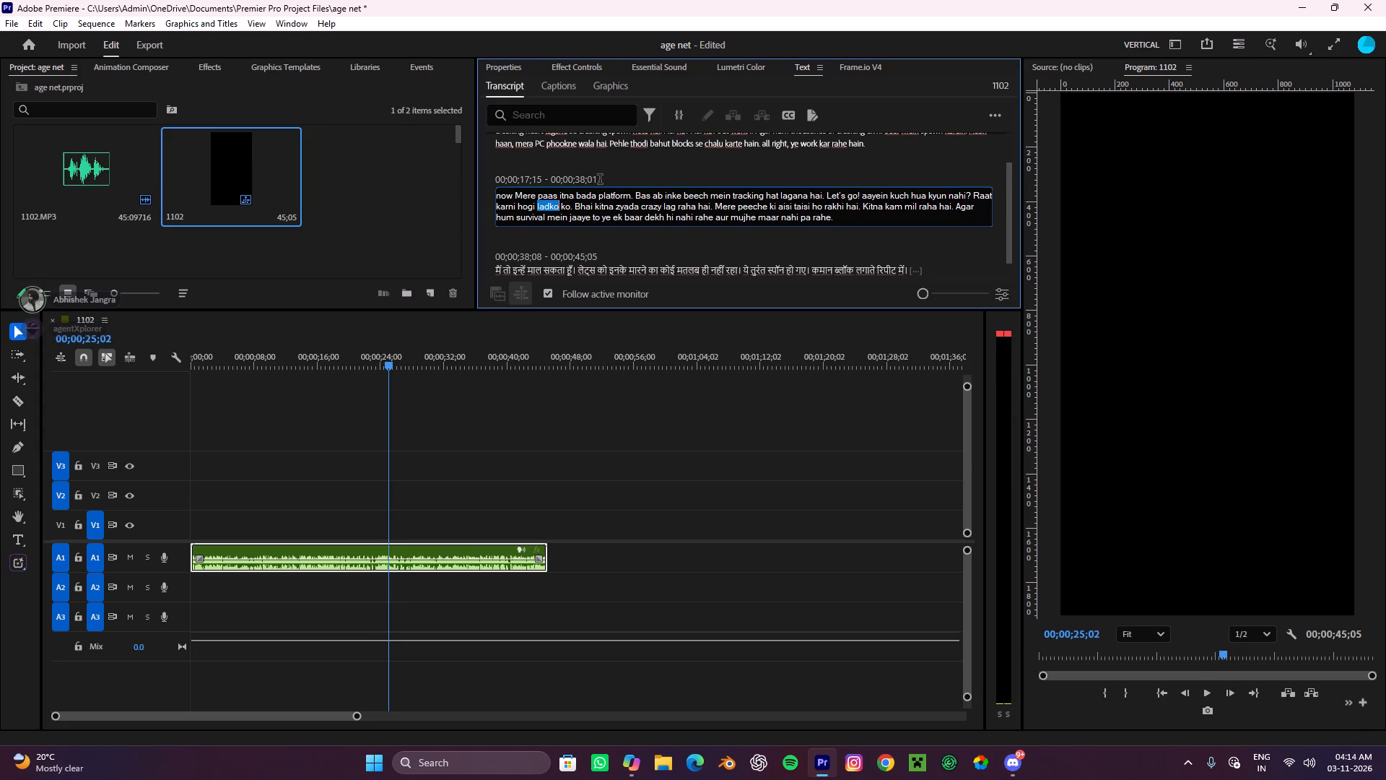
{"action": "key", "text": "BackSpace"}
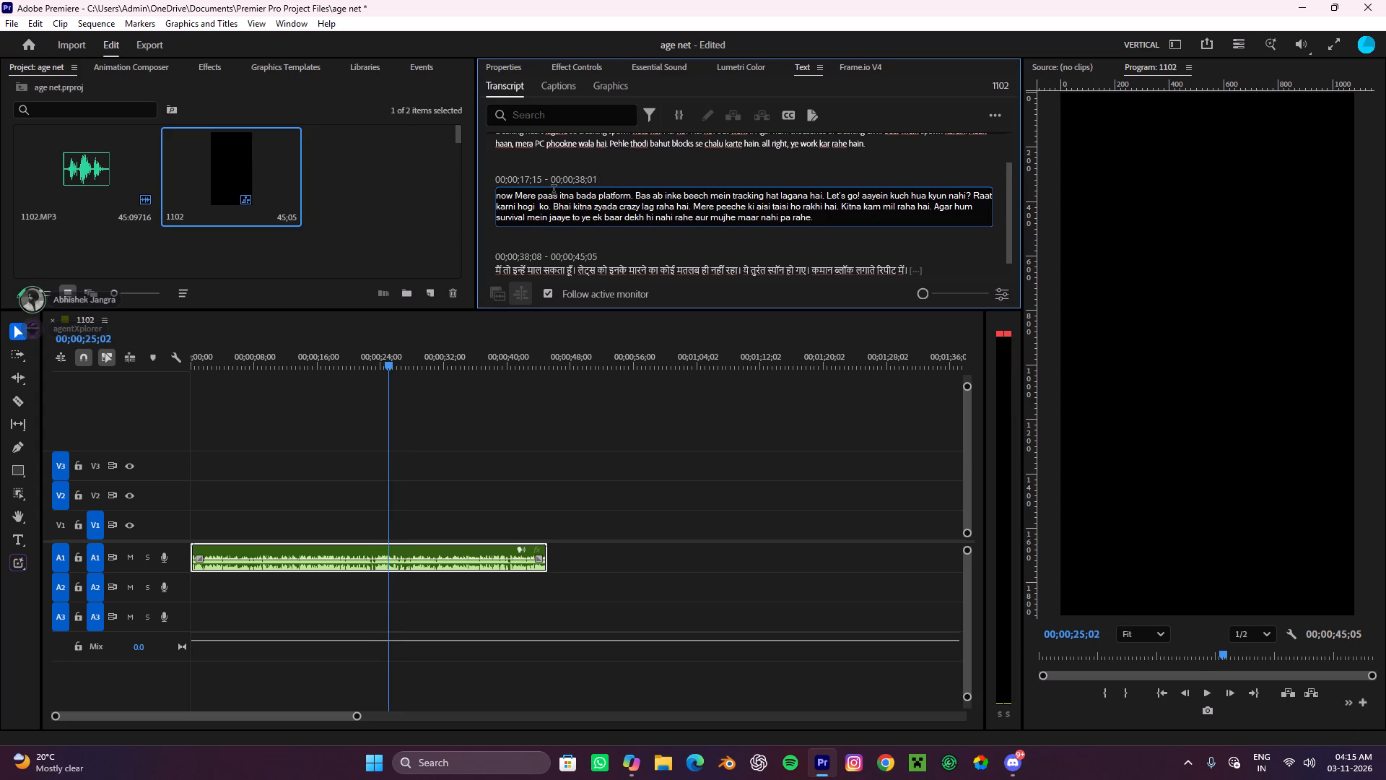
{"action": "key", "text": "l"}
{"action": "type", "text": "et"}
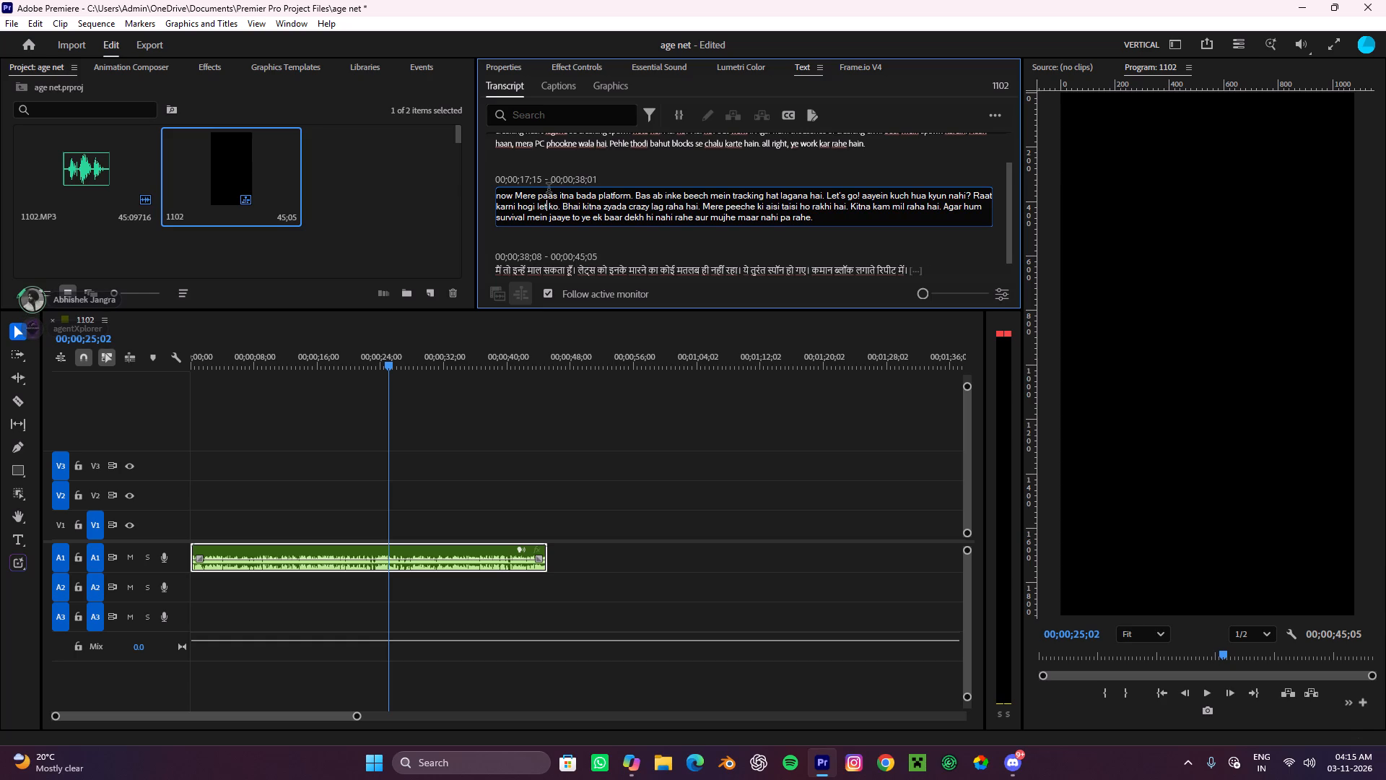
{"action": "key", "text": "apostrophe"}
{"action": "key", "text": "s"}
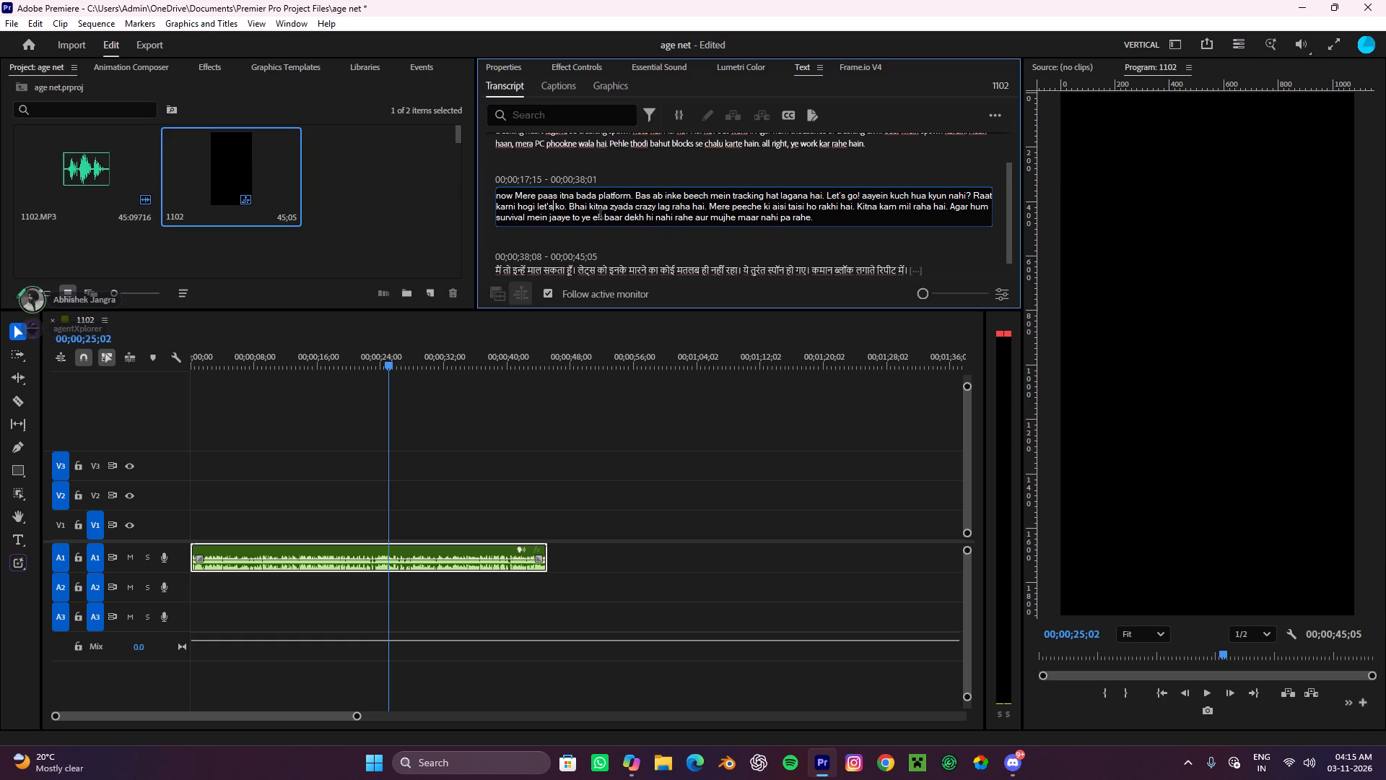
{"action": "left_click", "coordinate": [561, 206]}
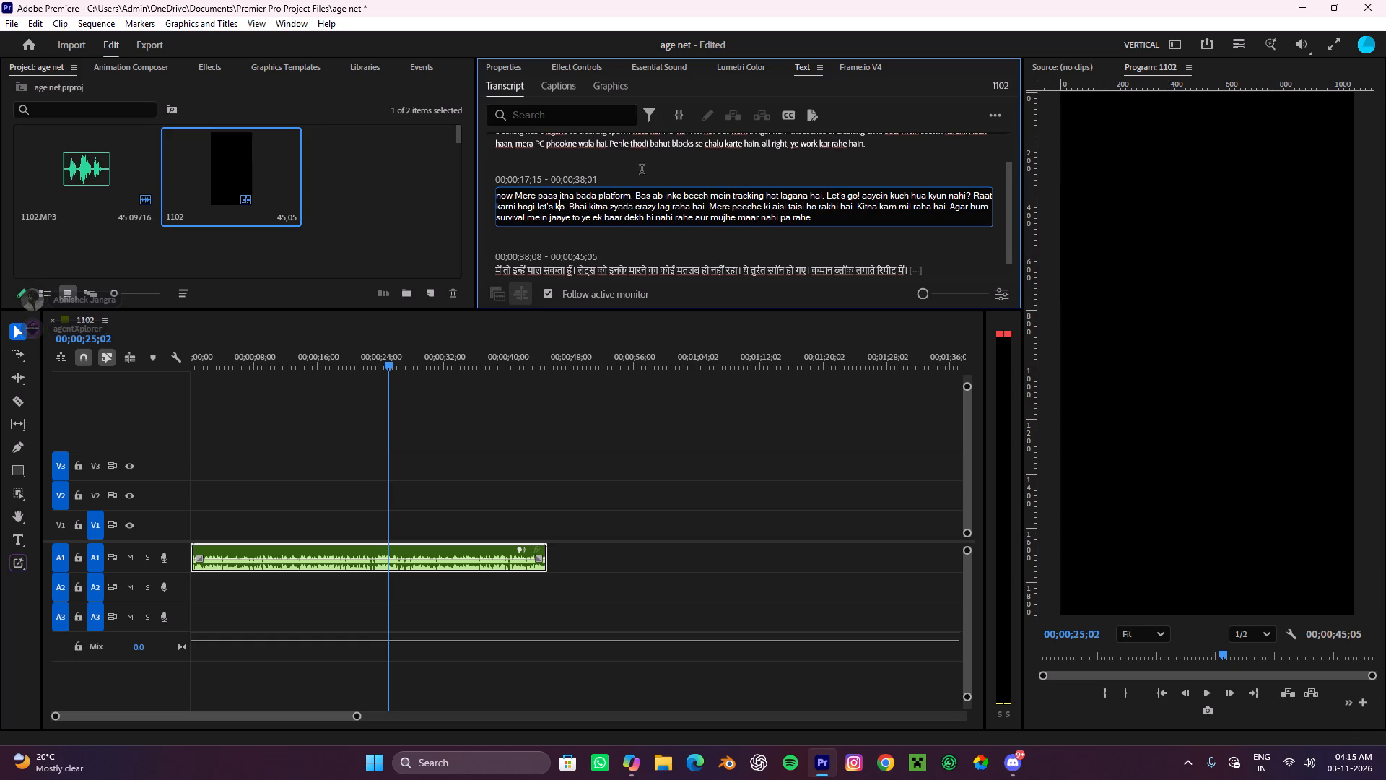
{"action": "key", "text": "BackSpace"}
{"action": "key", "text": "g"}
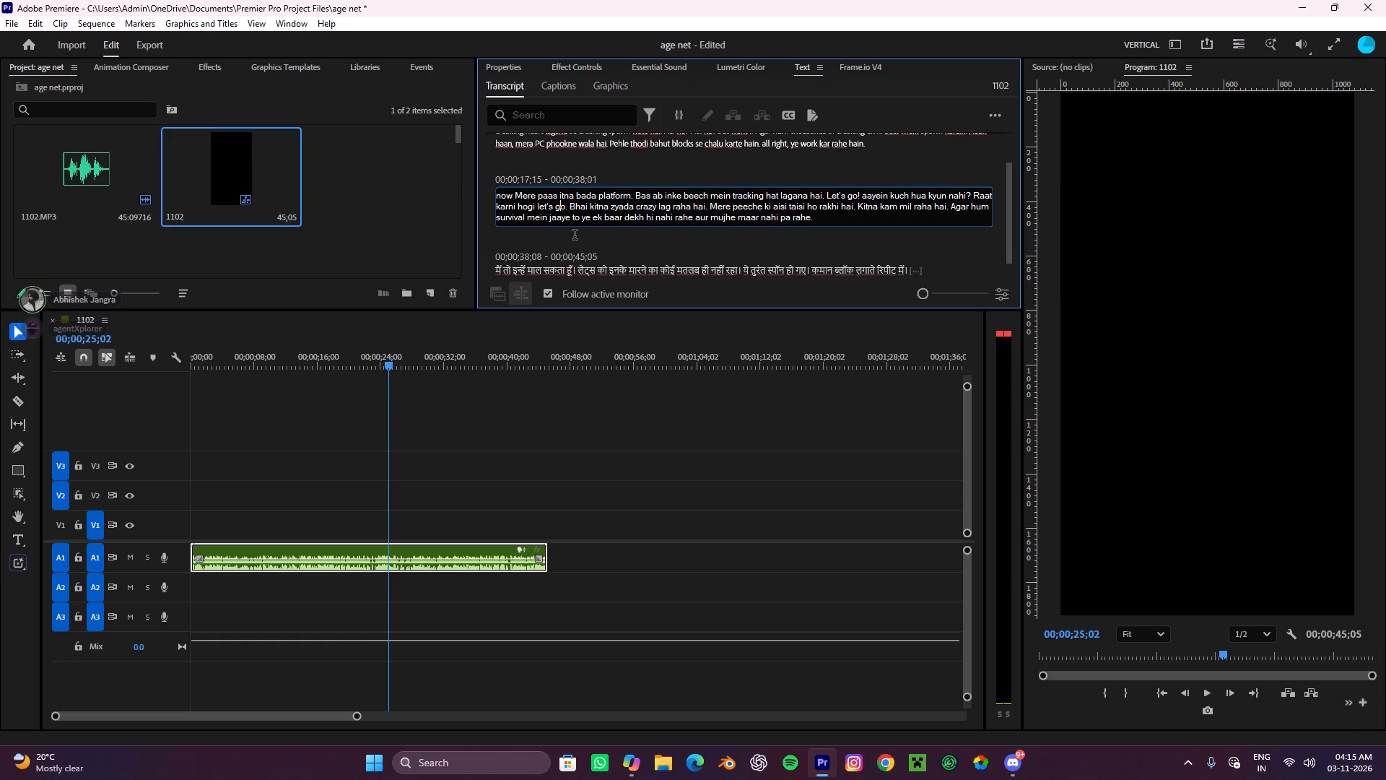
{"action": "left_click", "coordinate": [565, 230]}
Replay the "let's go" passage and add a second "let's go" in place of the full stop before "Bhai kitna zyada".
{"action": "key", "text": "space"}
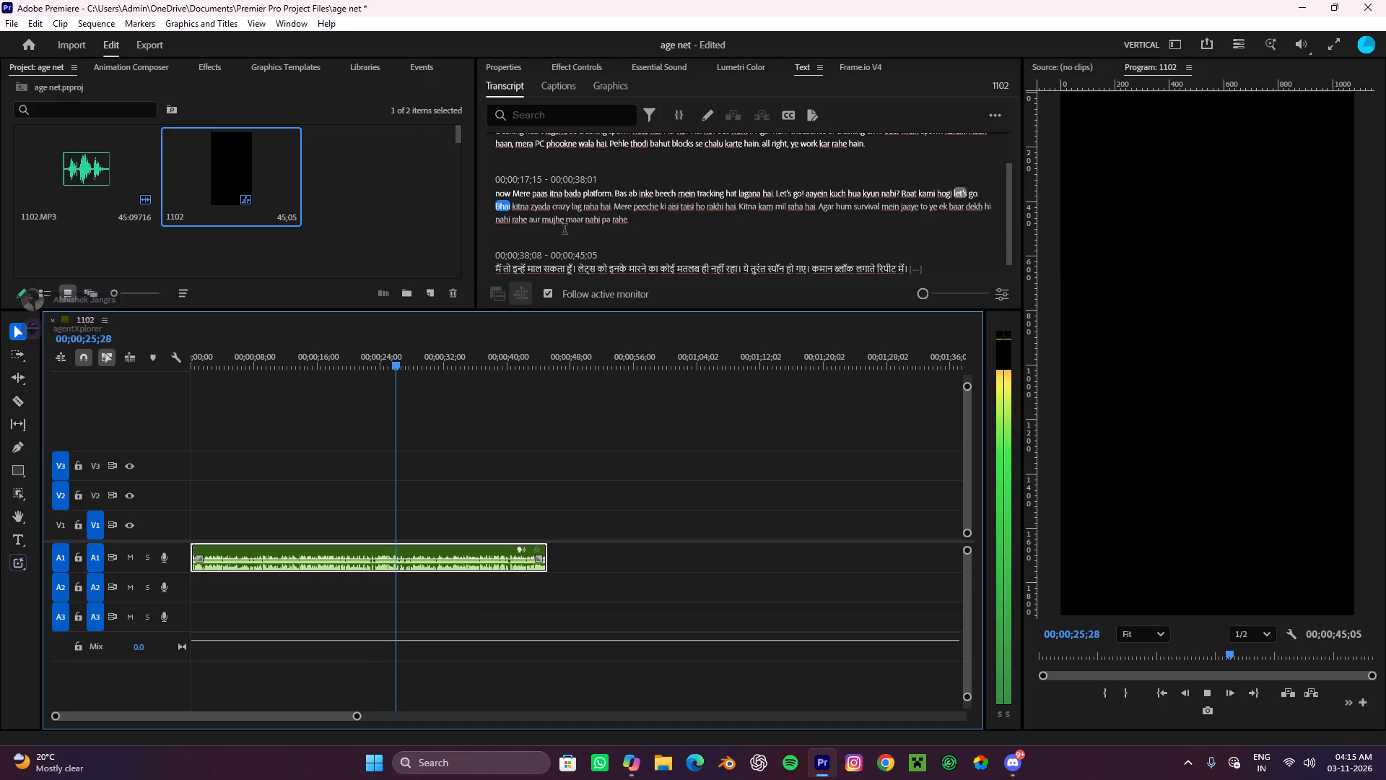
{"action": "key", "text": "space"}
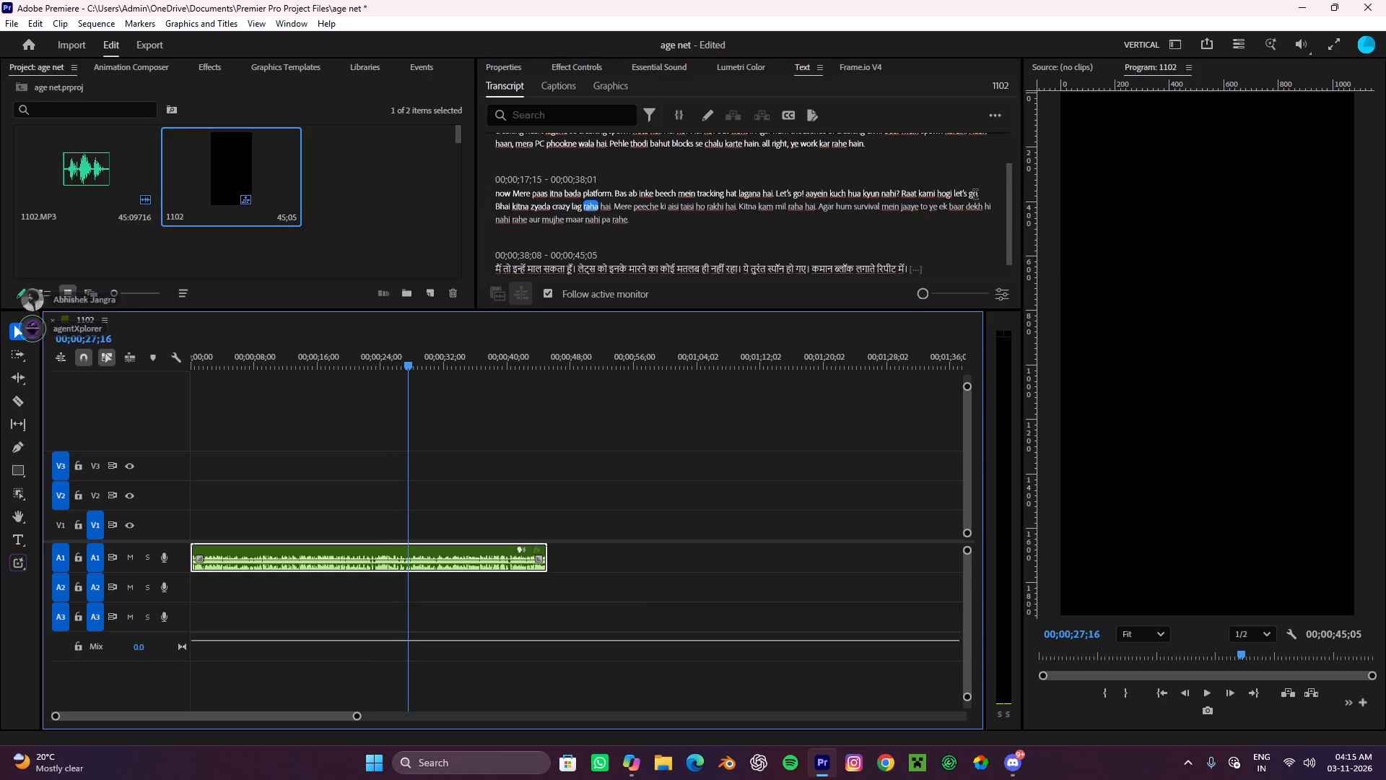
{"action": "double_click", "coordinate": [972, 196]}
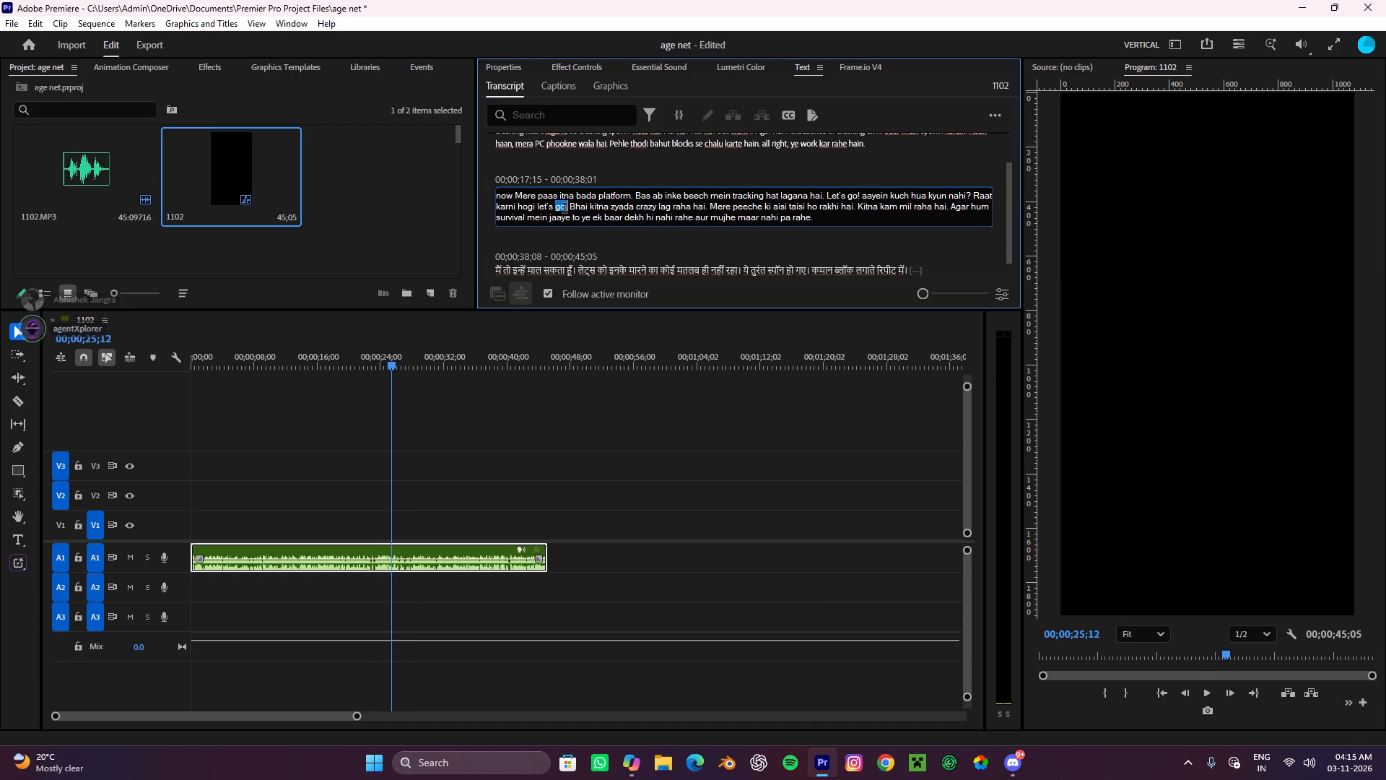
{"action": "left_click", "coordinate": [565, 209]}
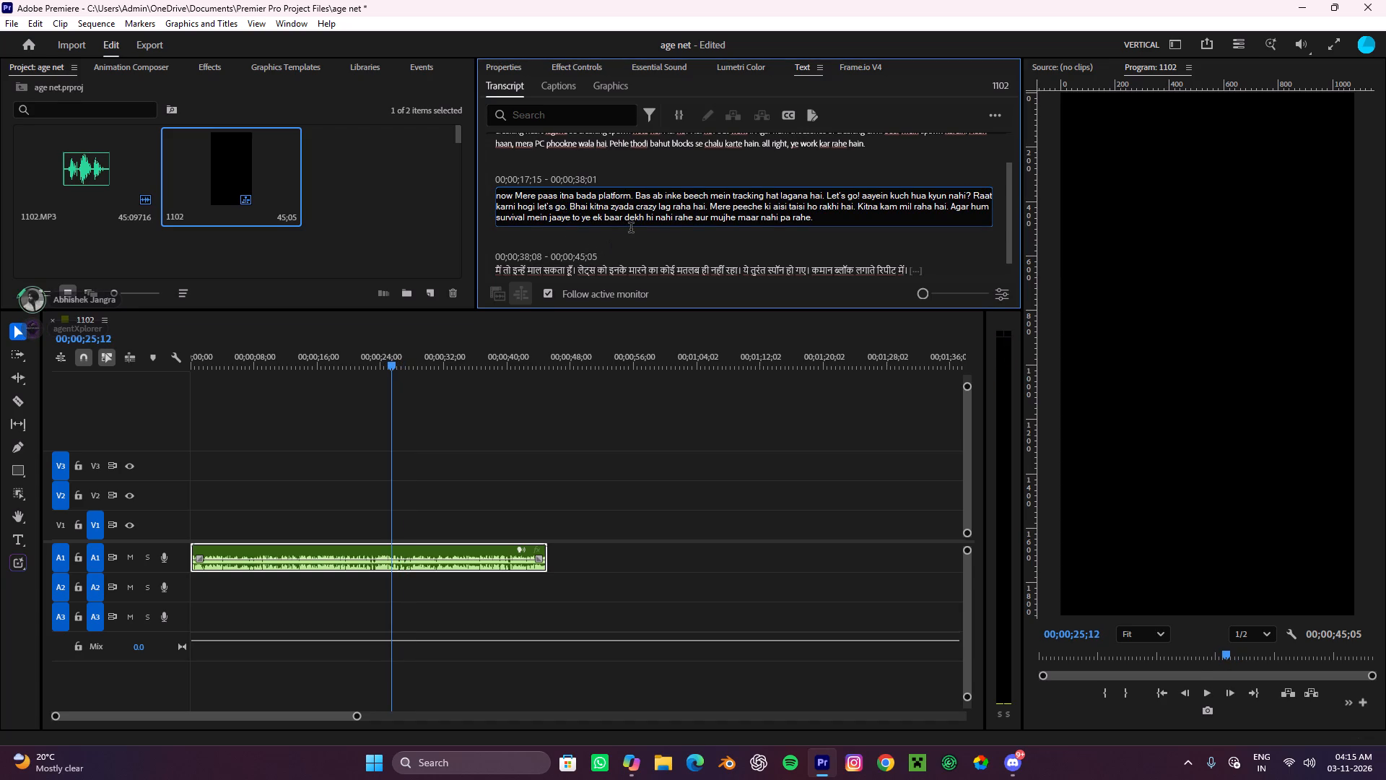
{"action": "key", "text": "Delete"}
{"action": "key", "text": "space"}
{"action": "type", "text": "let"}
{"action": "type", "text": "'s"}
{"action": "key", "text": "space"}
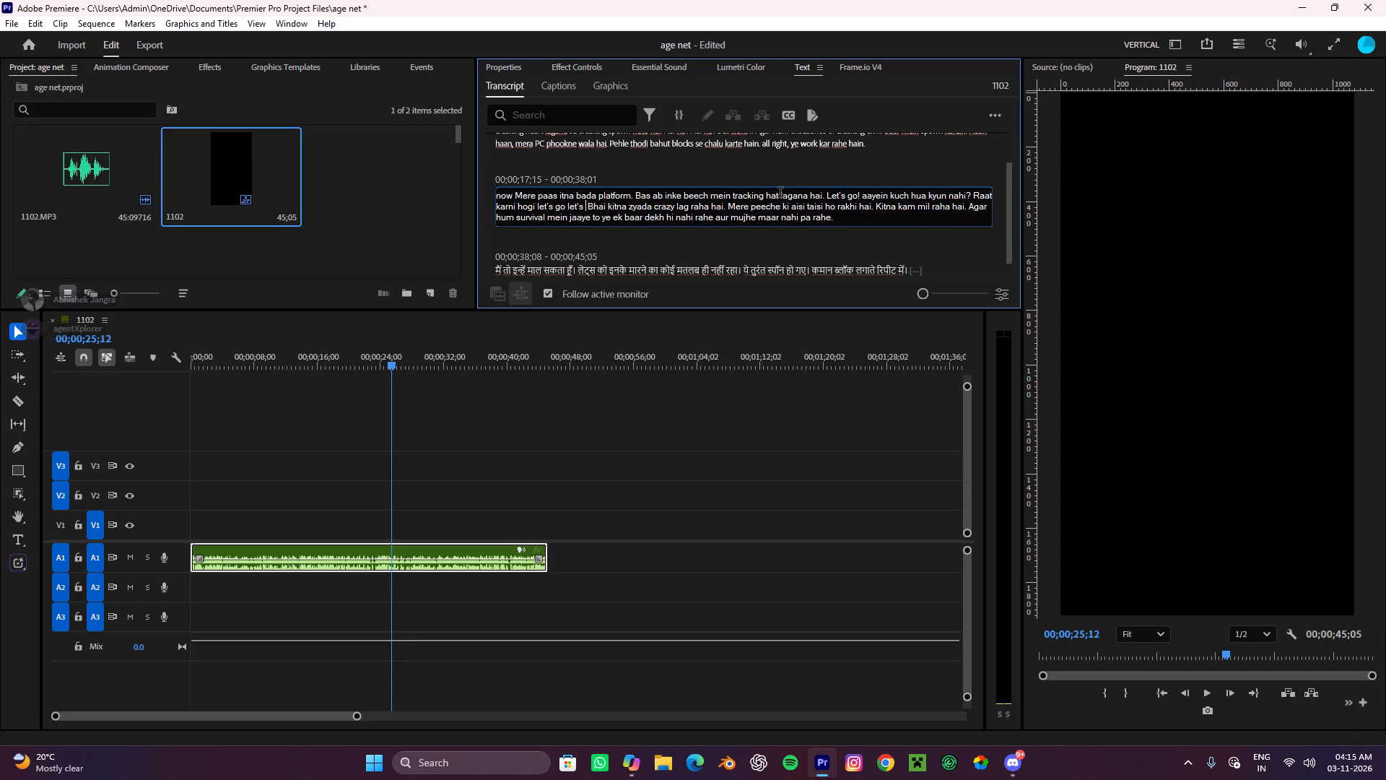
{"action": "type", "text": "go"}
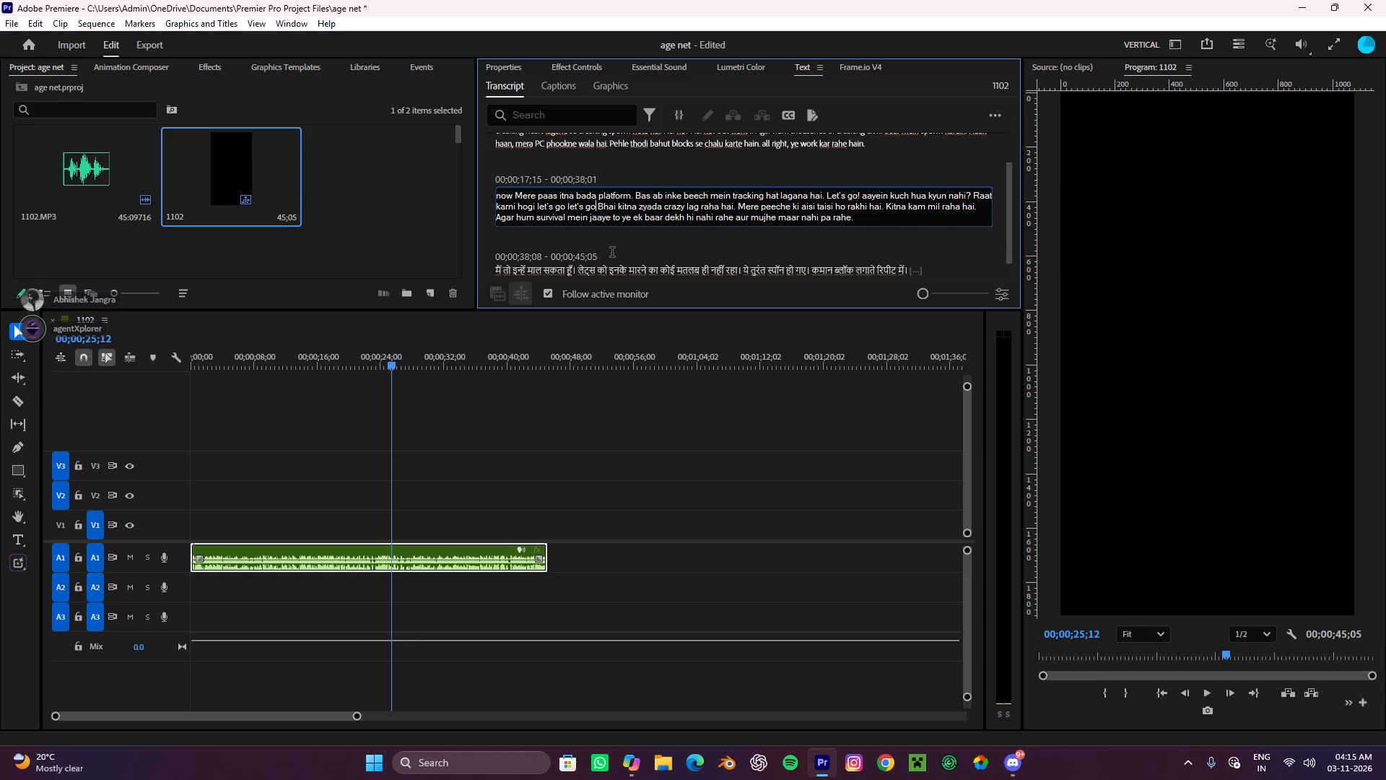
{"action": "left_click", "coordinate": [612, 253]}
Listen on through "crazy lag raha hai" and insert "alright" before "Mere peeche" in the second segment.
{"action": "key", "text": "space"}
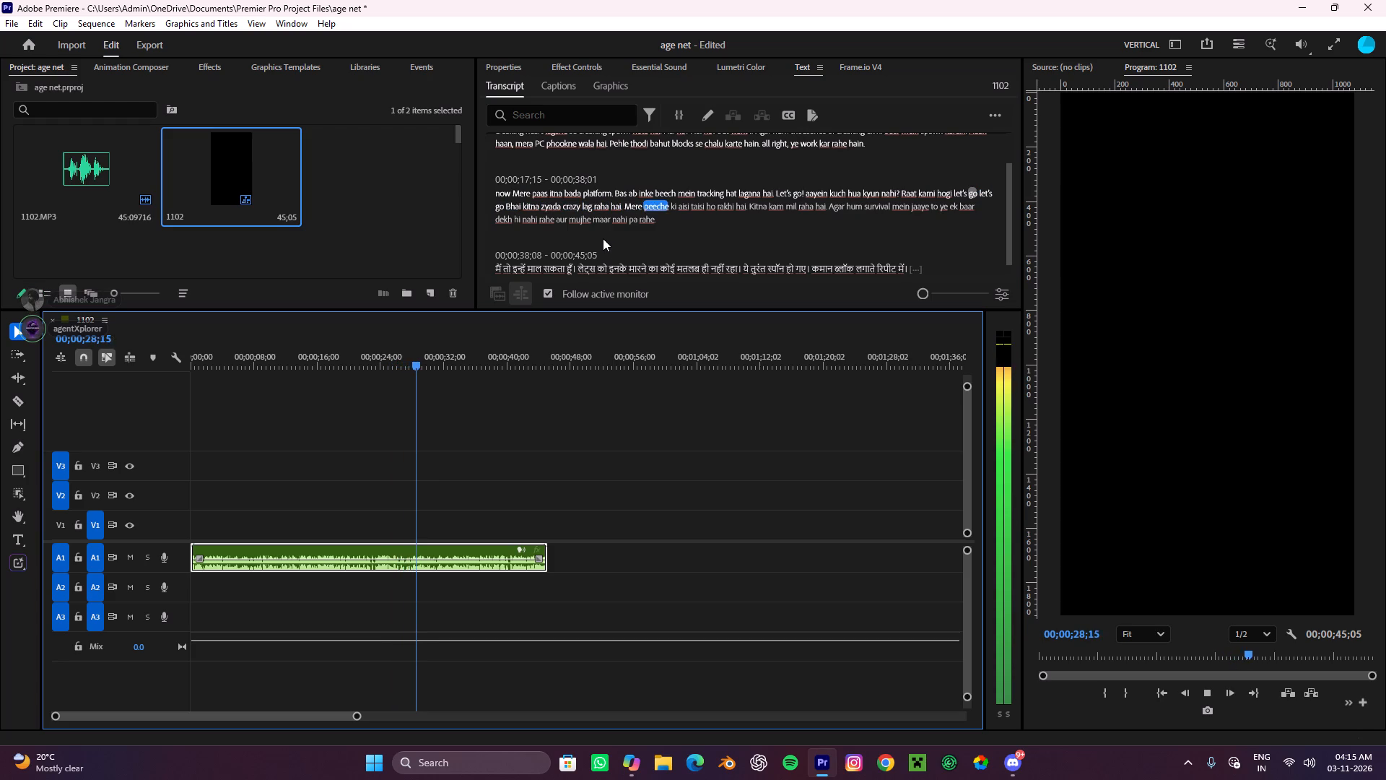
{"action": "key", "text": "space"}
{"action": "double_click", "coordinate": [627, 207]}
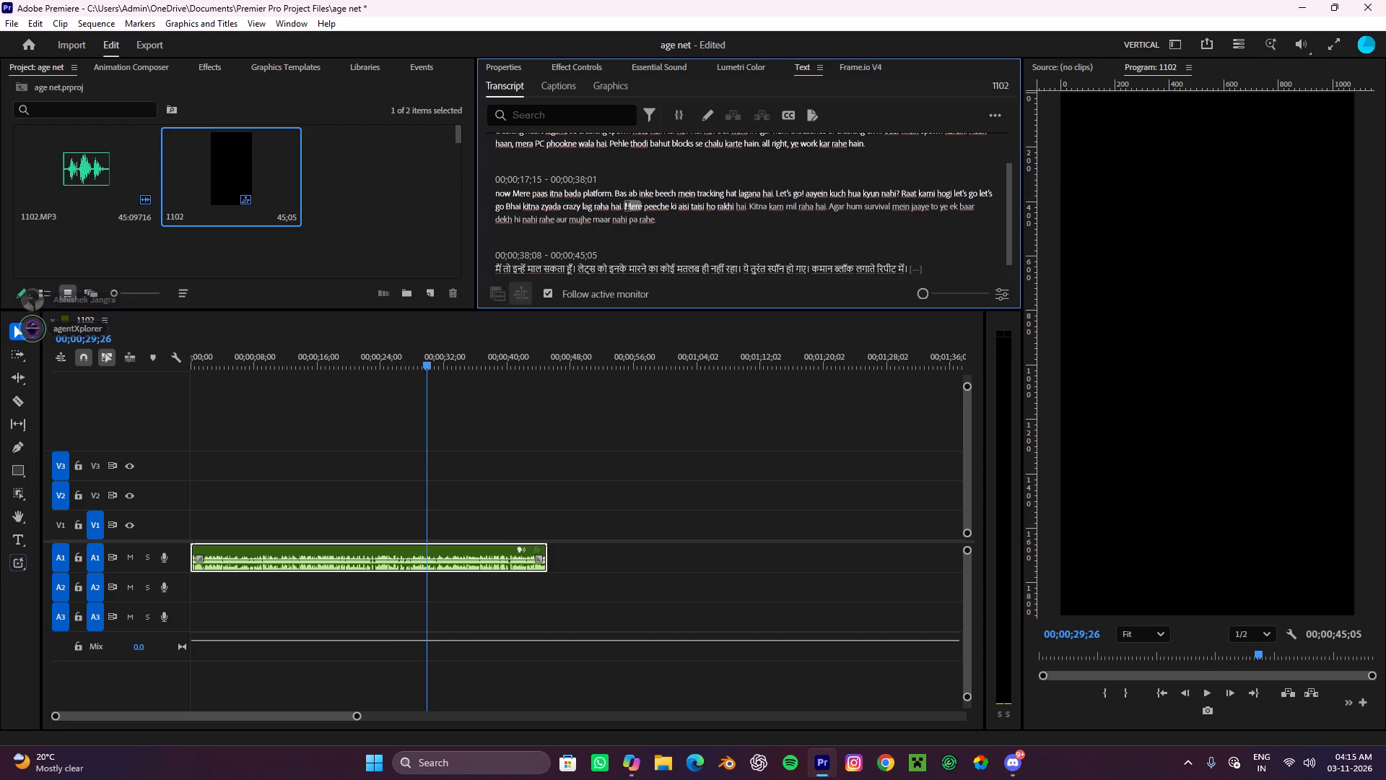
{"action": "left_click", "coordinate": [736, 204]}
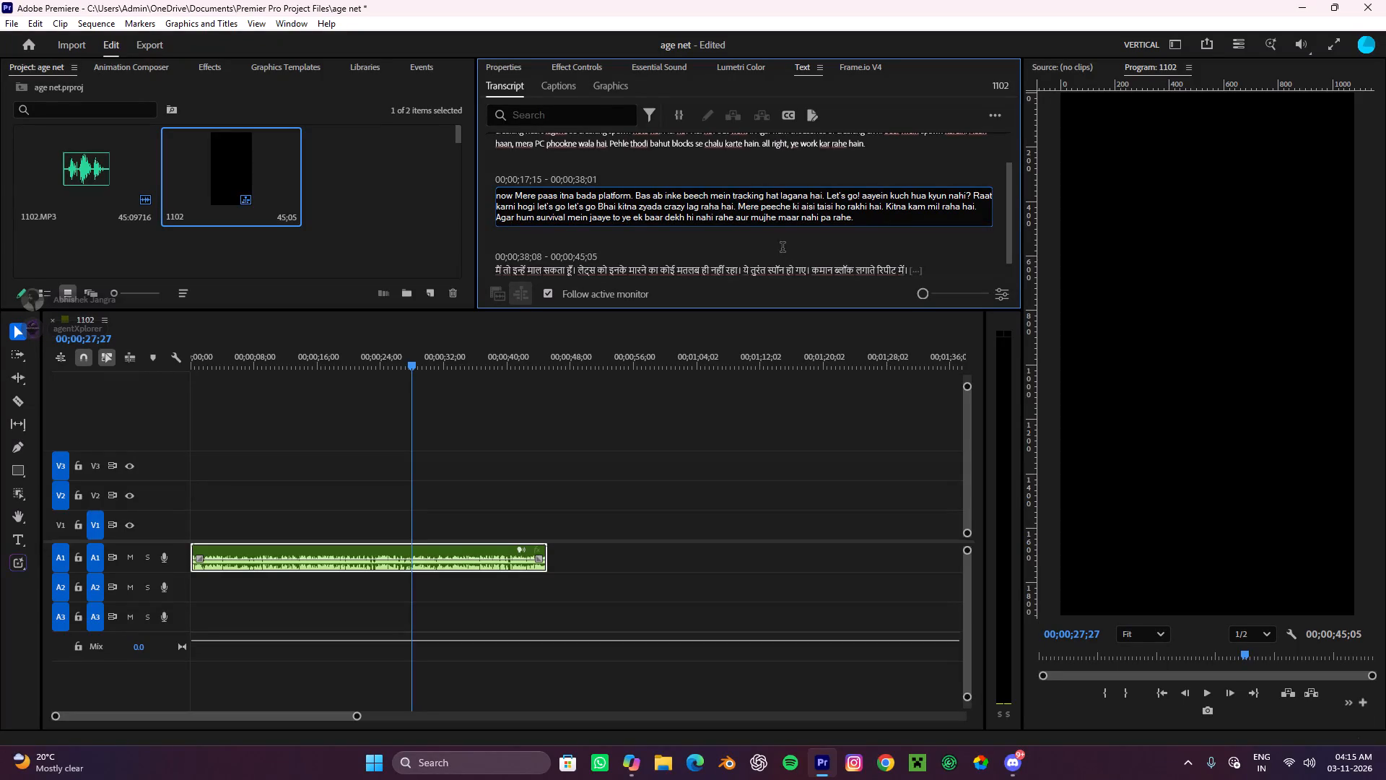
{"action": "key", "text": "space"}
{"action": "type", "text": "alrif"}
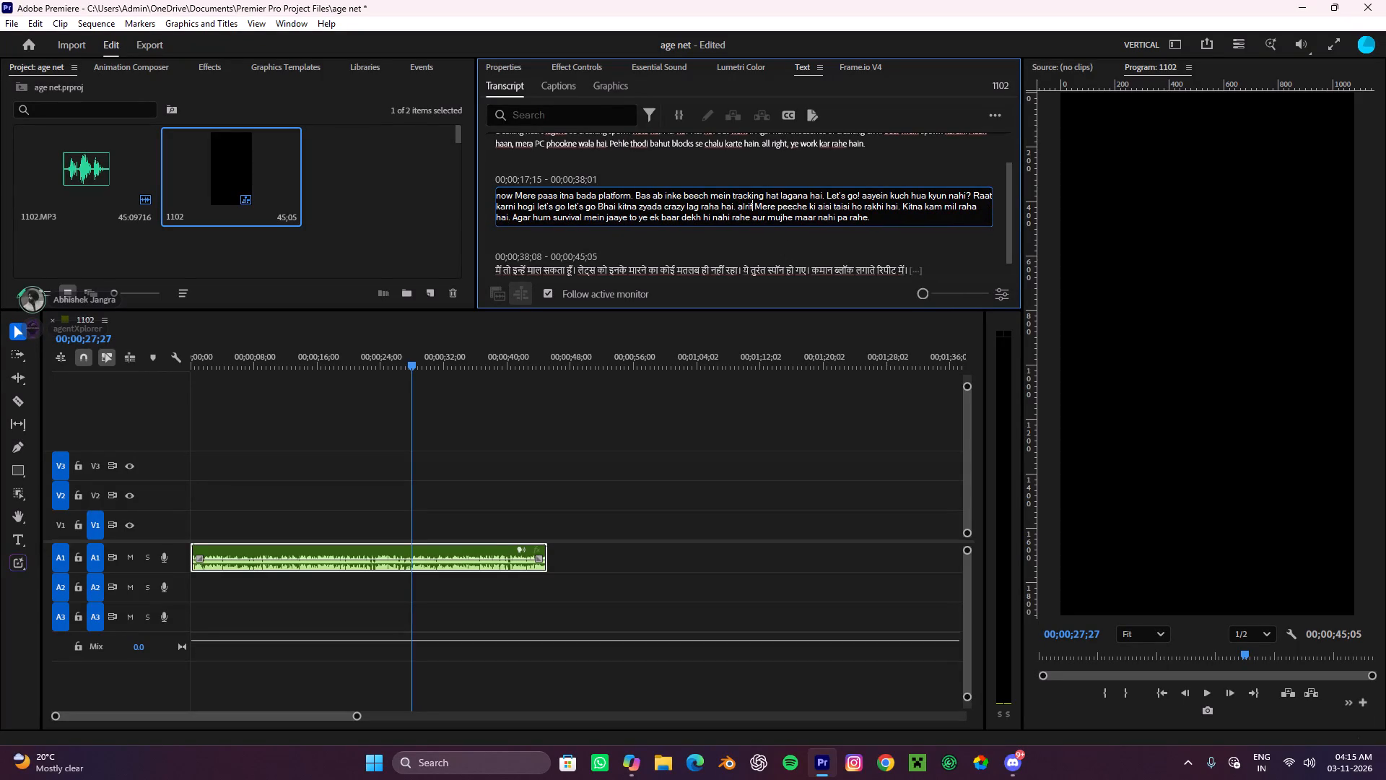
{"action": "key", "text": "BackSpace"}
{"action": "type", "text": "ght"}
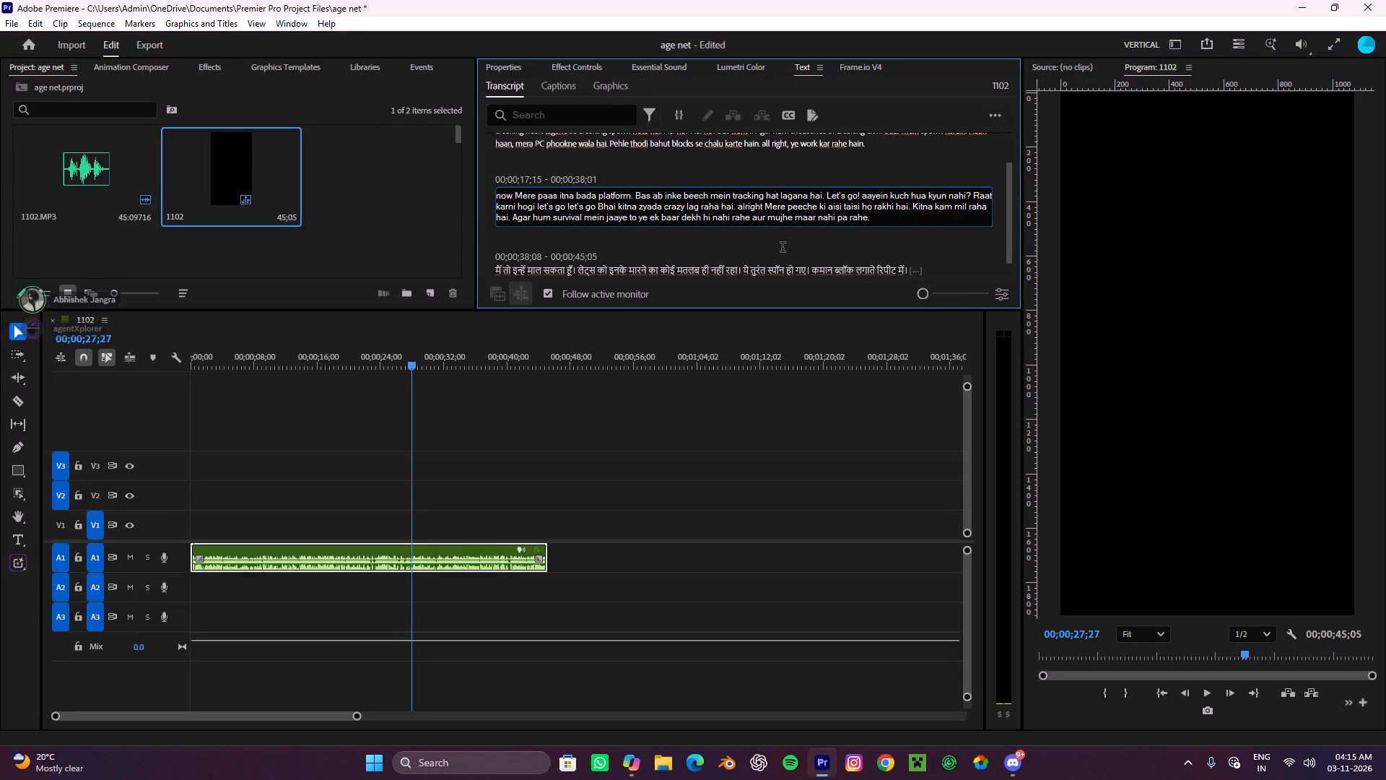
{"action": "left_click", "coordinate": [783, 248]}
Listen from "alright" and correct "peeche" before "ki aisi taisi ho rakhi hai" to "p.c.".
{"action": "key", "text": "space"}
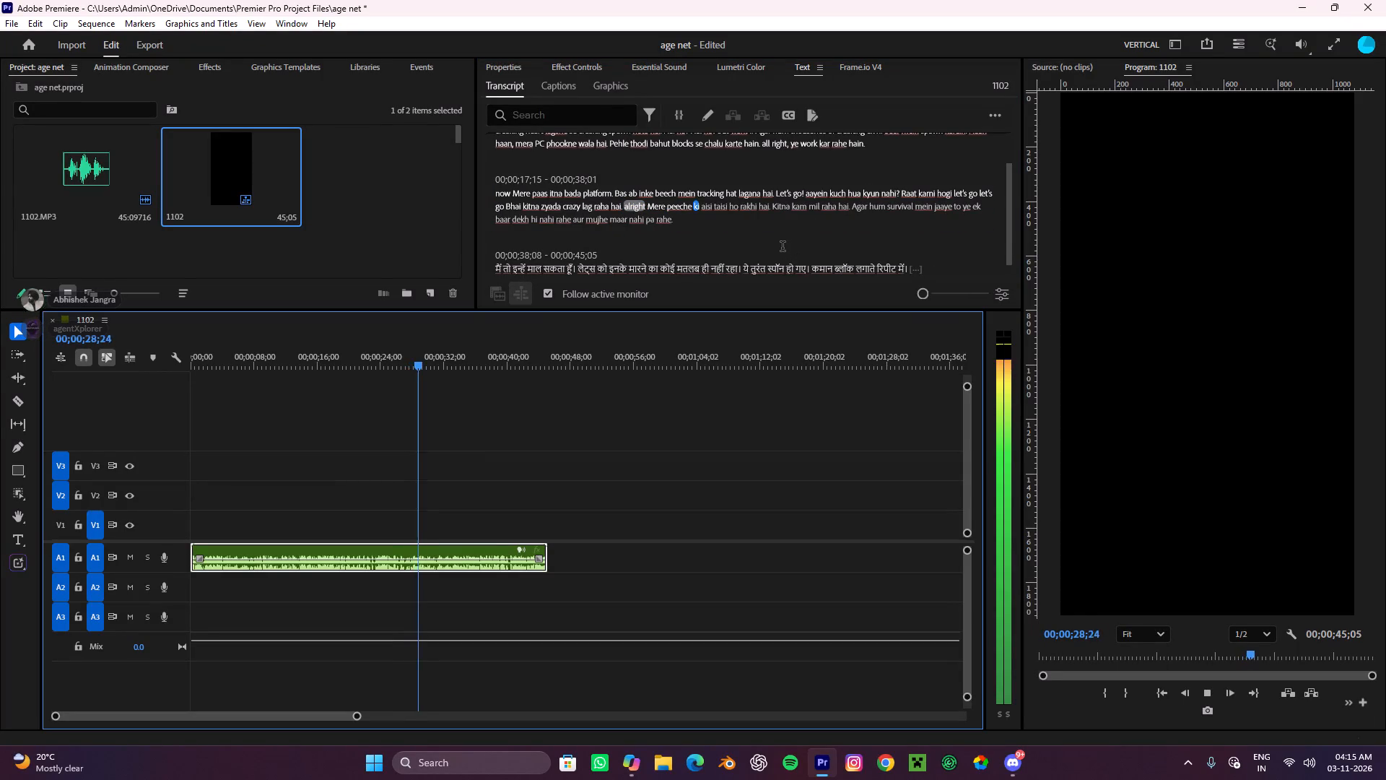
{"action": "key", "text": "space"}
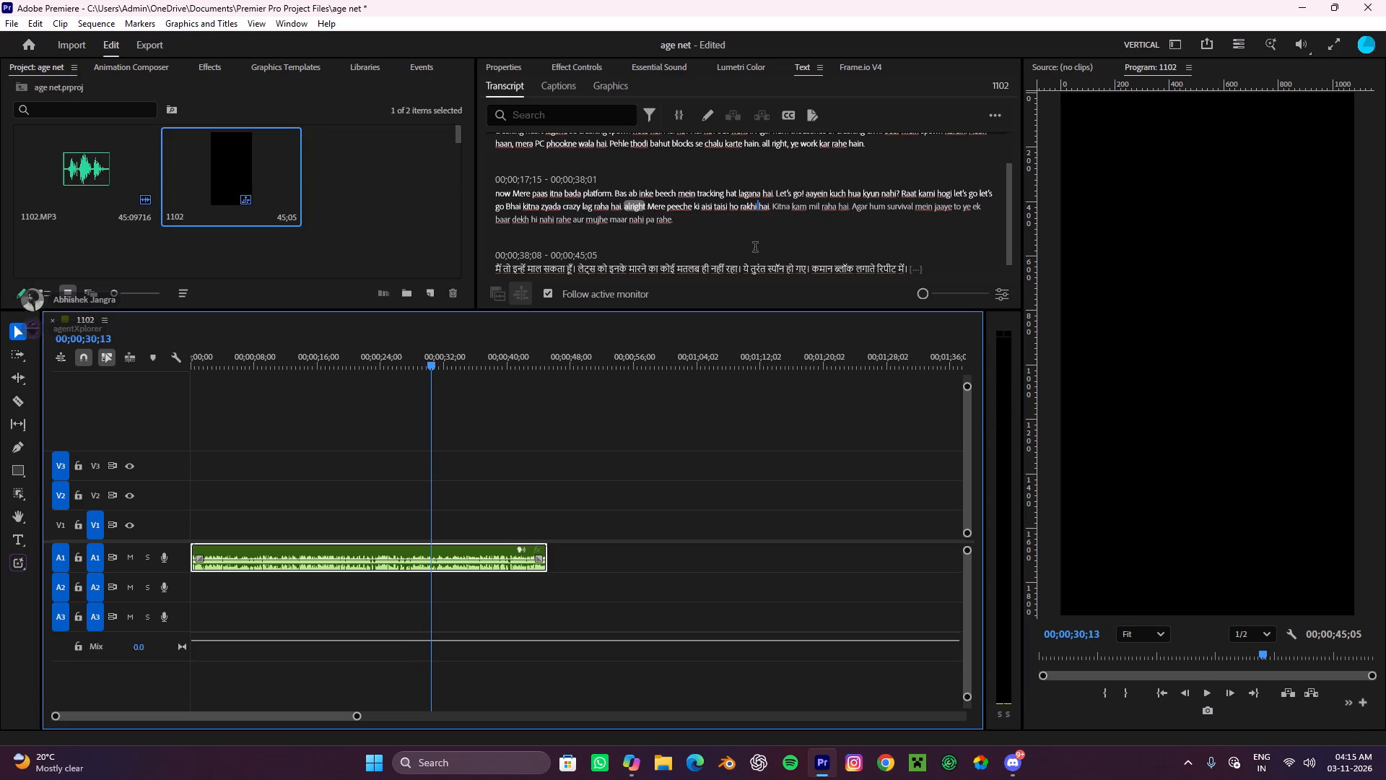
{"action": "double_click", "coordinate": [683, 207]}
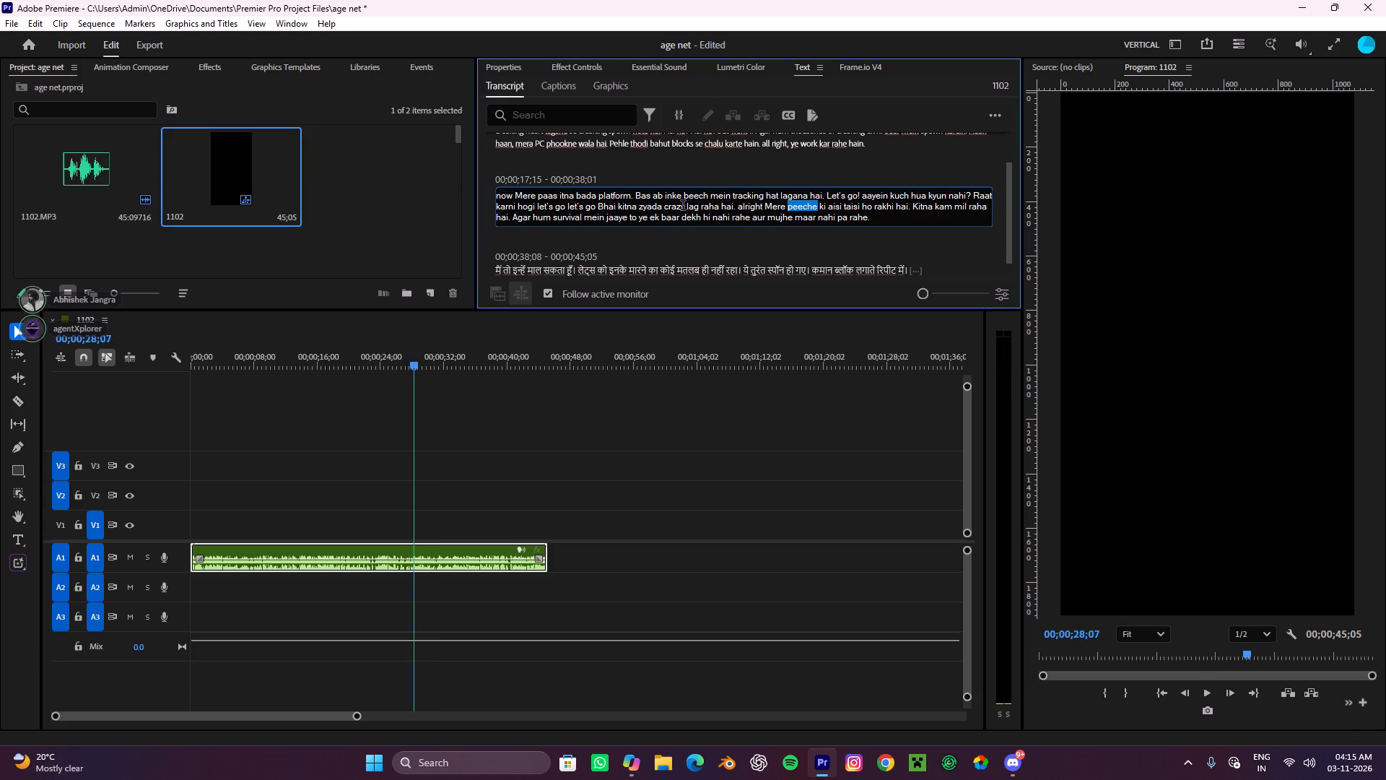
{"action": "key", "text": "p"}
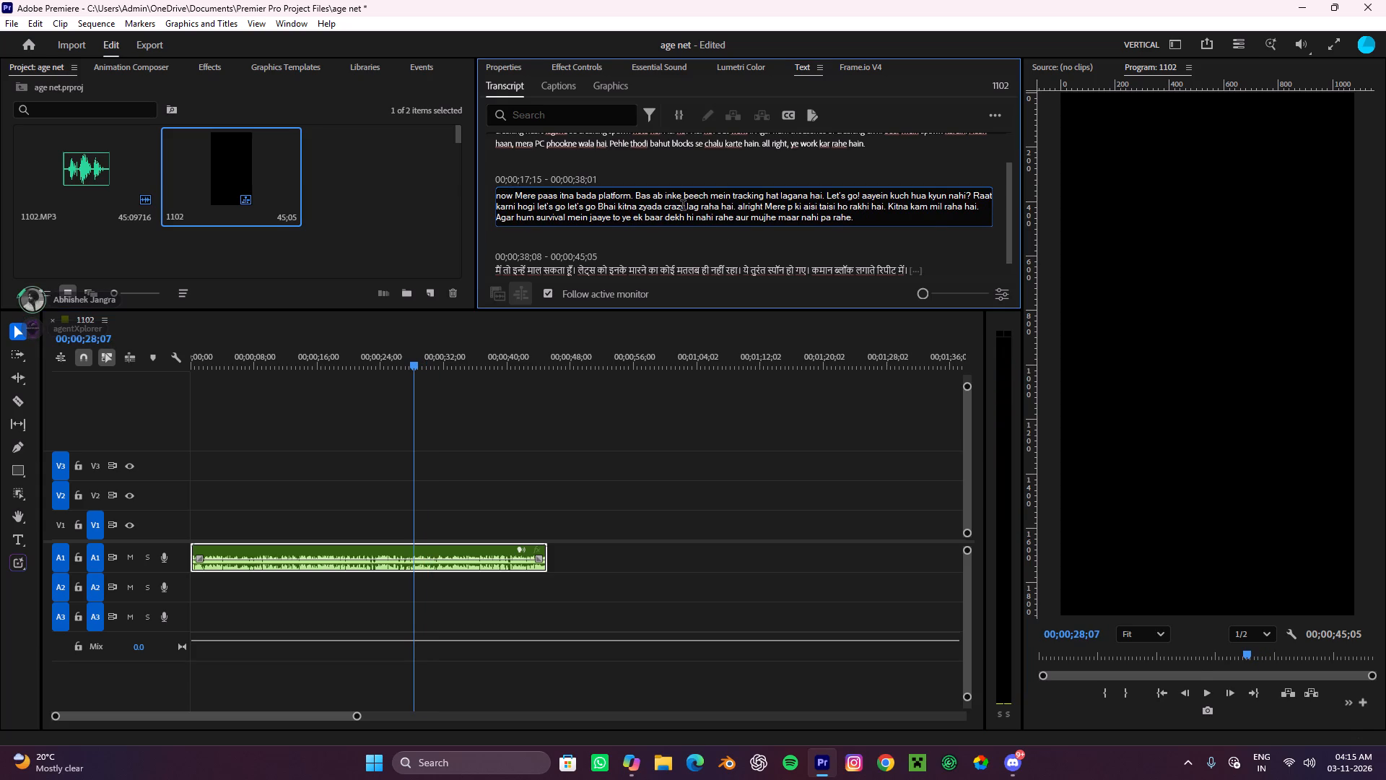
{"action": "type", "text": ".c"}
{"action": "type", "text": ".c"}
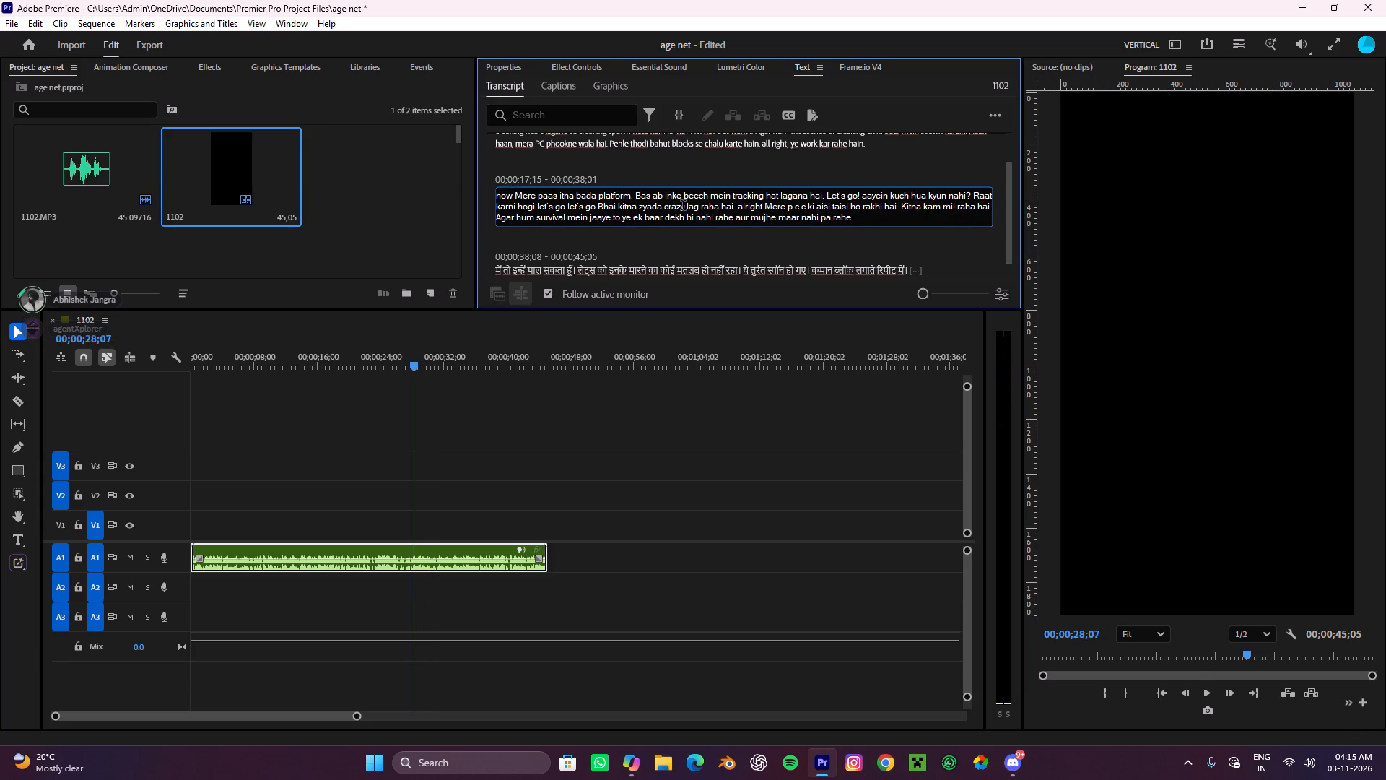
{"action": "key", "text": "BackSpace"}
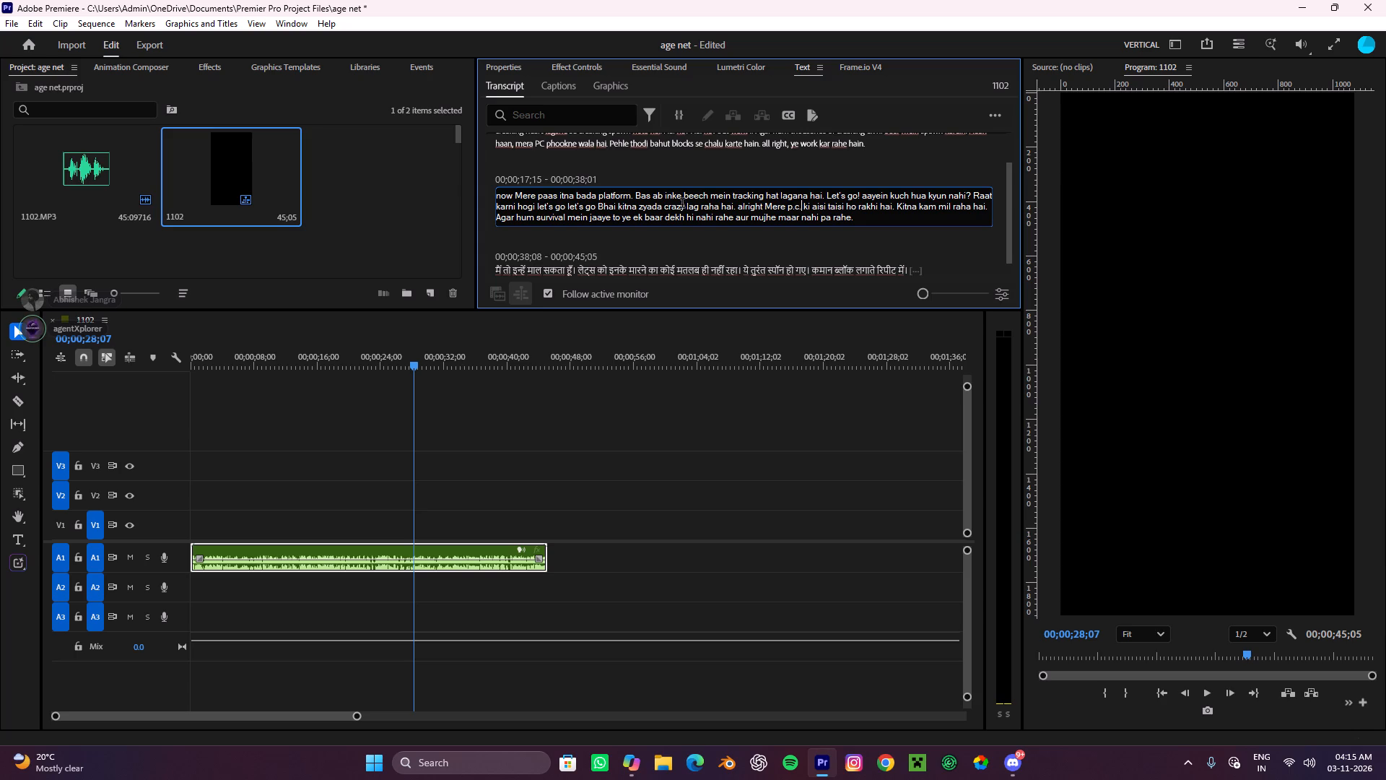
{"action": "left_click", "coordinate": [804, 248]}
Listen on past "ki aisi taisi ho rakhi hai" and insert "FPS" between "Kitna kam" and "mil raha hai".
{"action": "key", "text": "space"}
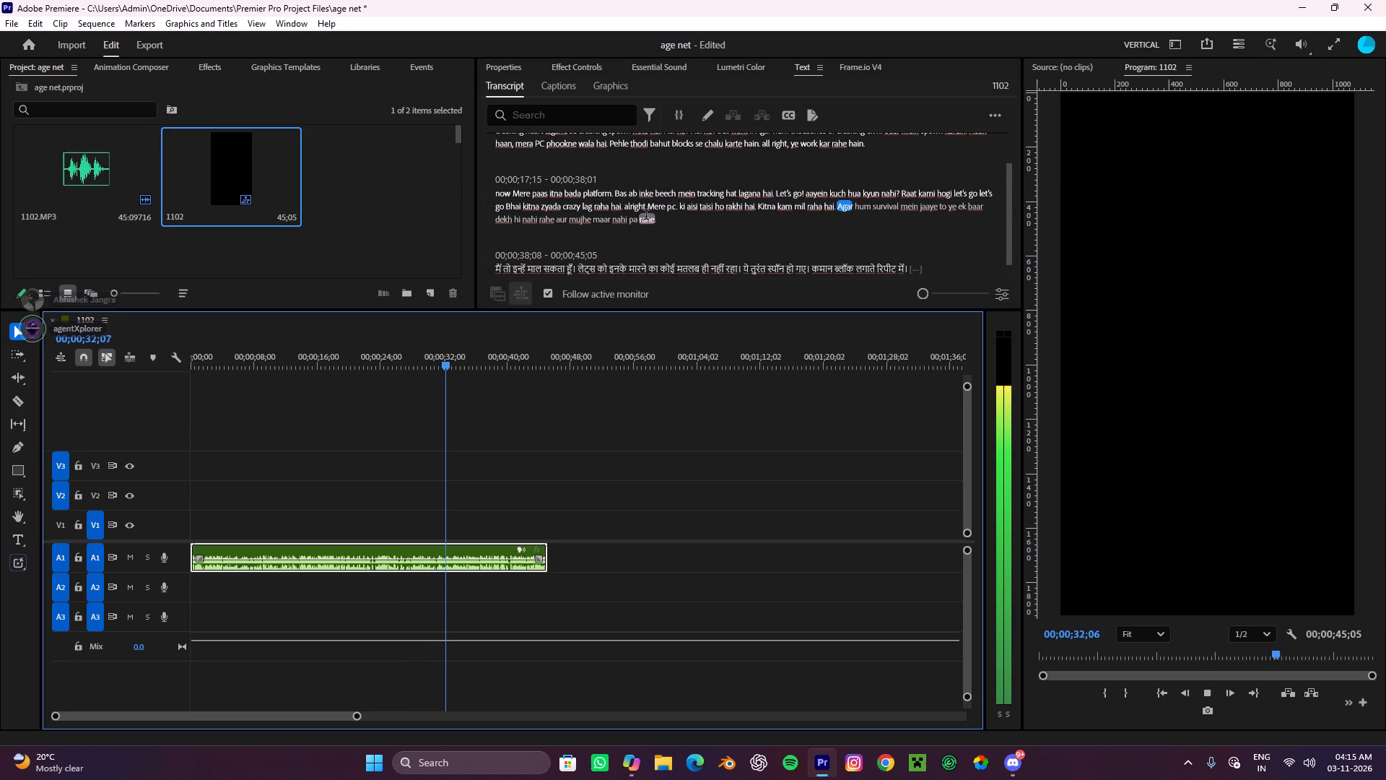
{"action": "key", "text": "space"}
{"action": "double_click", "coordinate": [798, 209]}
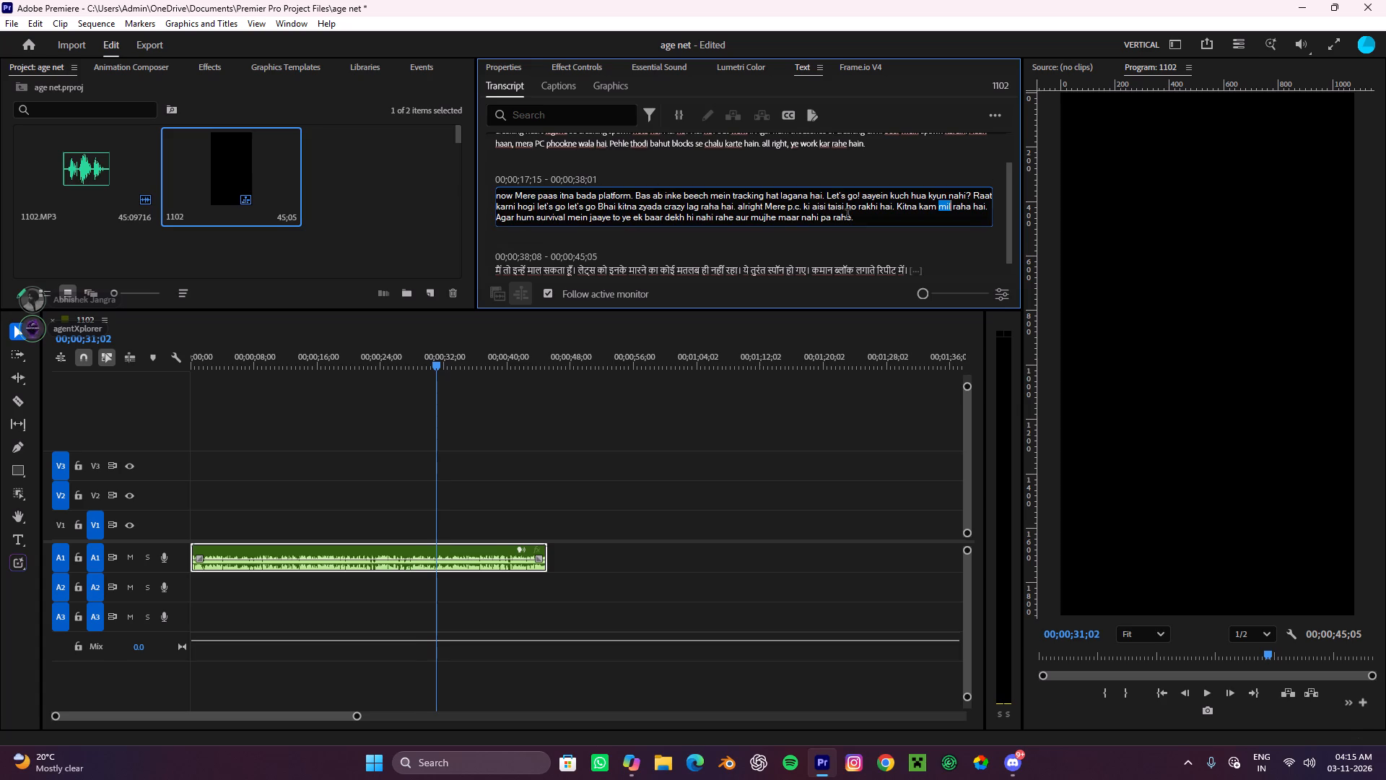
{"action": "left_click", "coordinate": [938, 206]}
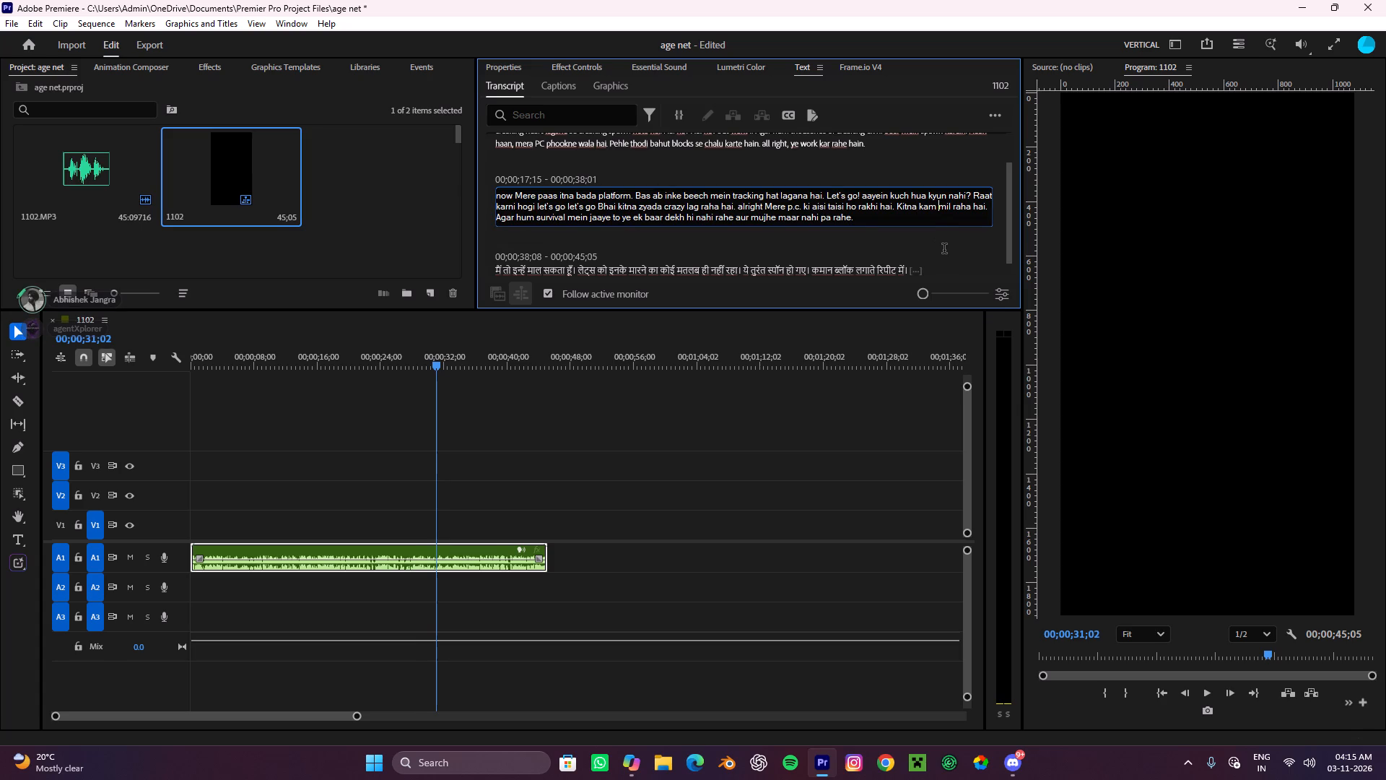
{"action": "type", "text": "FP"}
{"action": "key", "text": "shift+BackSpace"}
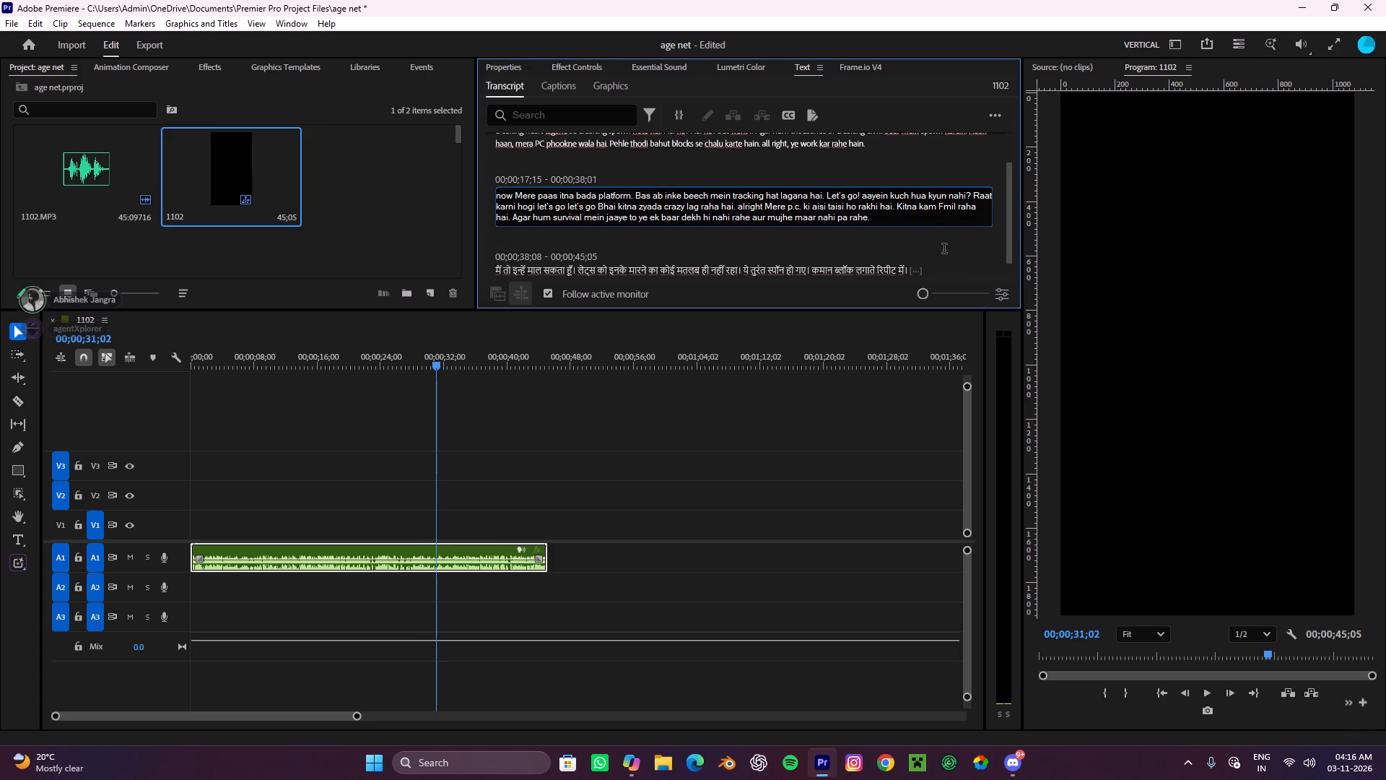
{"action": "type", "text": "PSD"}
{"action": "key", "text": "shift+BackSpace"}
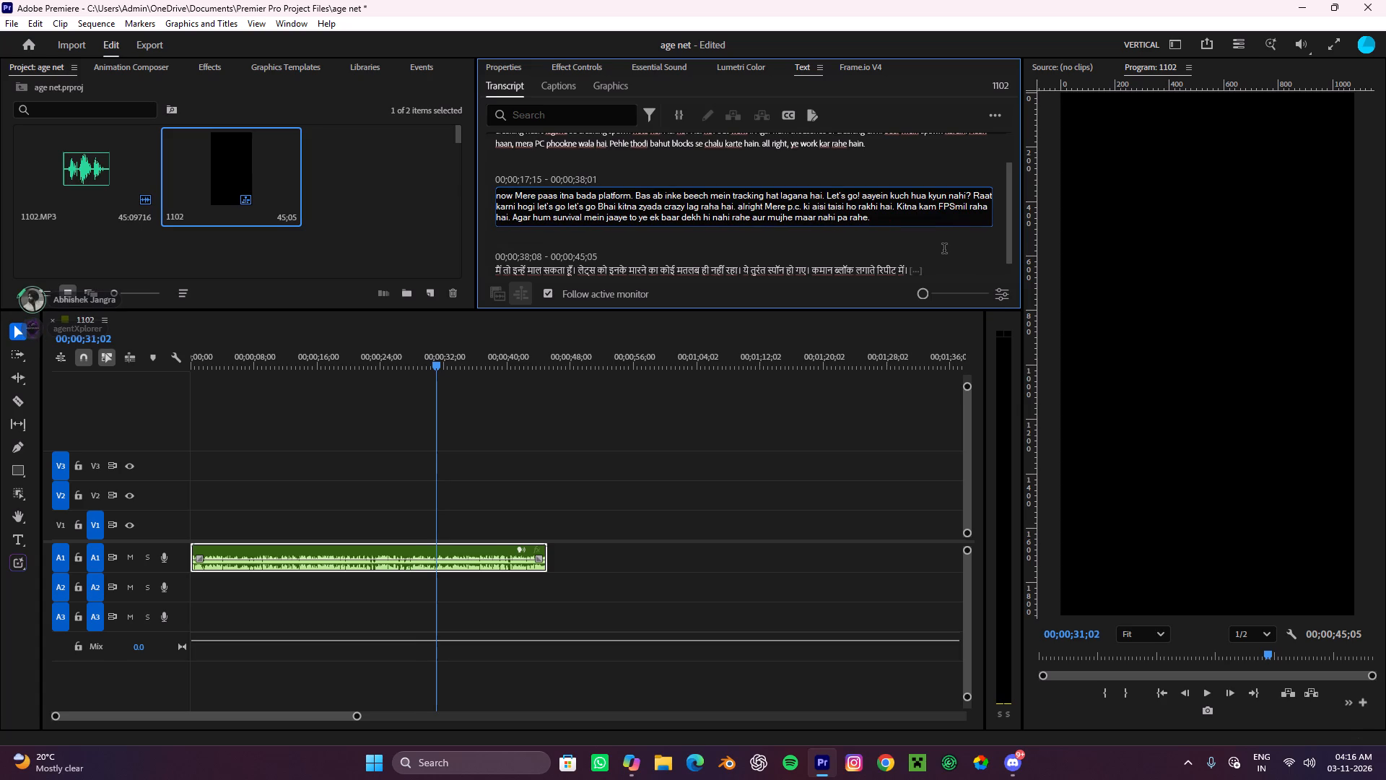
{"action": "key", "text": "space"}
{"action": "left_click", "coordinate": [944, 250]}
Listen on past "FPS mil raha hai" and insert "what if" before "Agar hum survival mein jaaye".
{"action": "key", "text": "space"}
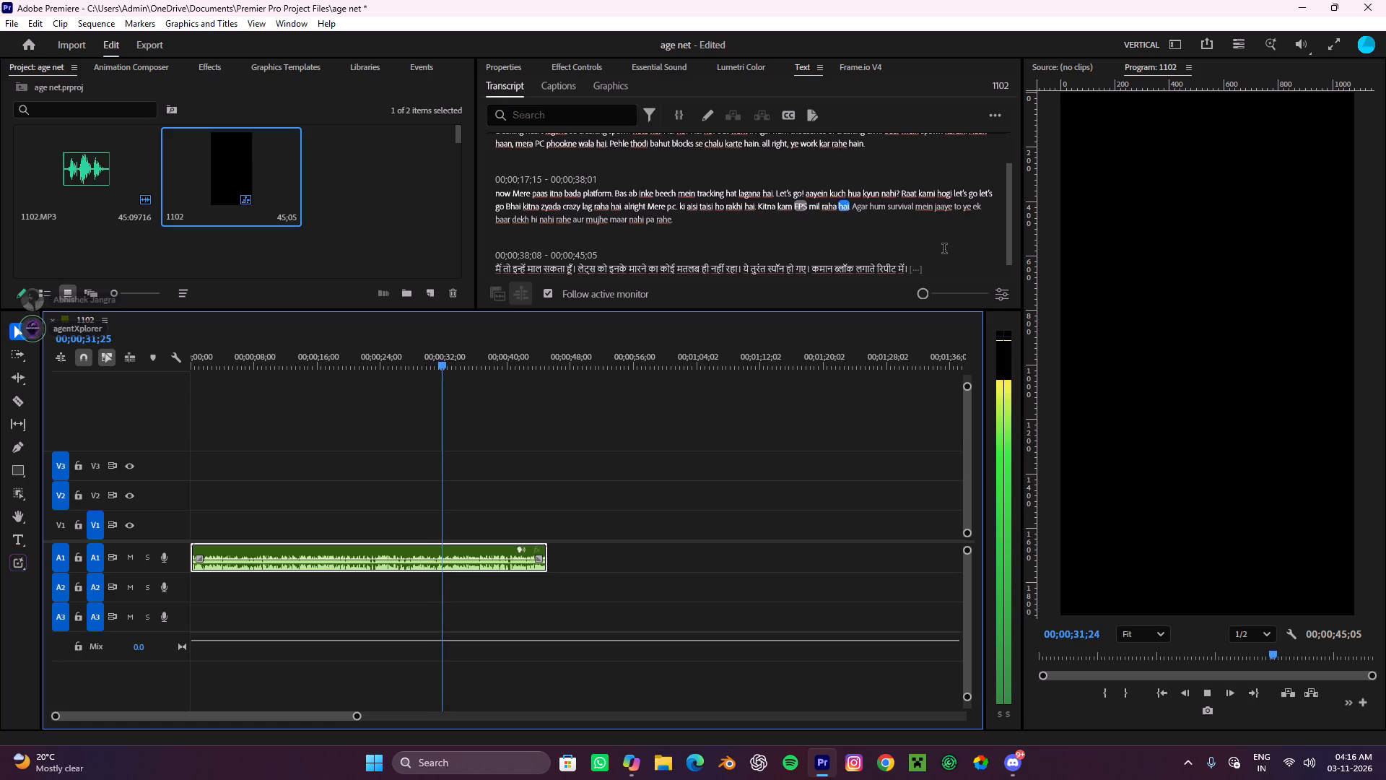
{"action": "key", "text": "space"}
{"action": "double_click", "coordinate": [865, 202]}
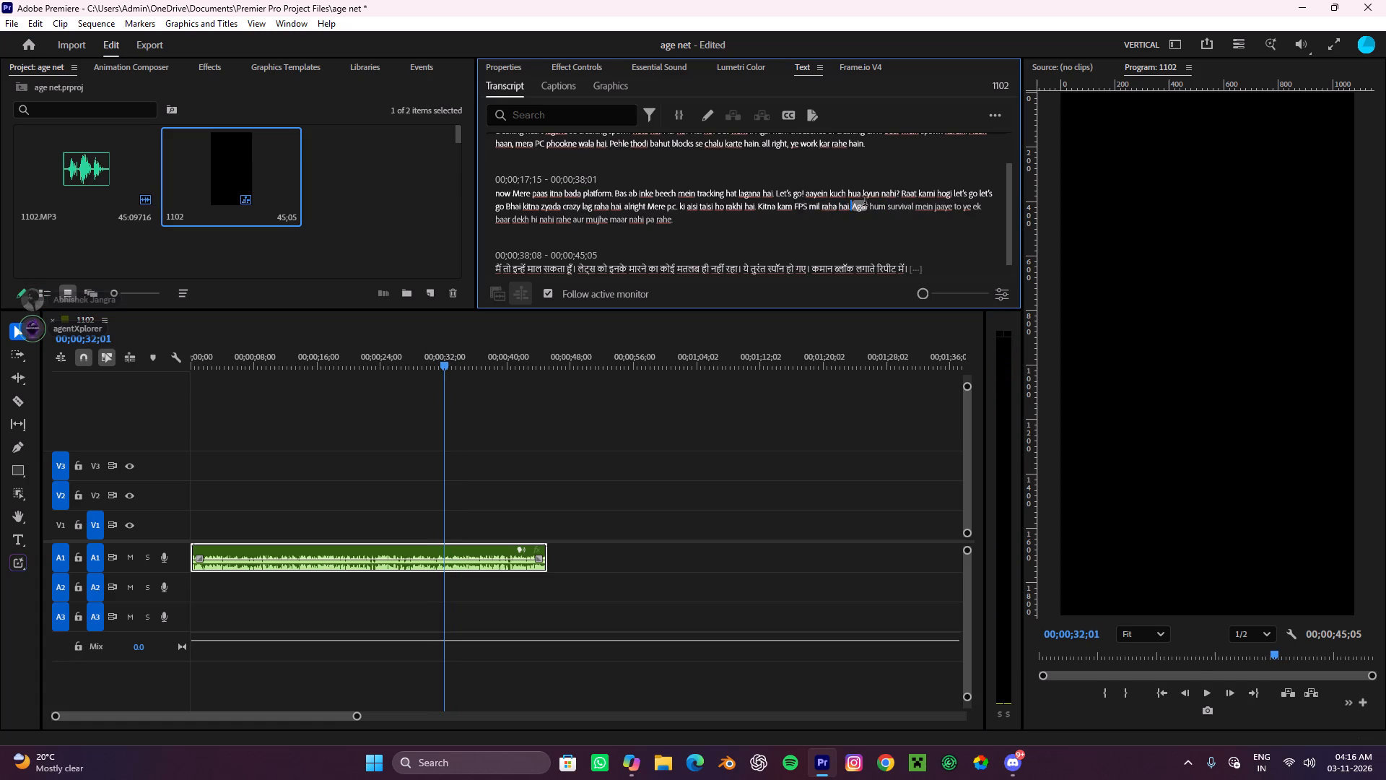
{"action": "left_click", "coordinate": [512, 216]}
{"action": "type", "text": "waha"}
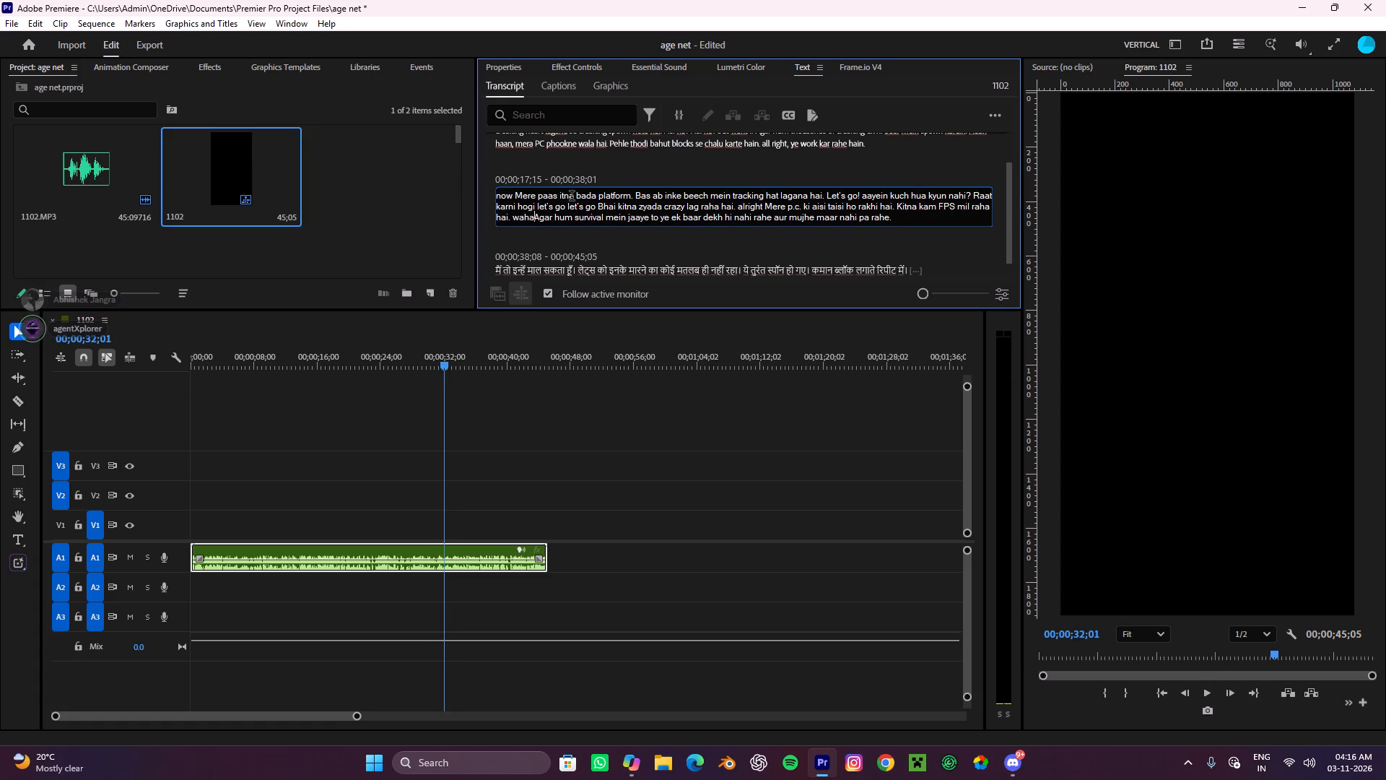
{"action": "key", "text": "BackSpace"}
{"action": "key", "text": "t"}
{"action": "key", "text": "BackSpace"}
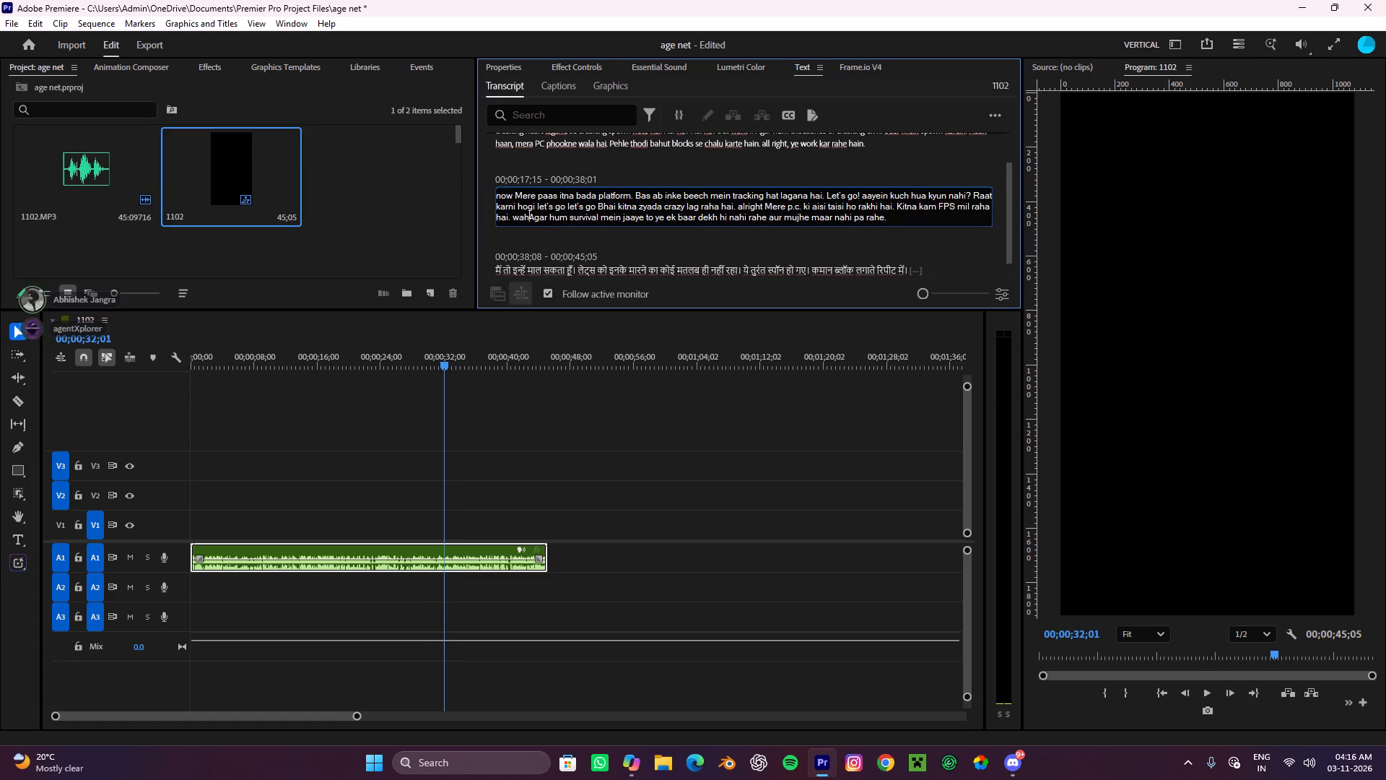
{"action": "key", "text": "BackSpace"}
{"action": "key", "text": "BackSpace"}
{"action": "type", "text": "hat if"}
{"action": "key", "text": "space"}
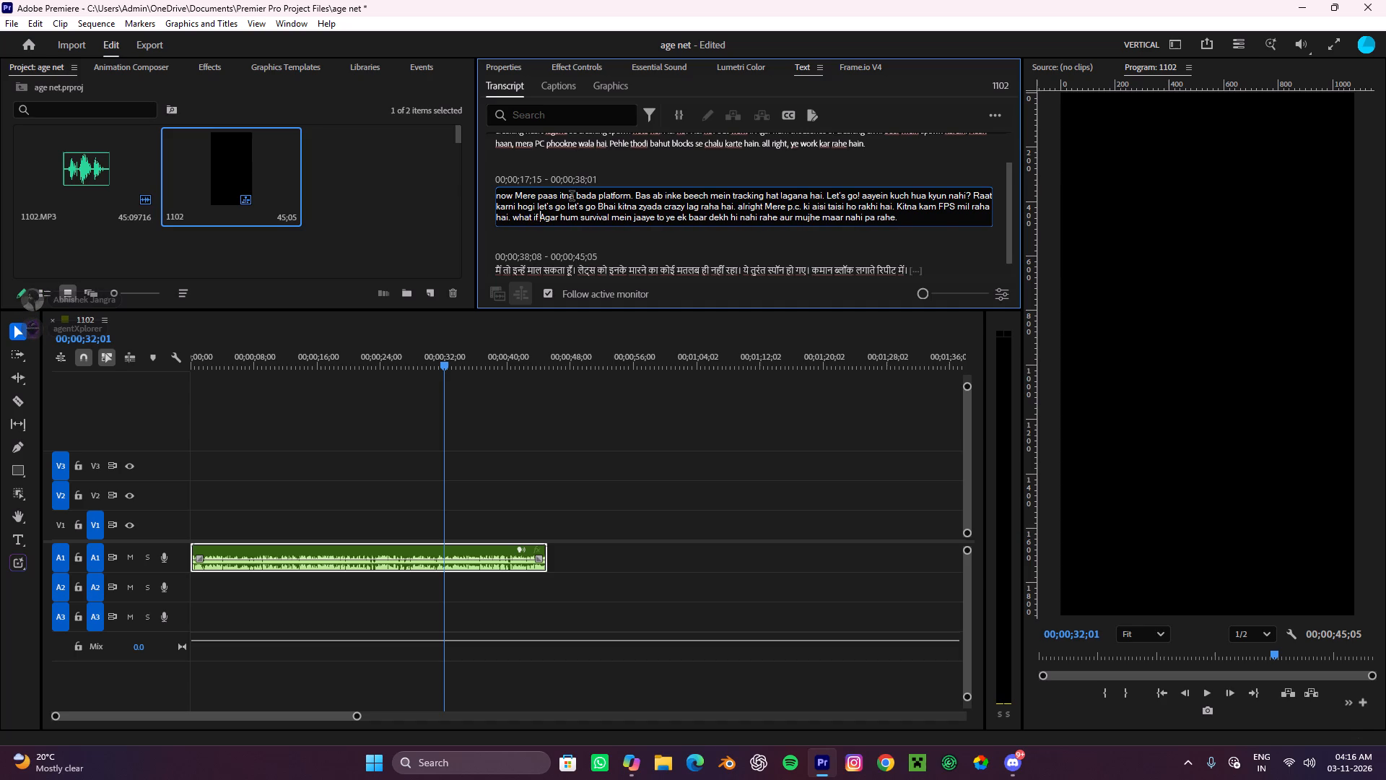
{"action": "left_click", "coordinate": [601, 238]}
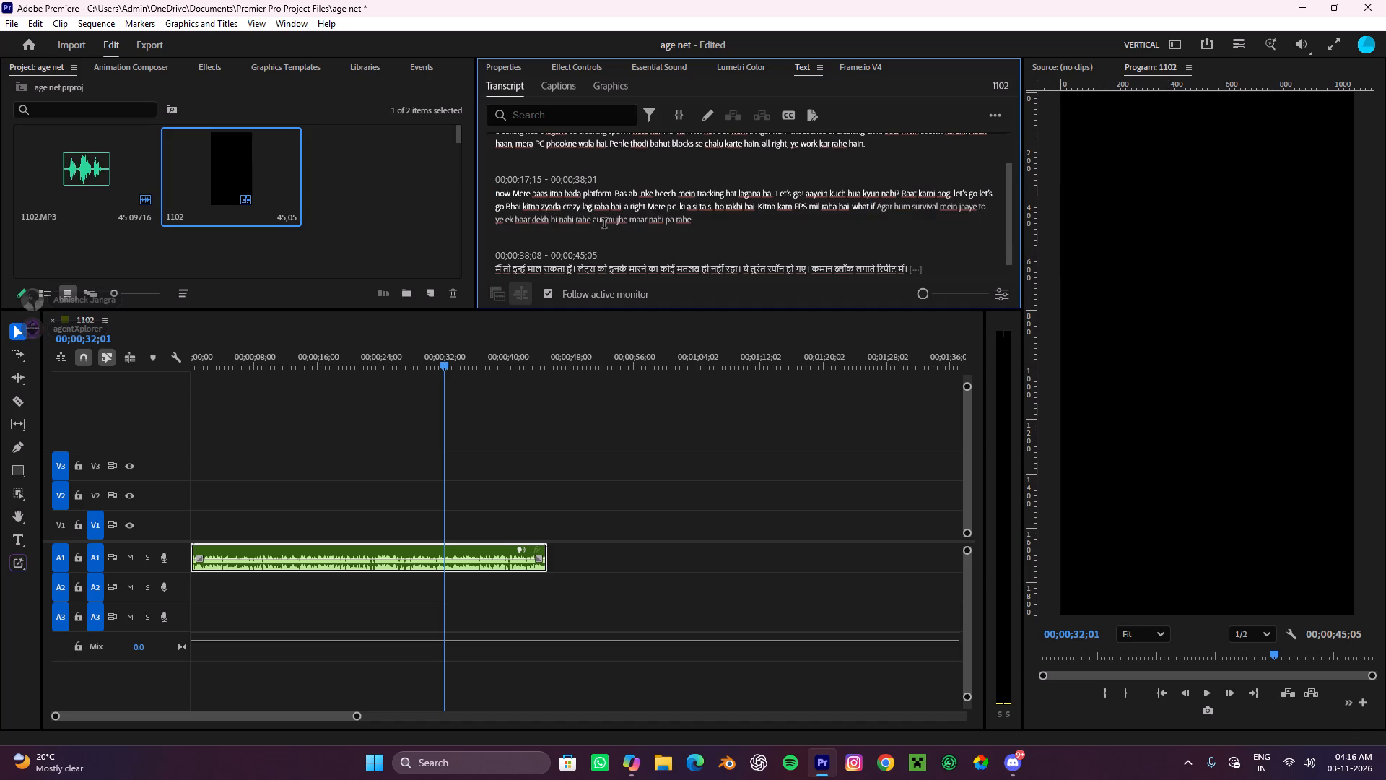
Go to "what if" in the second segment to check the wording that follows against the audio.
{"action": "left_click", "coordinate": [853, 213]}
{"action": "left_click", "coordinate": [860, 209]}
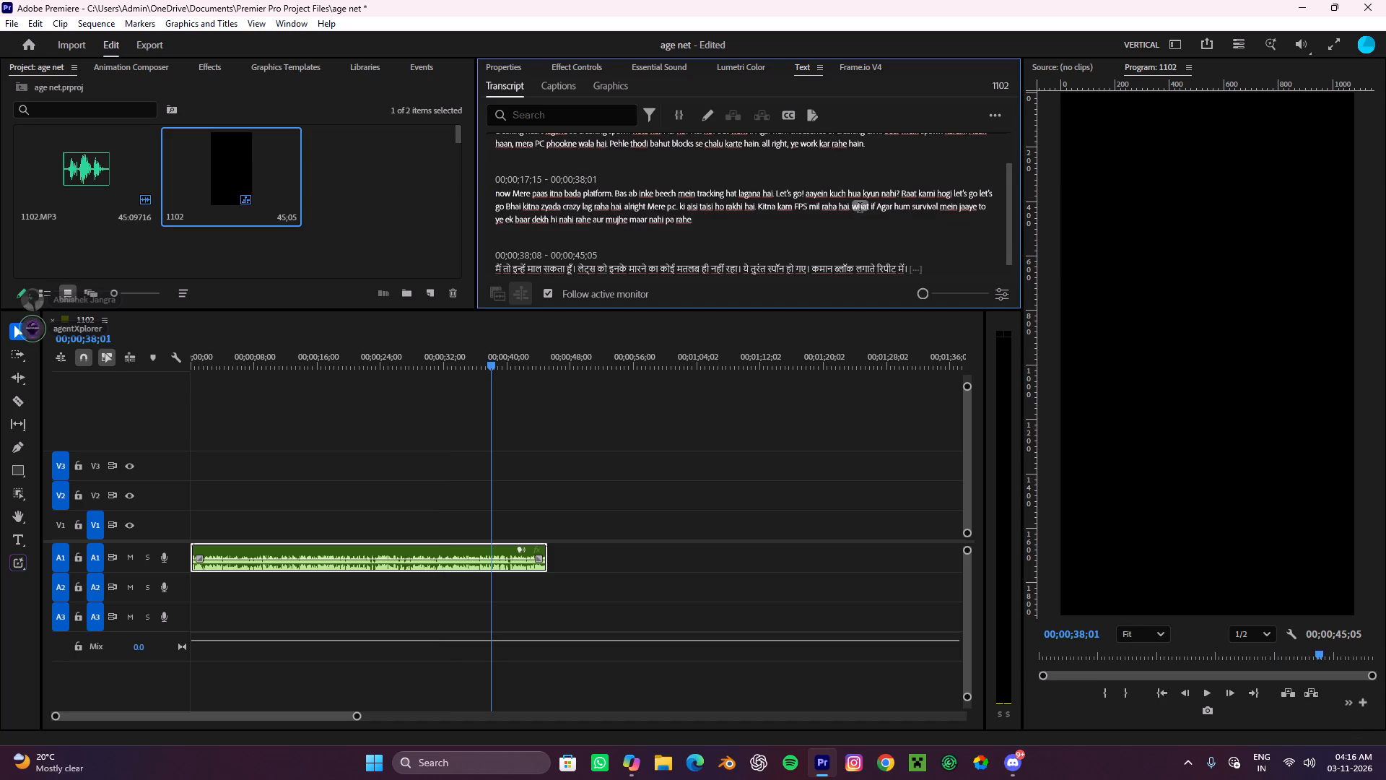
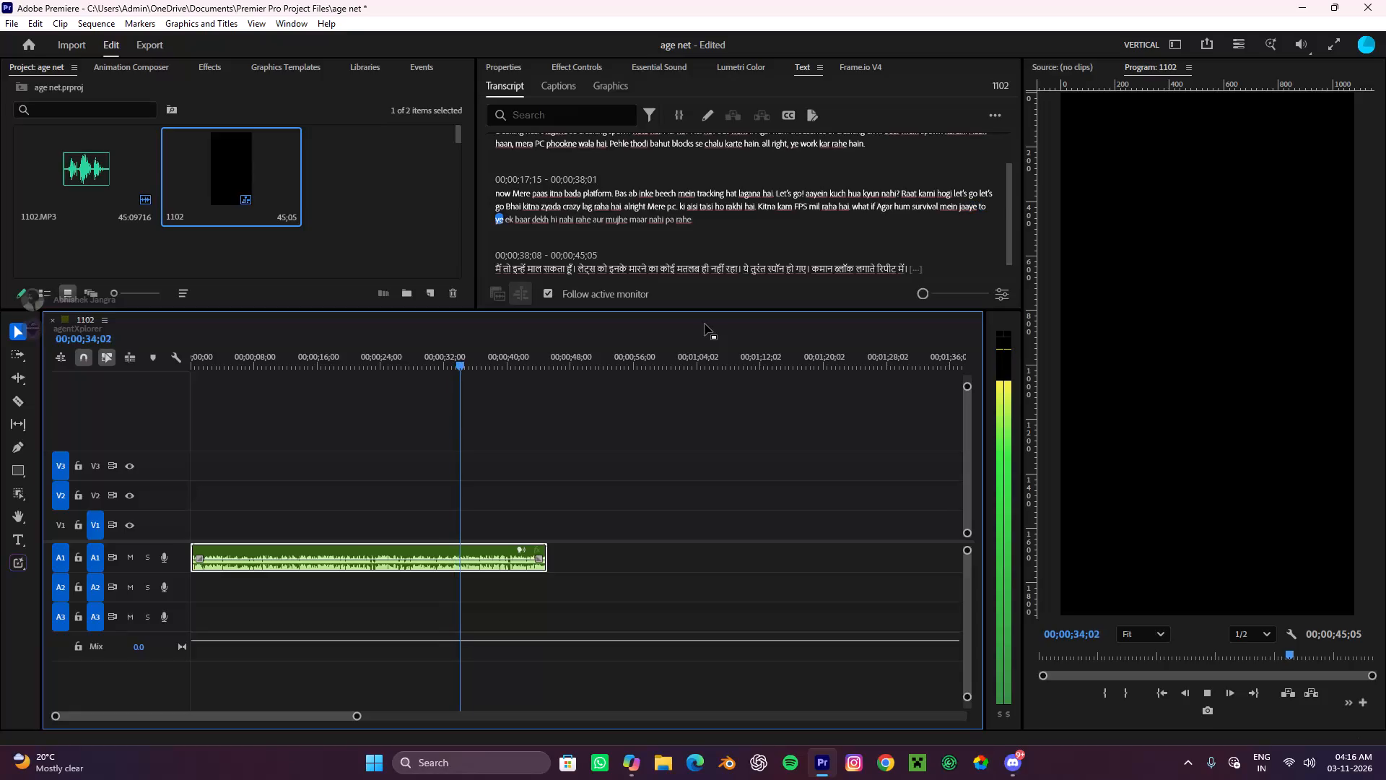
Listen past "what if" and correct "to ye" after "Agar hum survival mein jaaye" to "no way" in the second segment.
{"action": "key", "text": "space"}
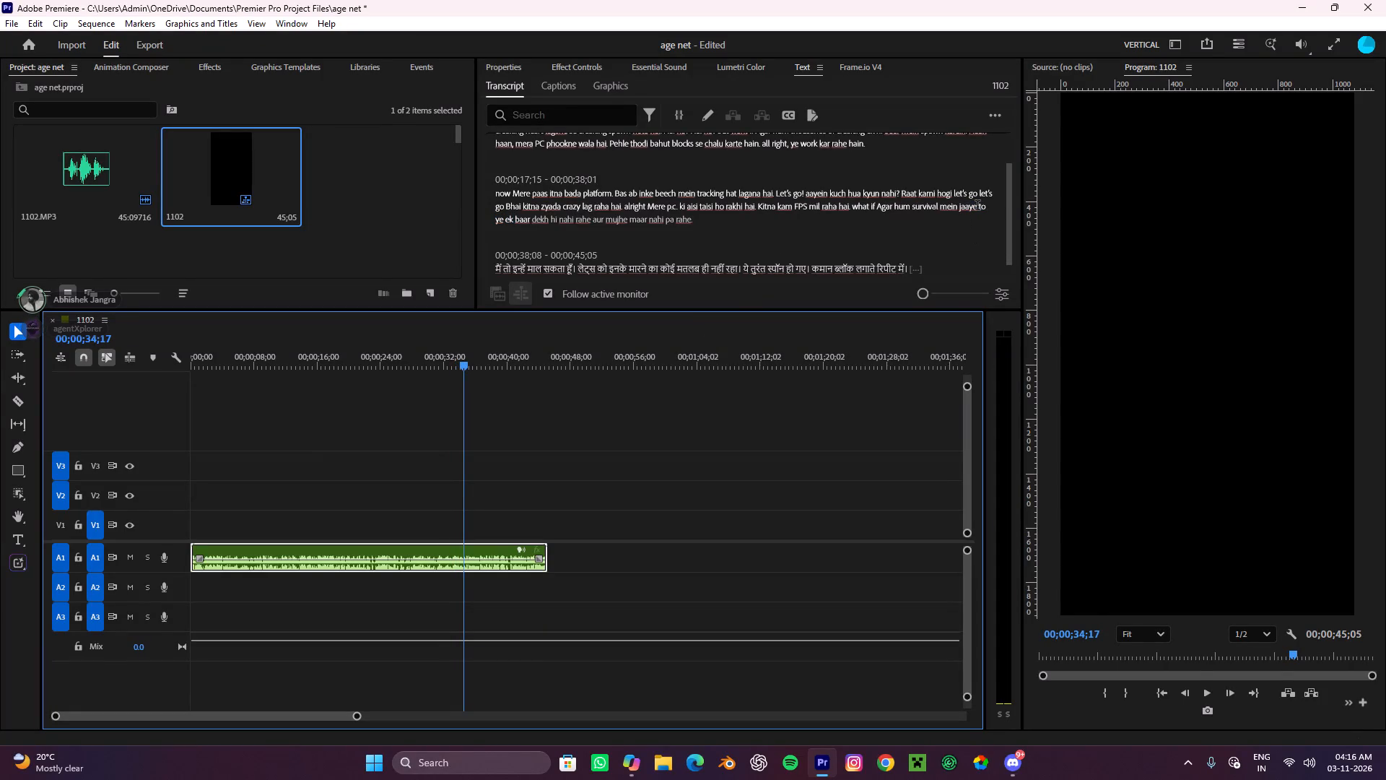
{"action": "double_click", "coordinate": [983, 206]}
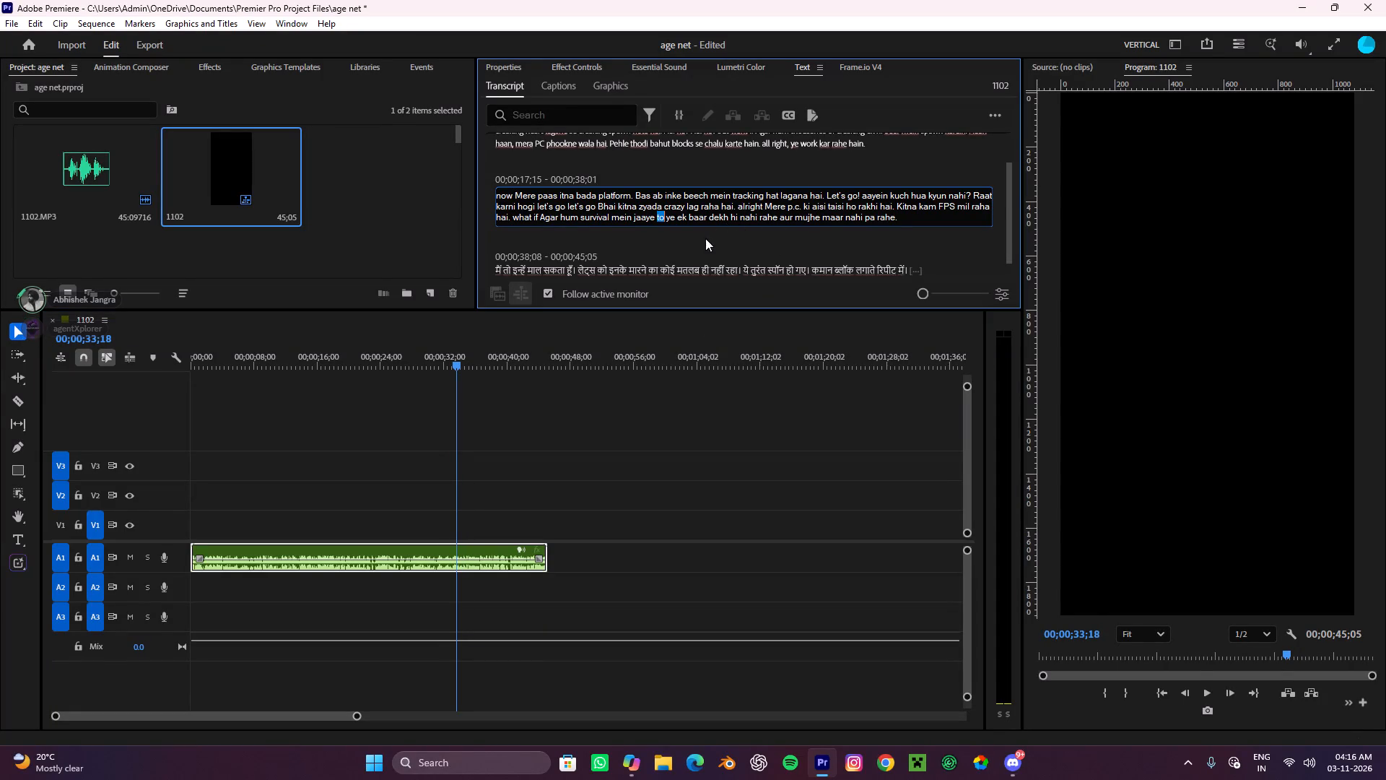
{"action": "type", "text": "no"}
{"action": "left_click", "coordinate": [684, 244]}
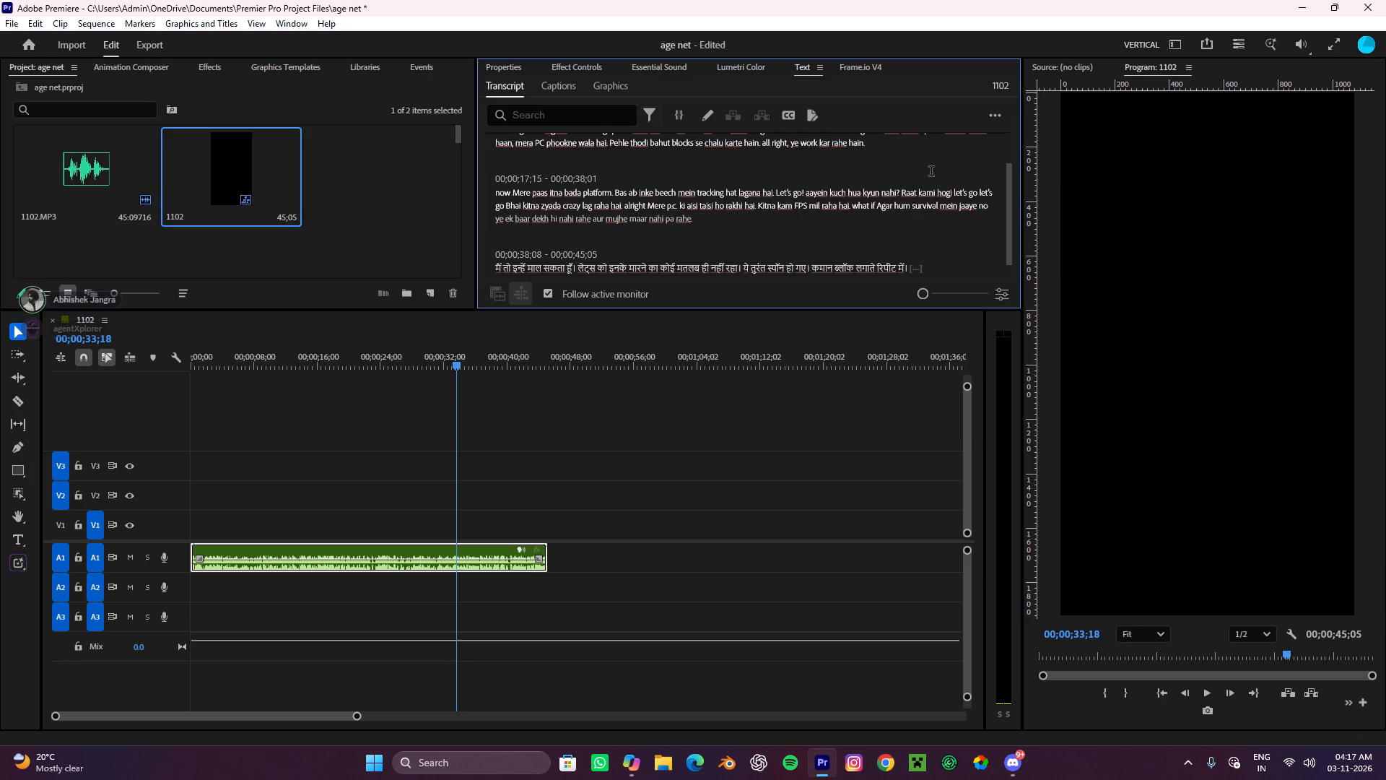
{"action": "key", "text": "space"}
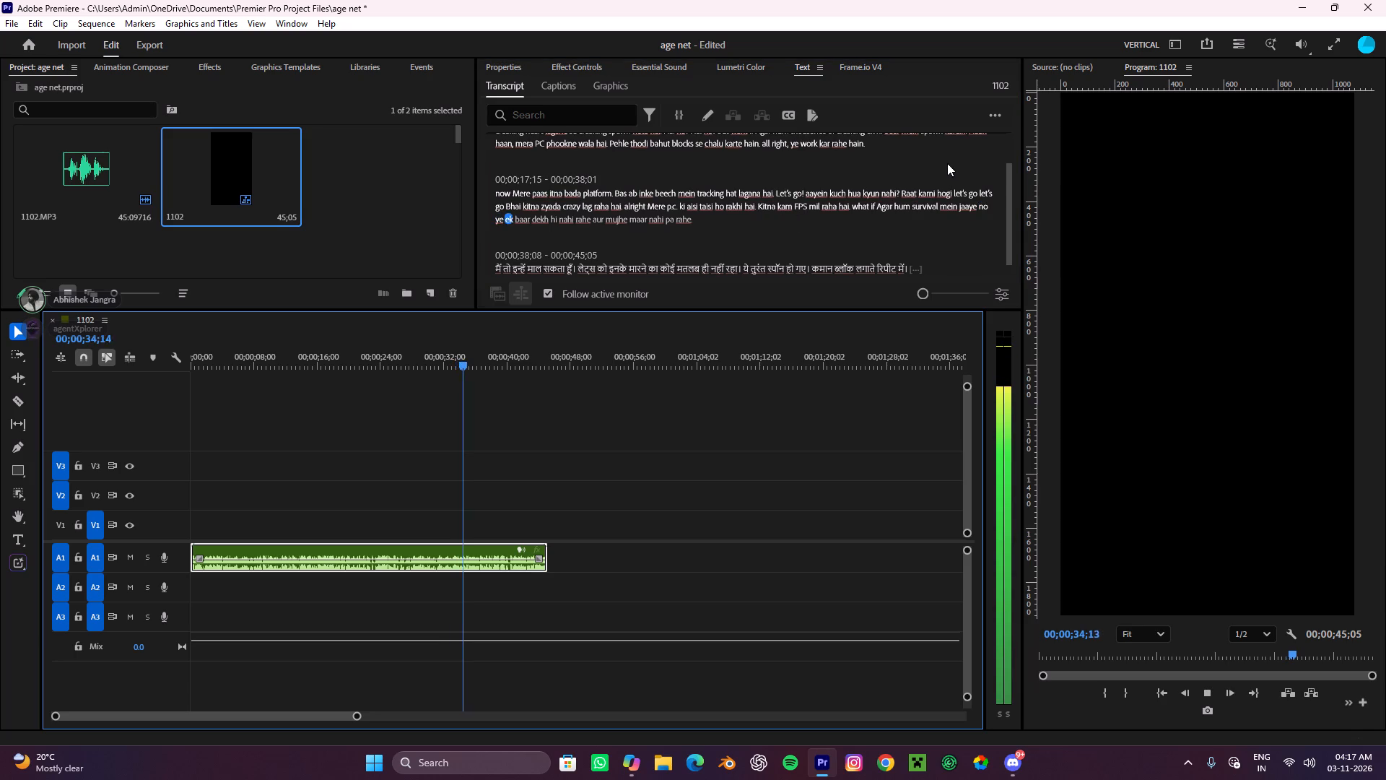
{"action": "key", "text": "space"}
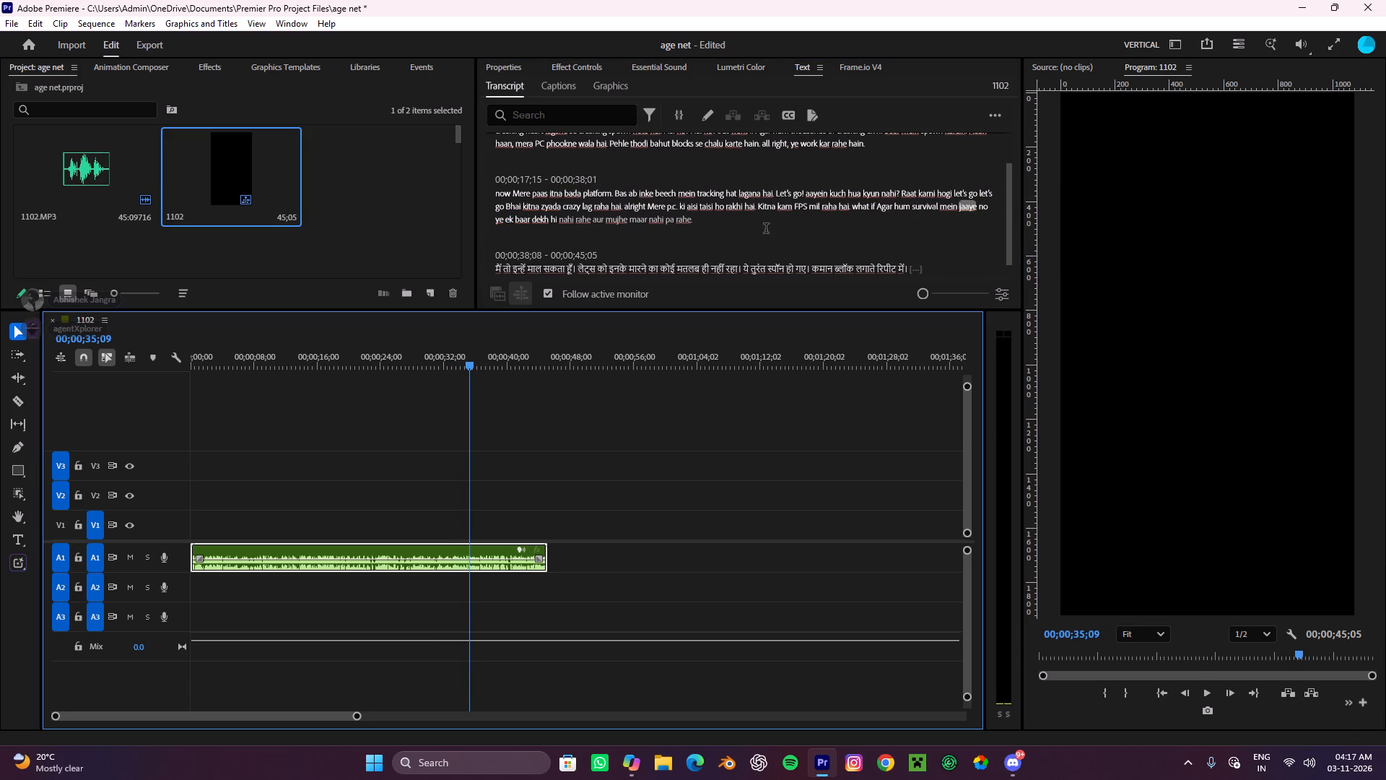
{"action": "double_click", "coordinate": [501, 222]}
{"action": "type", "text": "wa"}
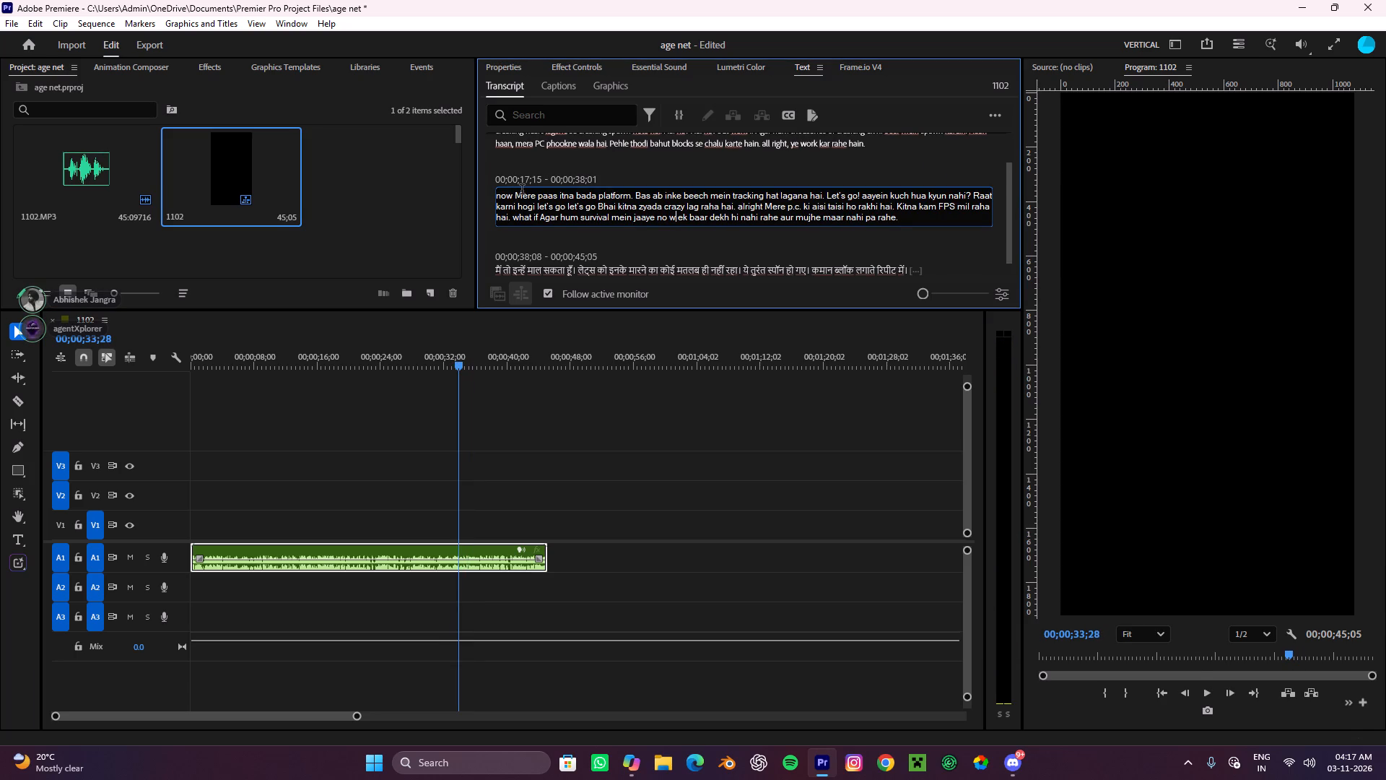
{"action": "key", "text": "y"}
{"action": "left_click", "coordinate": [583, 240]}
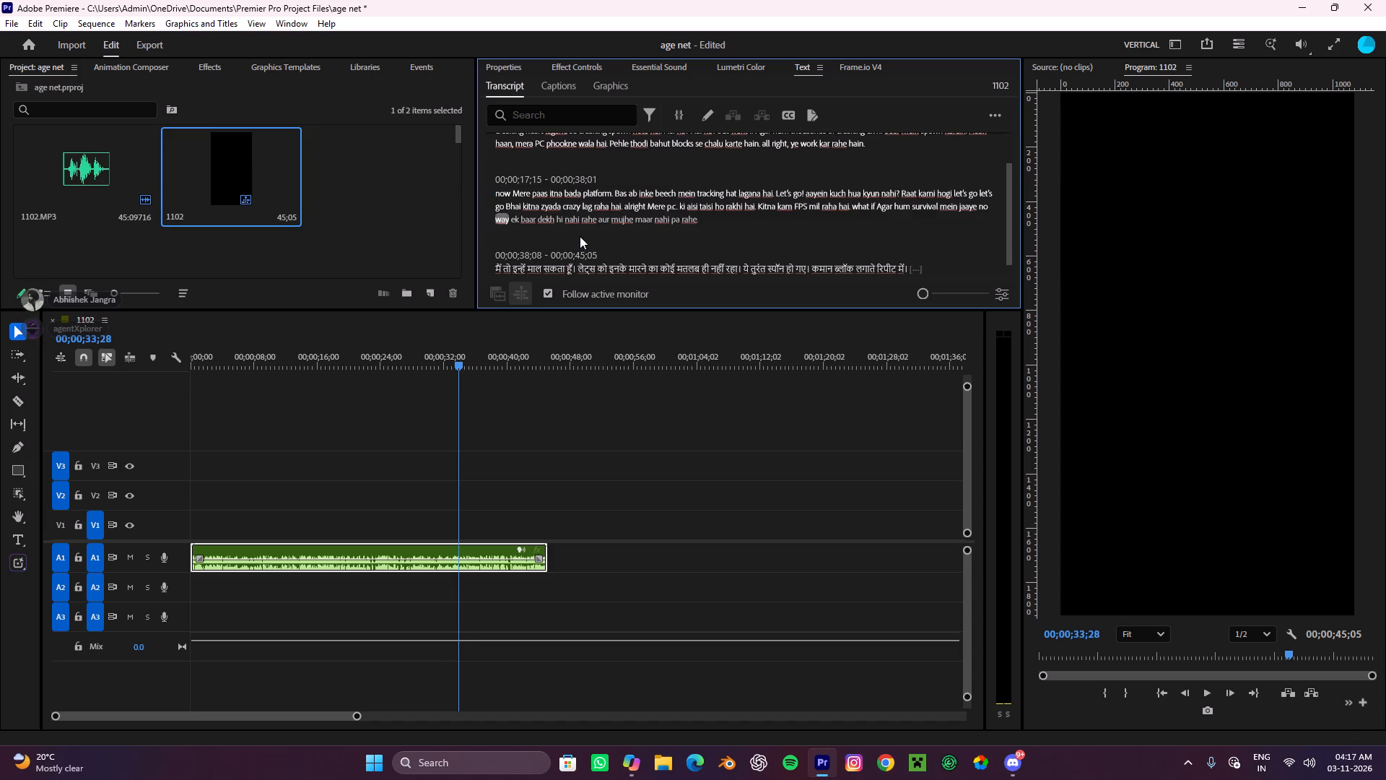
Listen on past "no way" and insert "ye" before "ek baar dekh".
{"action": "key", "text": "space"}
{"action": "key", "text": "space"}
{"action": "double_click", "coordinate": [513, 217]}
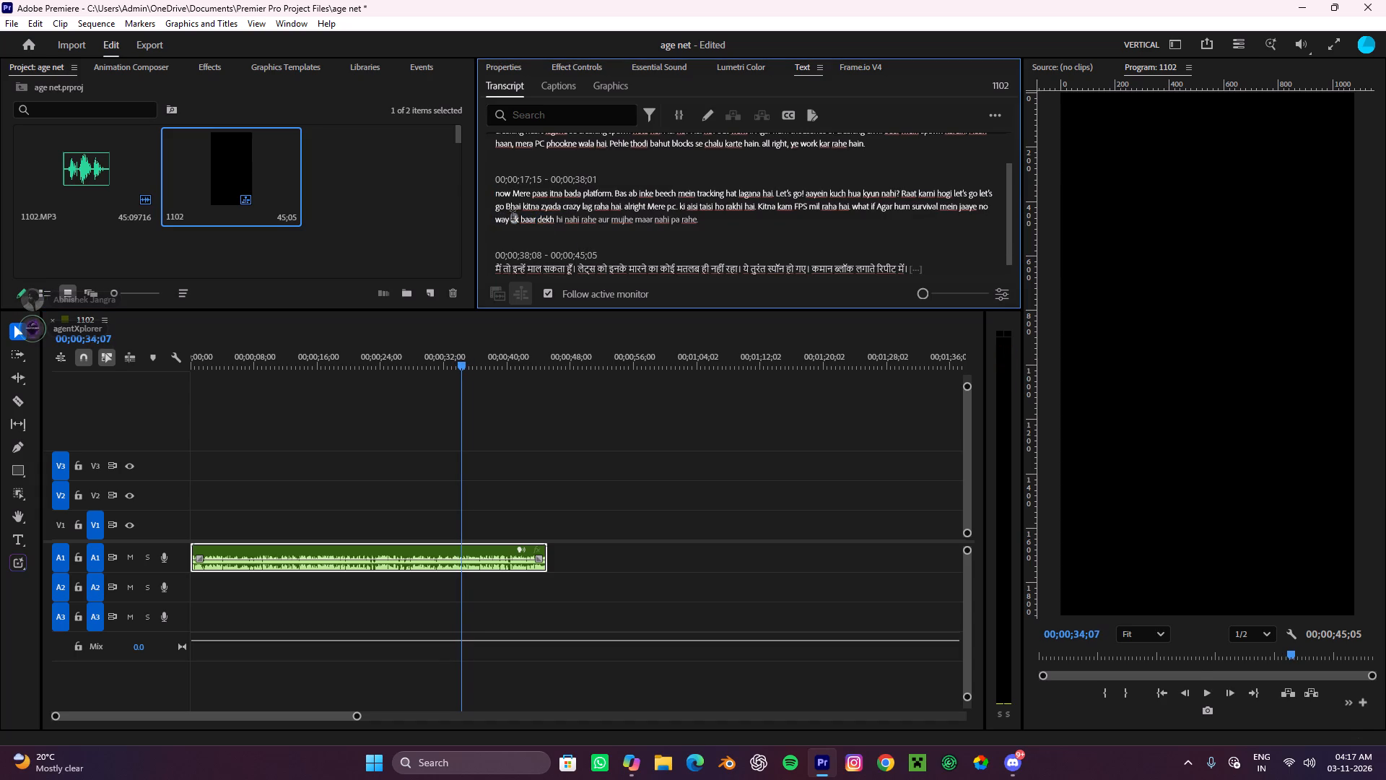
{"action": "left_click", "coordinate": [685, 218]}
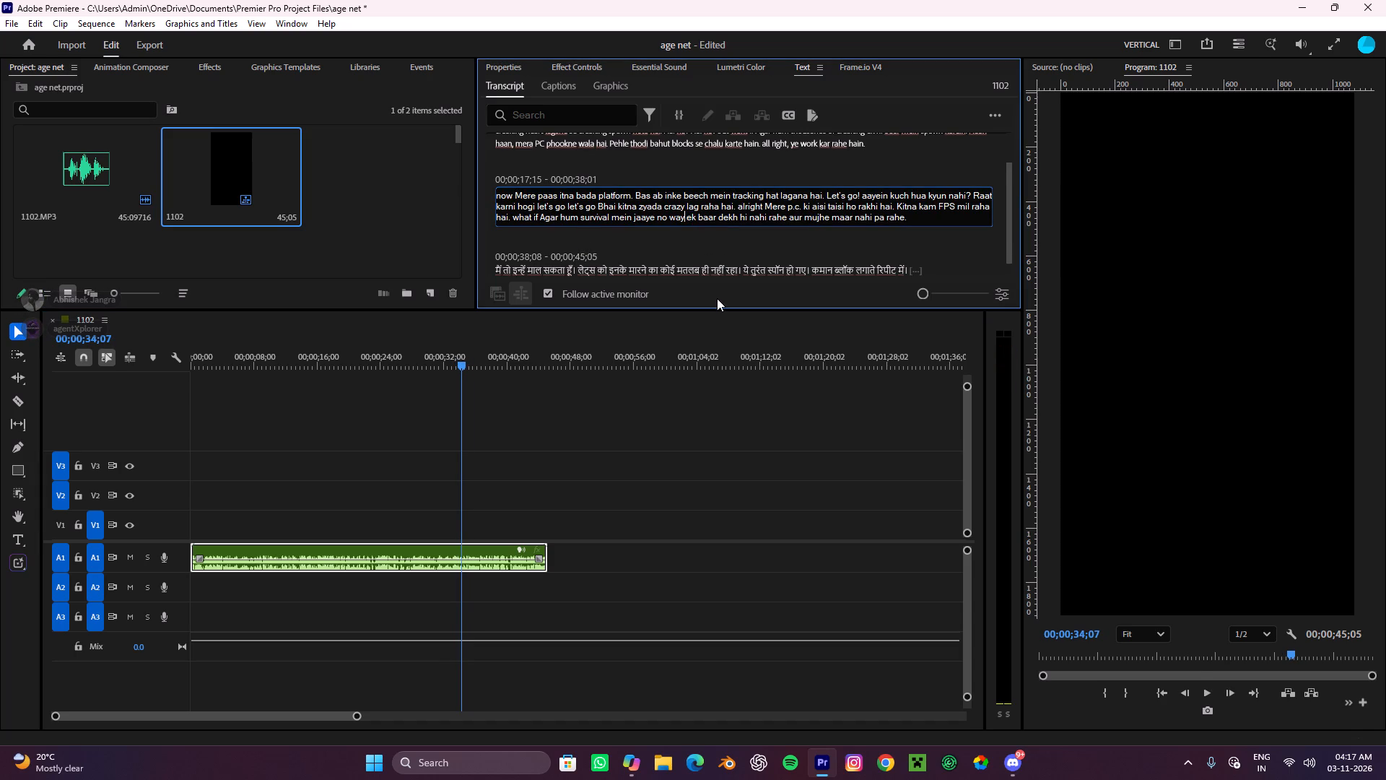
{"action": "key", "text": "space"}
{"action": "type", "text": "ye"}
{"action": "left_click", "coordinate": [720, 246]}
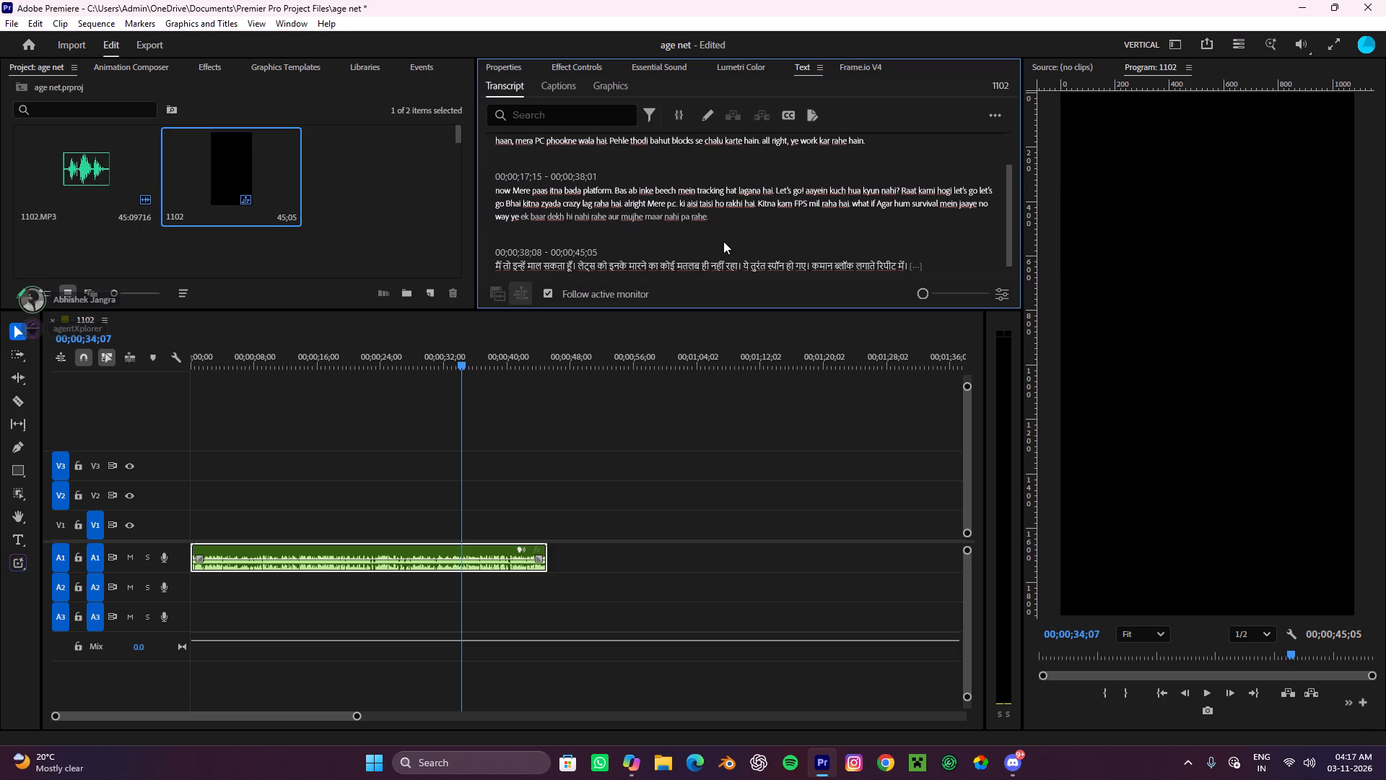
Listen from "ye ek baar" and correct "dekh hi nahi" to "dekho inhe".
{"action": "key", "text": "space"}
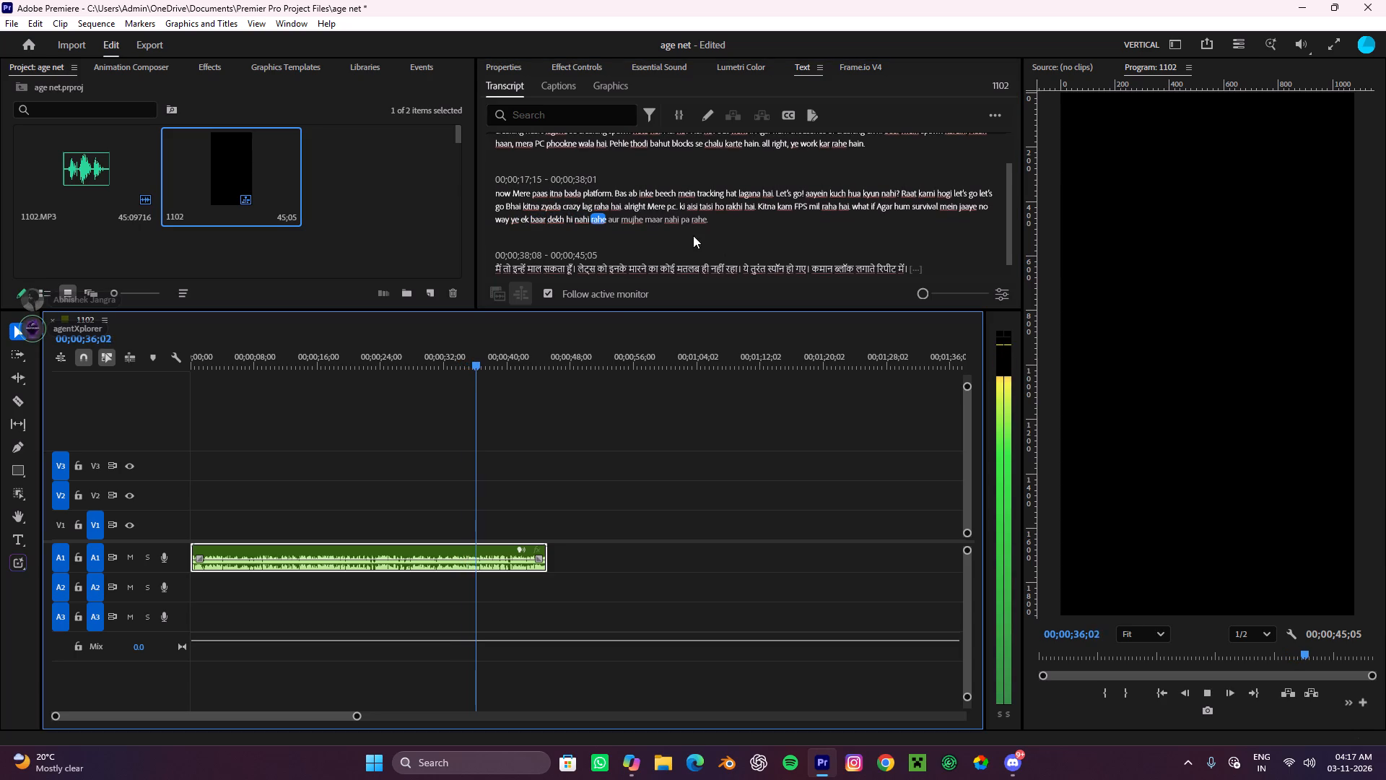
{"action": "key", "text": "space"}
{"action": "double_click", "coordinate": [566, 223]}
{"action": "double_click", "coordinate": [571, 219]}
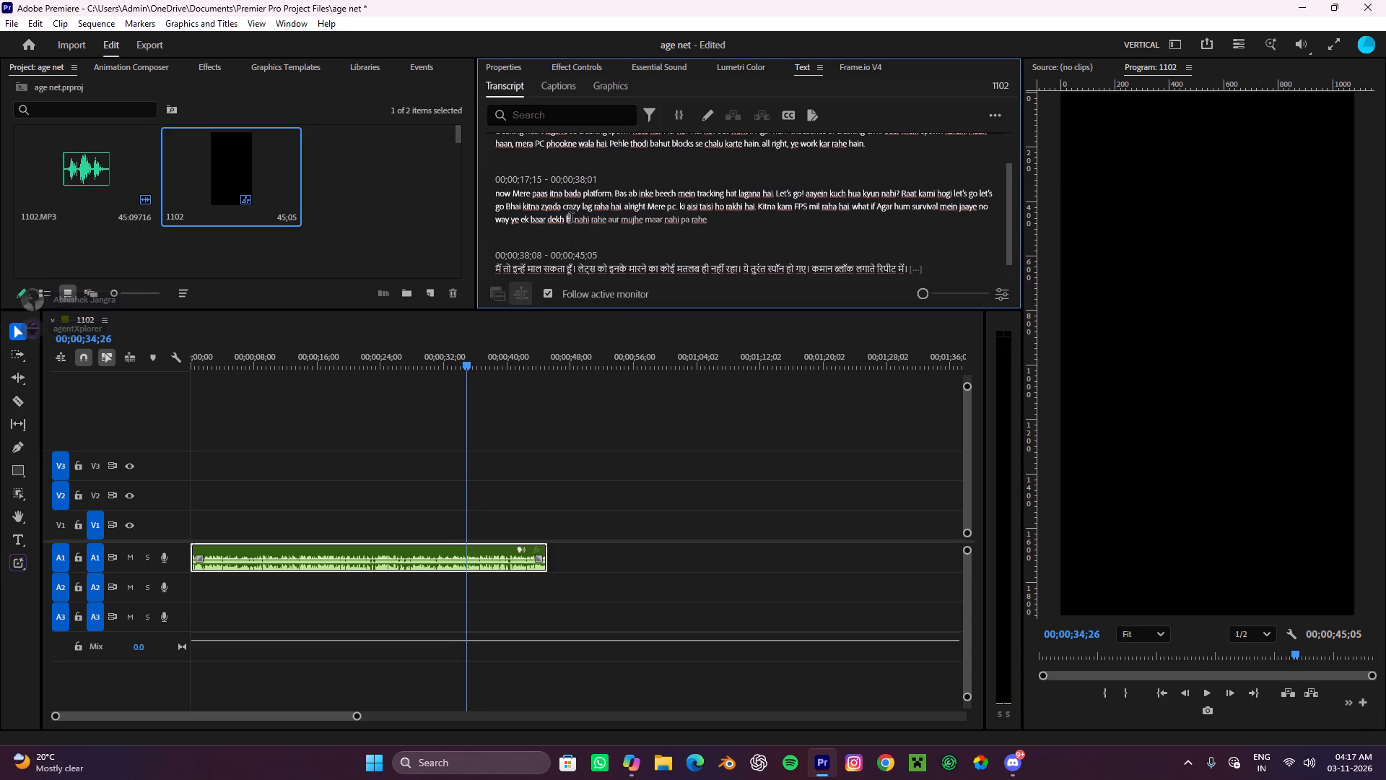
{"action": "left_click", "coordinate": [750, 217]}
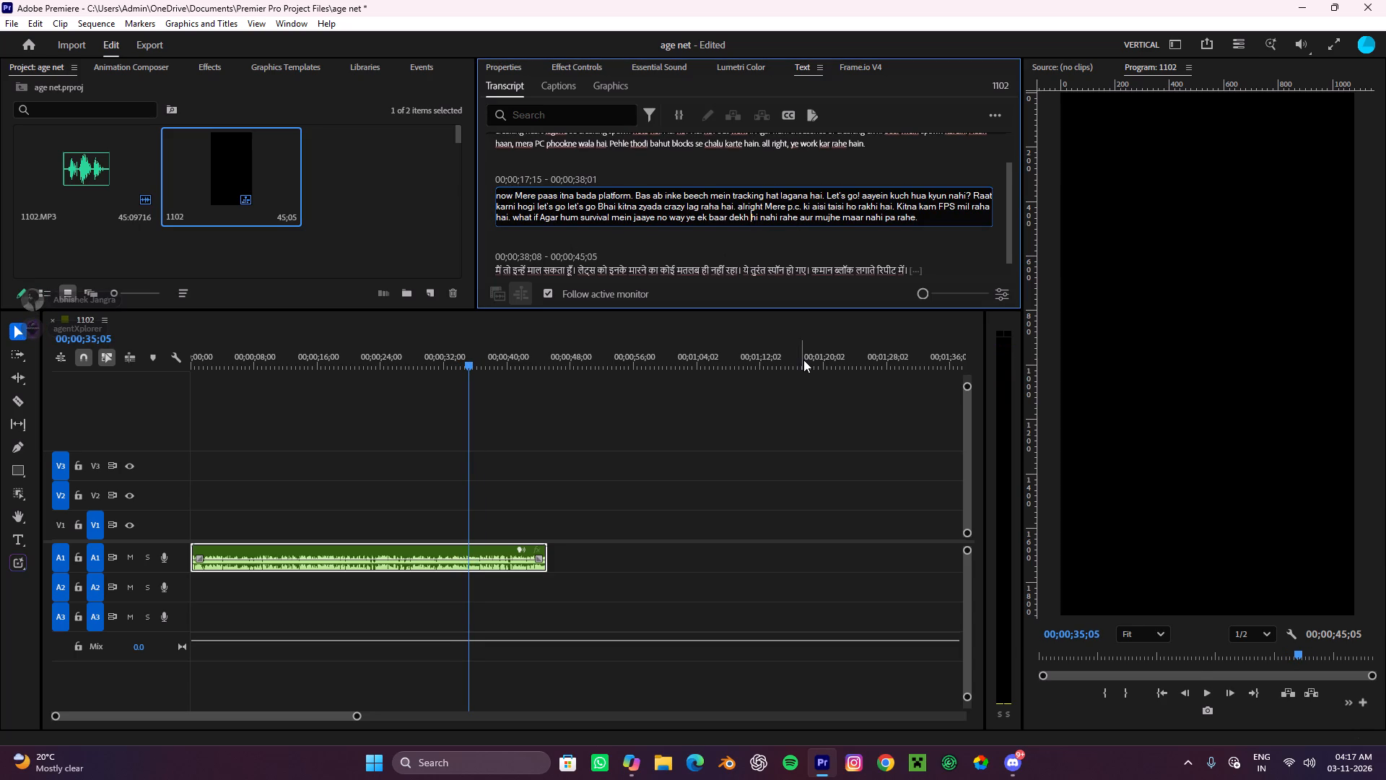
{"action": "key", "text": "BackSpace"}
{"action": "type", "text": "o"}
{"action": "key", "text": "space"}
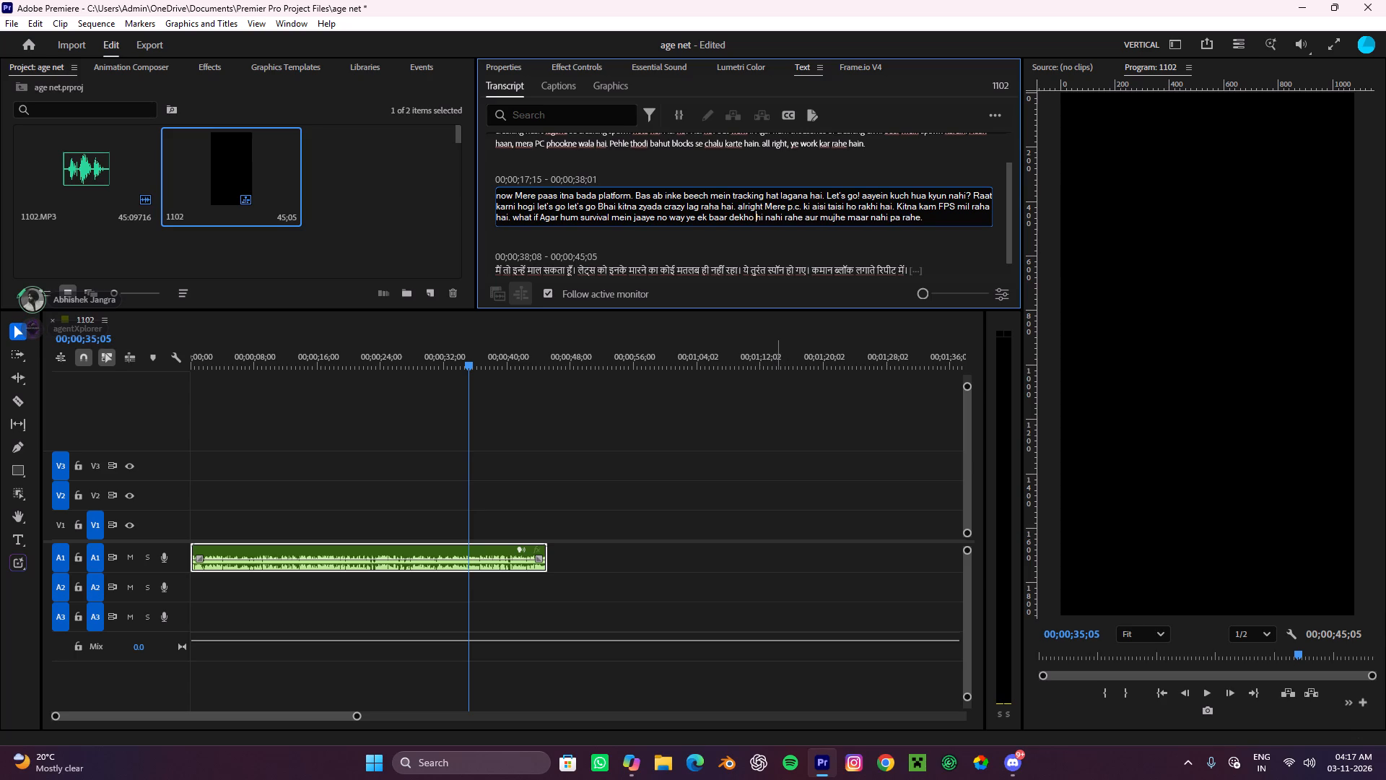
{"action": "key", "text": "Delete"}
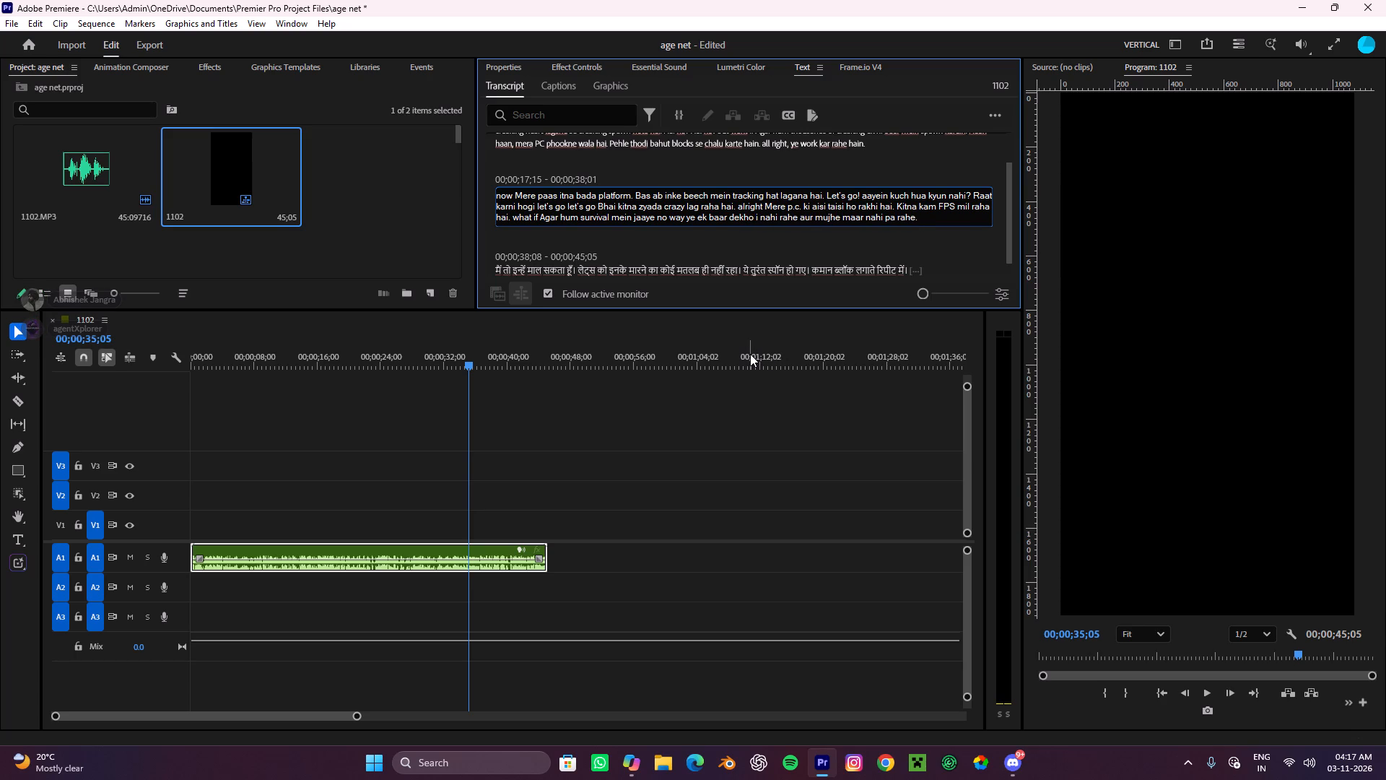
{"action": "key", "text": "Delete"}
{"action": "key", "text": "Delete"}
{"action": "key", "text": "Delete"}
{"action": "key", "text": "Delete"}
{"action": "key", "text": "Delete"}
{"action": "key", "text": "Delete"}
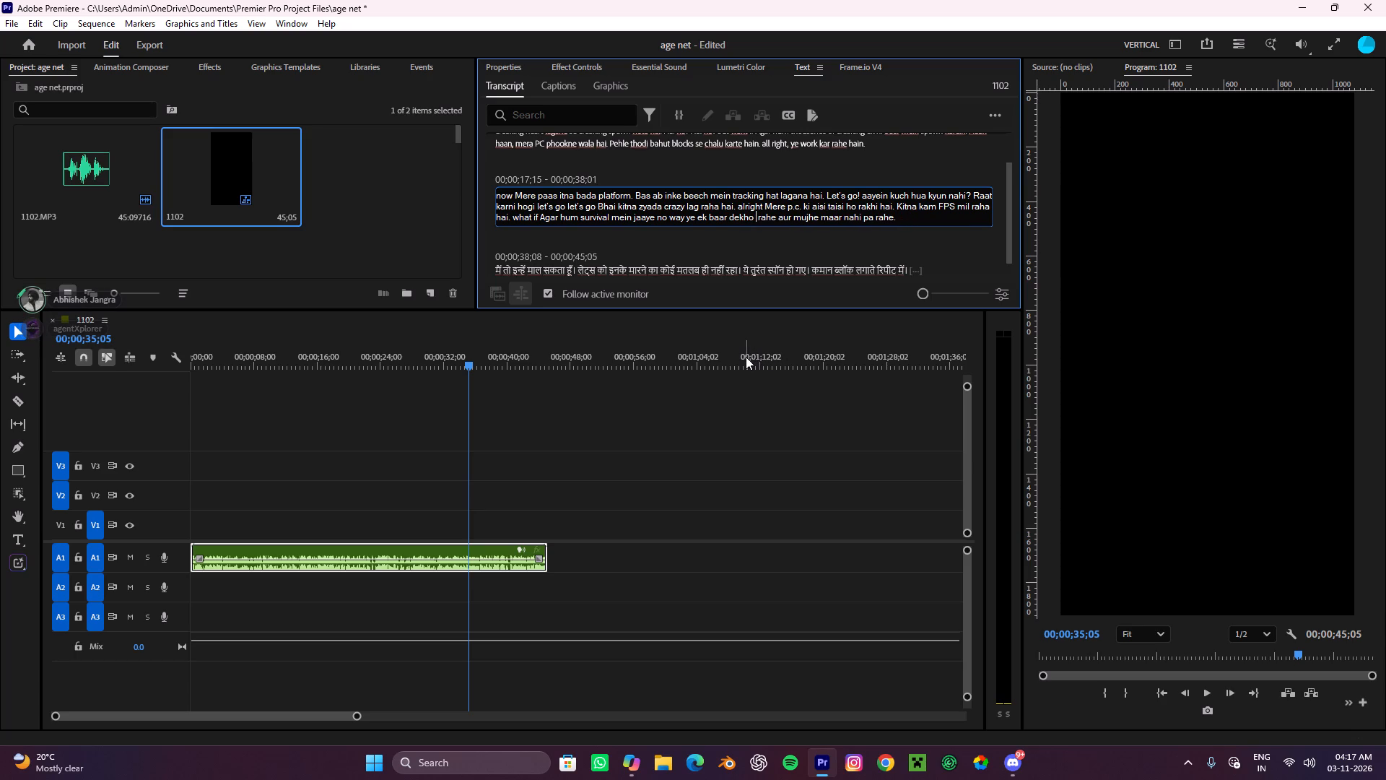
{"action": "key", "text": "i"}
{"action": "type", "text": "nh"}
{"action": "key", "text": "e"}
{"action": "left_click", "coordinate": [730, 249]}
Listen on past "dekho inhe" and insert "aaannn" before "rahe aur mujhe".
{"action": "key", "text": "space"}
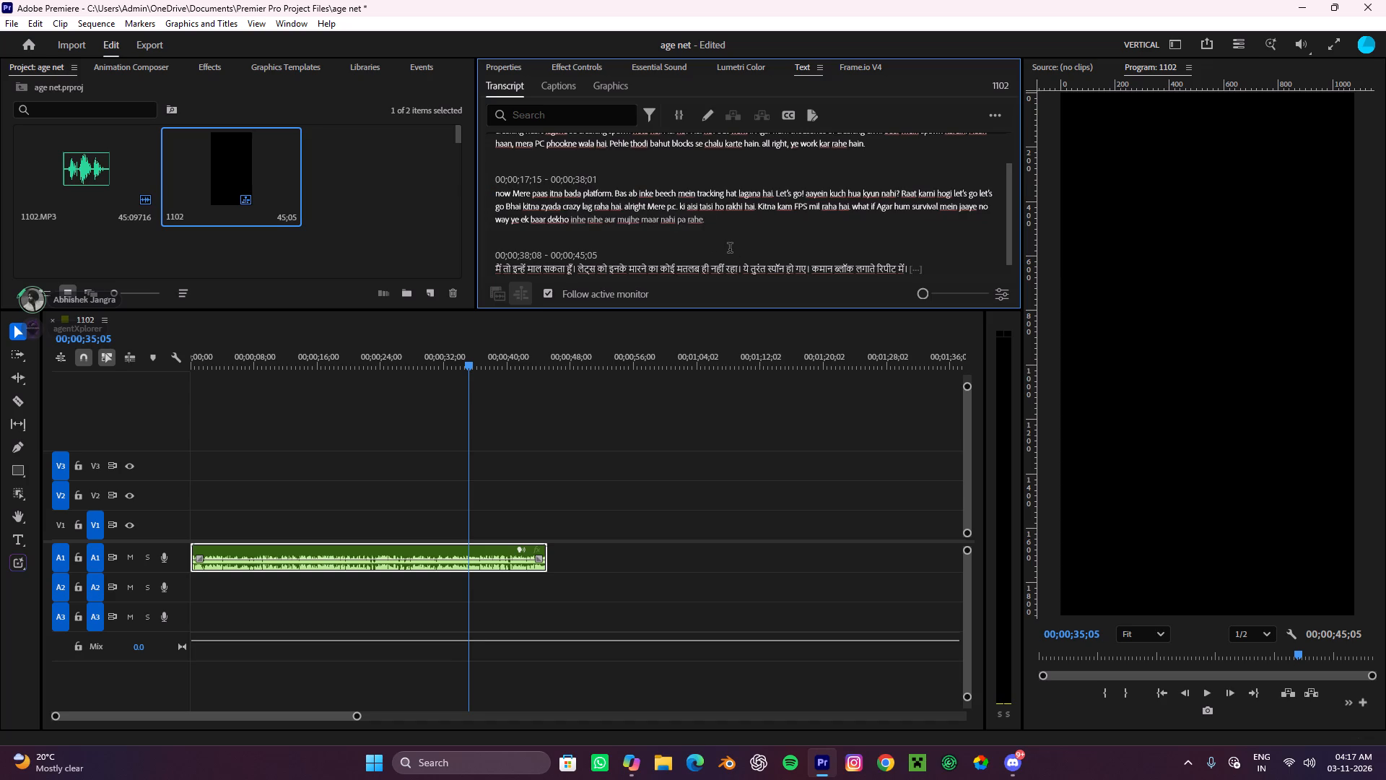
{"action": "key", "text": "space"}
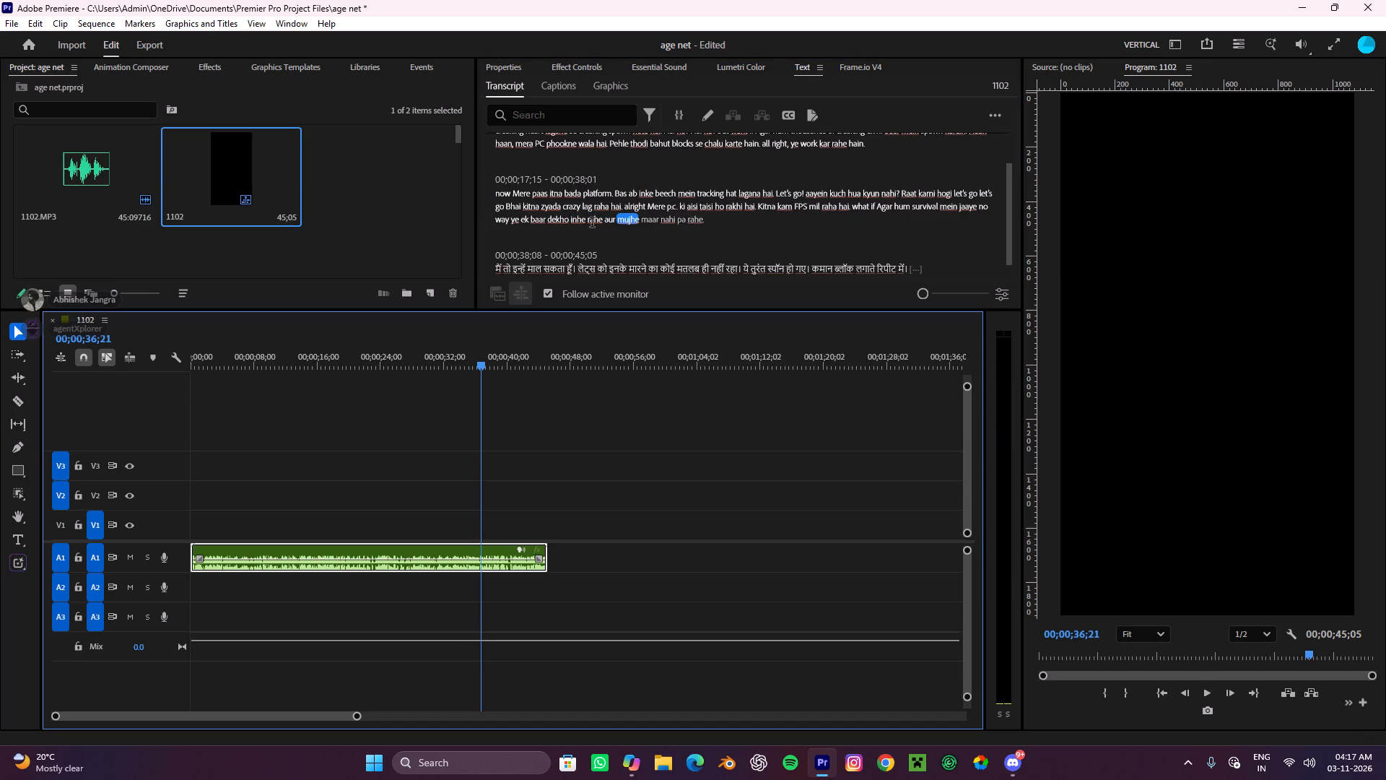
{"action": "double_click", "coordinate": [590, 222]}
{"action": "left_click", "coordinate": [777, 215]}
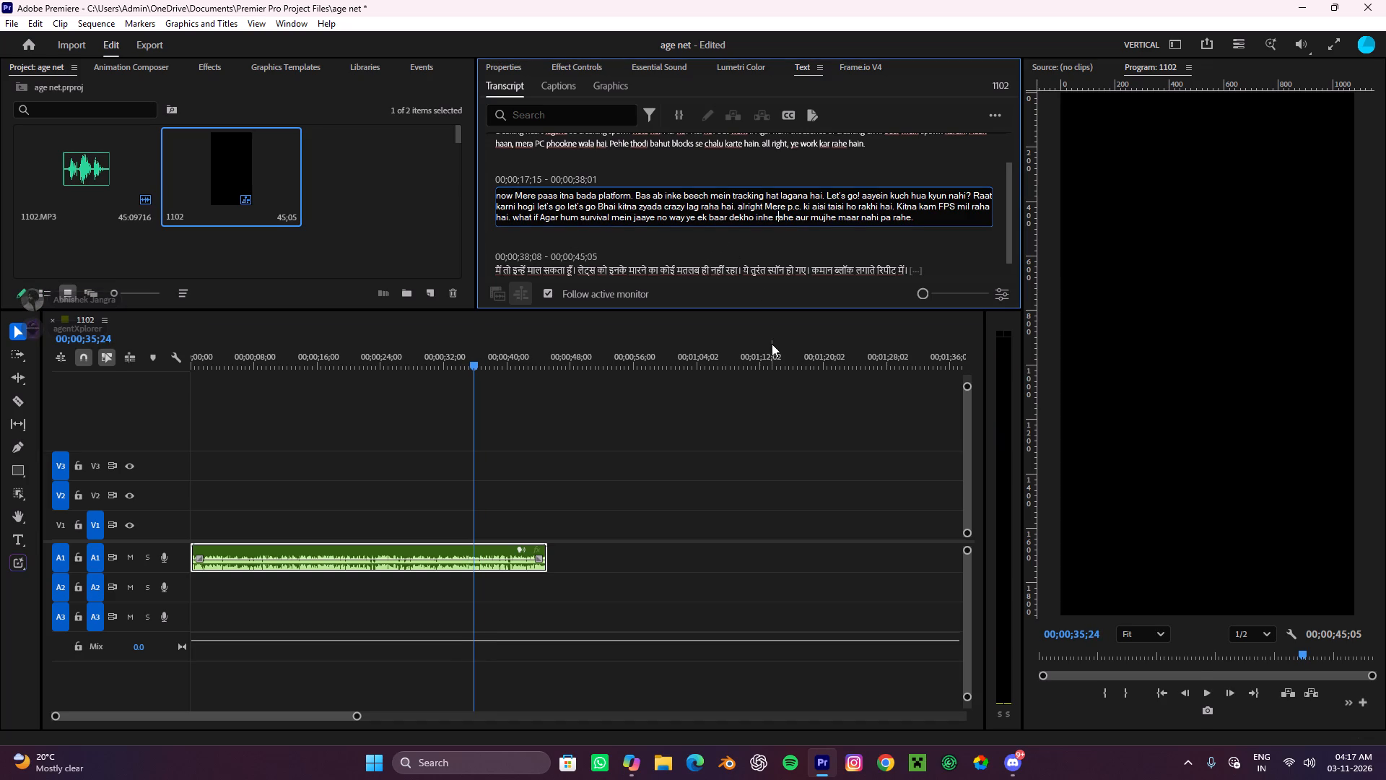
{"action": "left_click", "coordinate": [777, 214]}
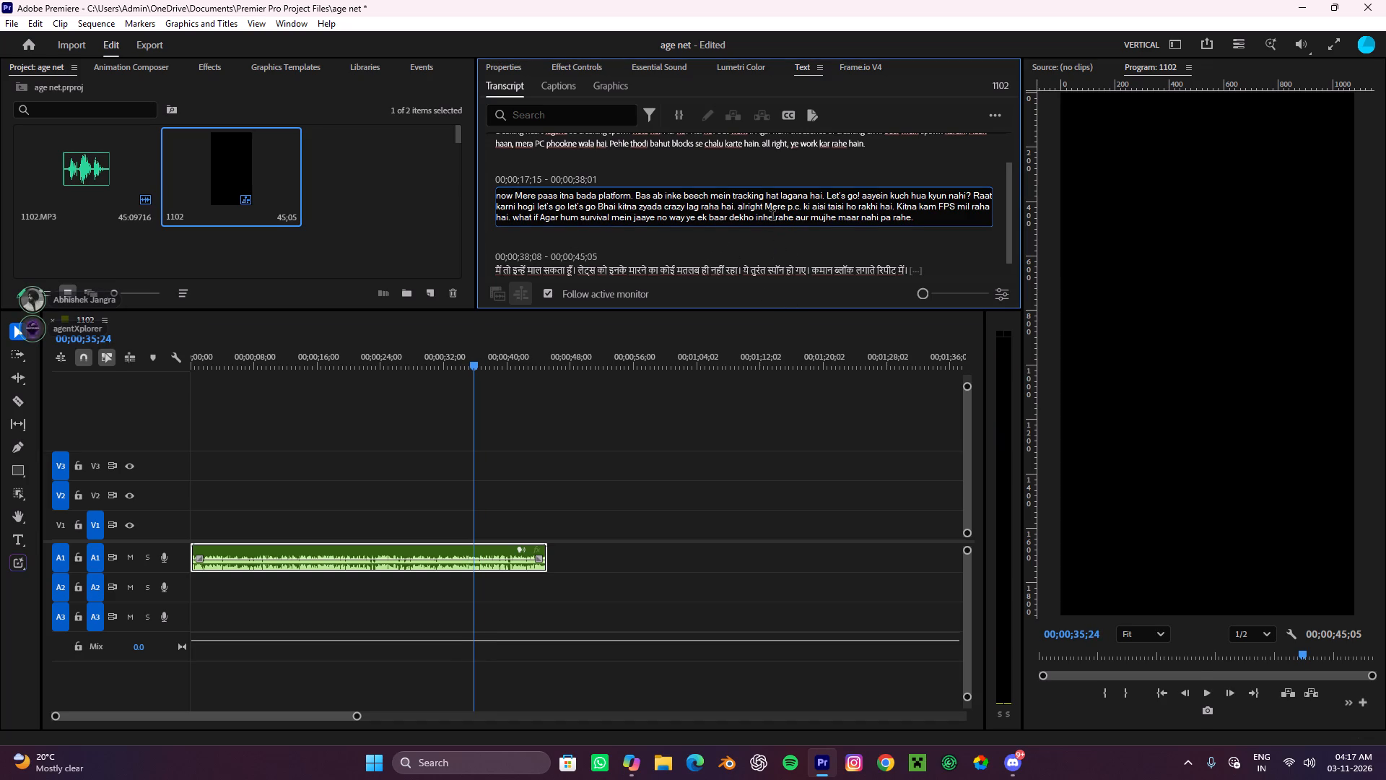
{"action": "left_click", "coordinate": [772, 217]}
{"action": "key", "text": "space"}
{"action": "type", "text": "aaa"}
{"action": "type", "text": "nnn"}
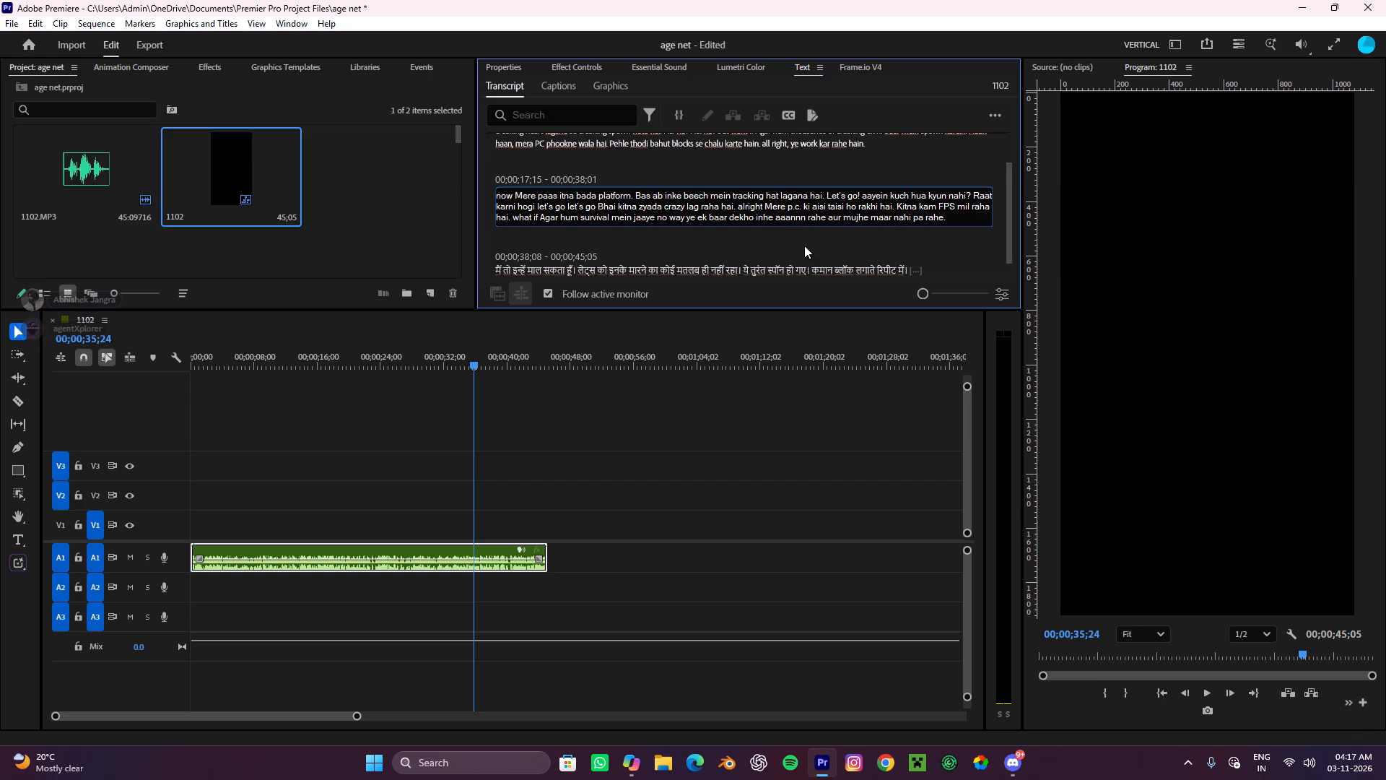
{"action": "left_click", "coordinate": [804, 246]}
Listen on past "aaannn" and insert "alright ye" before "rahe aur mujhe".
{"action": "key", "text": "space"}
{"action": "key", "text": "space"}
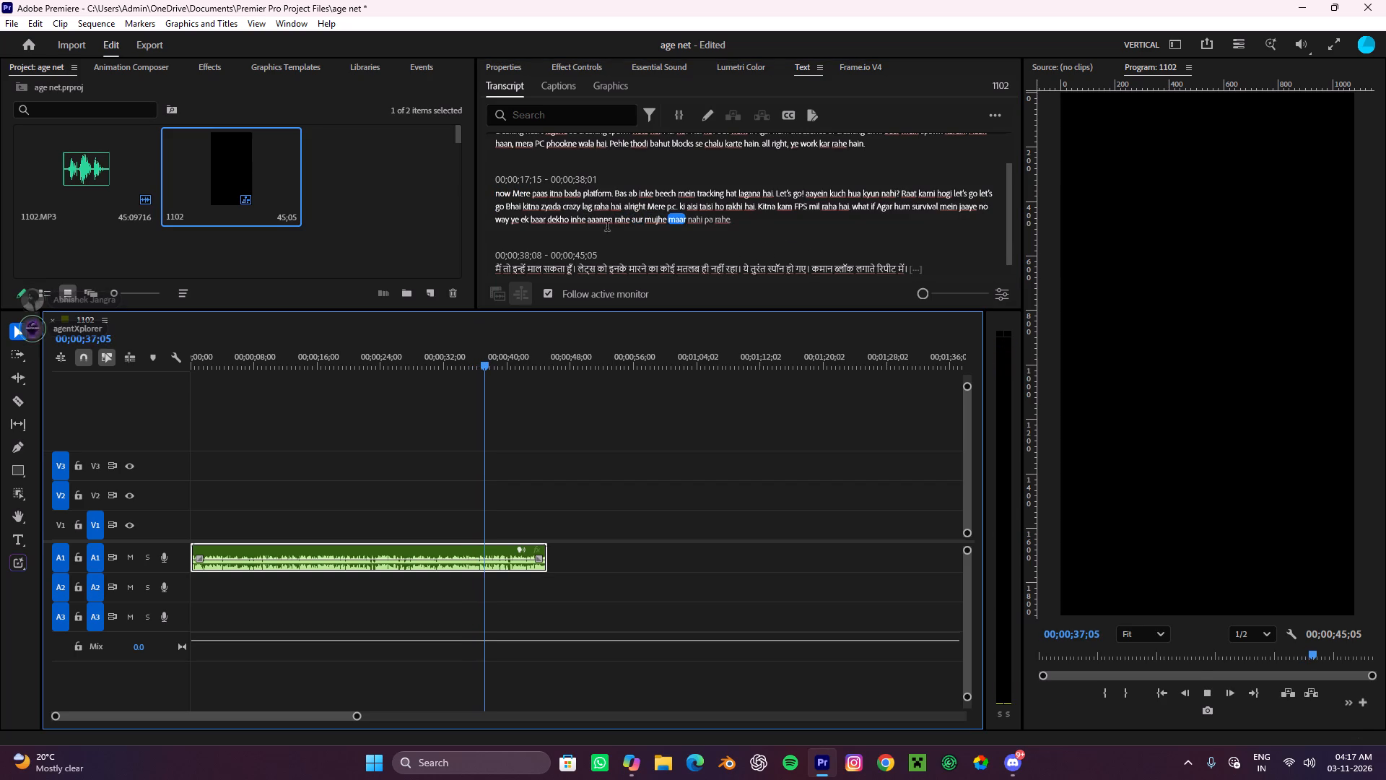
{"action": "double_click", "coordinate": [629, 219]}
{"action": "left_click", "coordinate": [809, 218]}
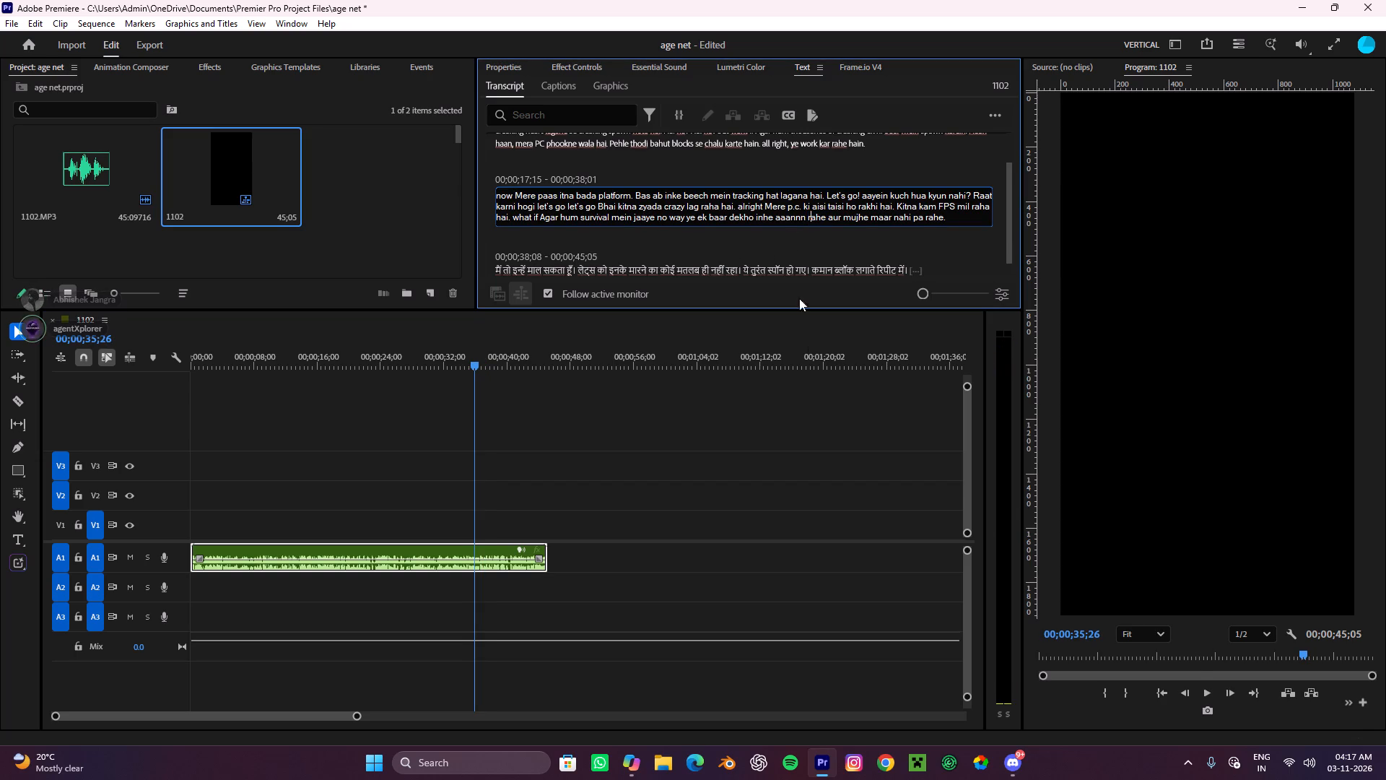
{"action": "left_click", "coordinate": [807, 214]}
{"action": "key", "text": "a"}
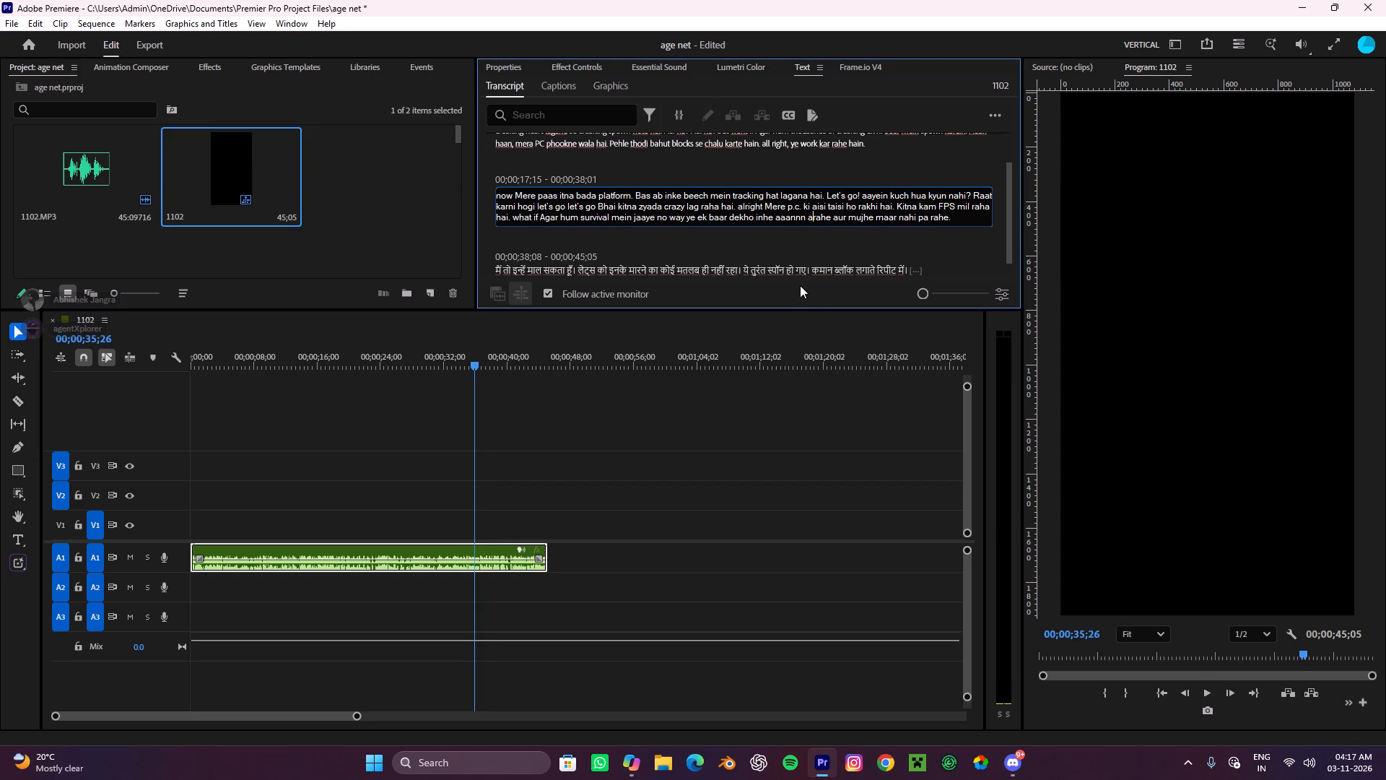
{"action": "key", "text": "l"}
{"action": "key", "text": "r"}
{"action": "key", "text": "i"}
{"action": "type", "text": "gh"}
{"action": "key", "text": "t"}
{"action": "key", "text": "space"}
{"action": "key", "text": "y"}
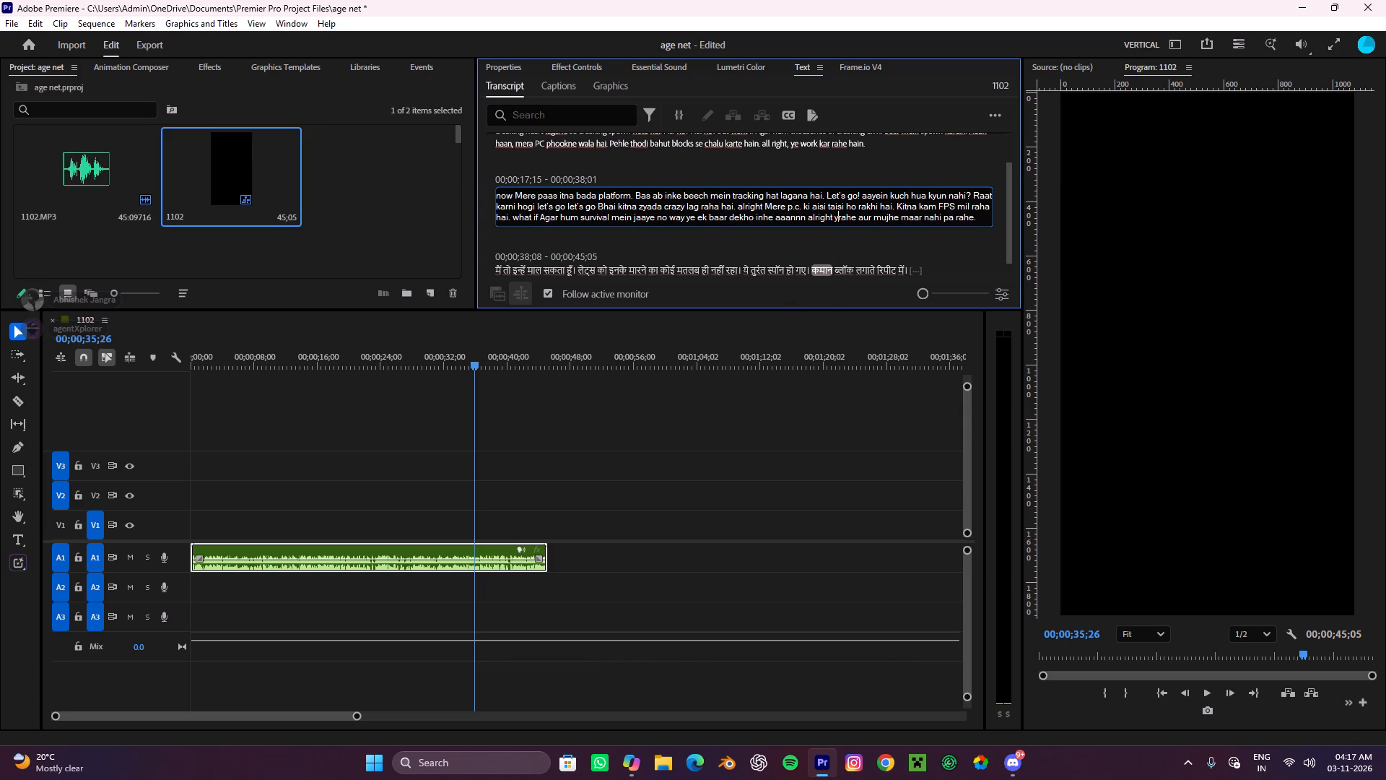
{"action": "key", "text": "e"}
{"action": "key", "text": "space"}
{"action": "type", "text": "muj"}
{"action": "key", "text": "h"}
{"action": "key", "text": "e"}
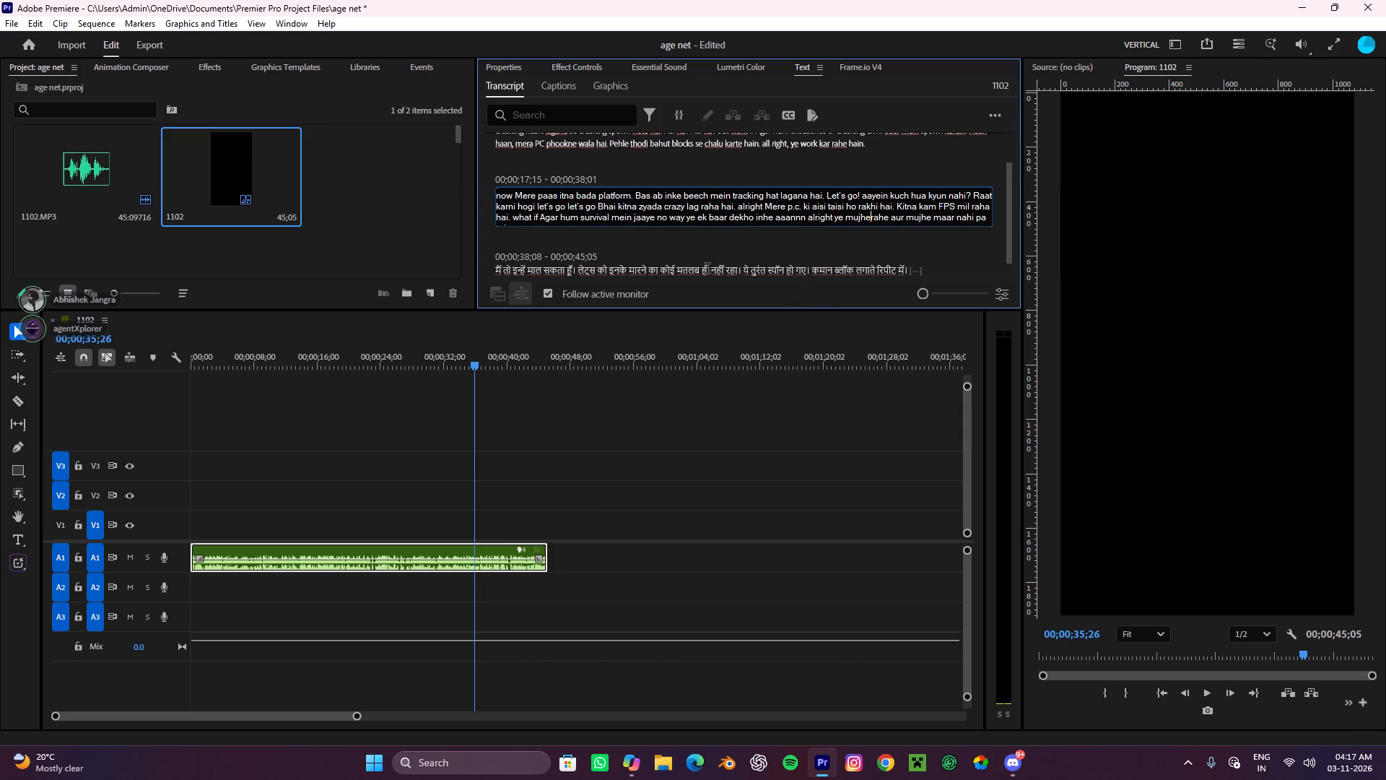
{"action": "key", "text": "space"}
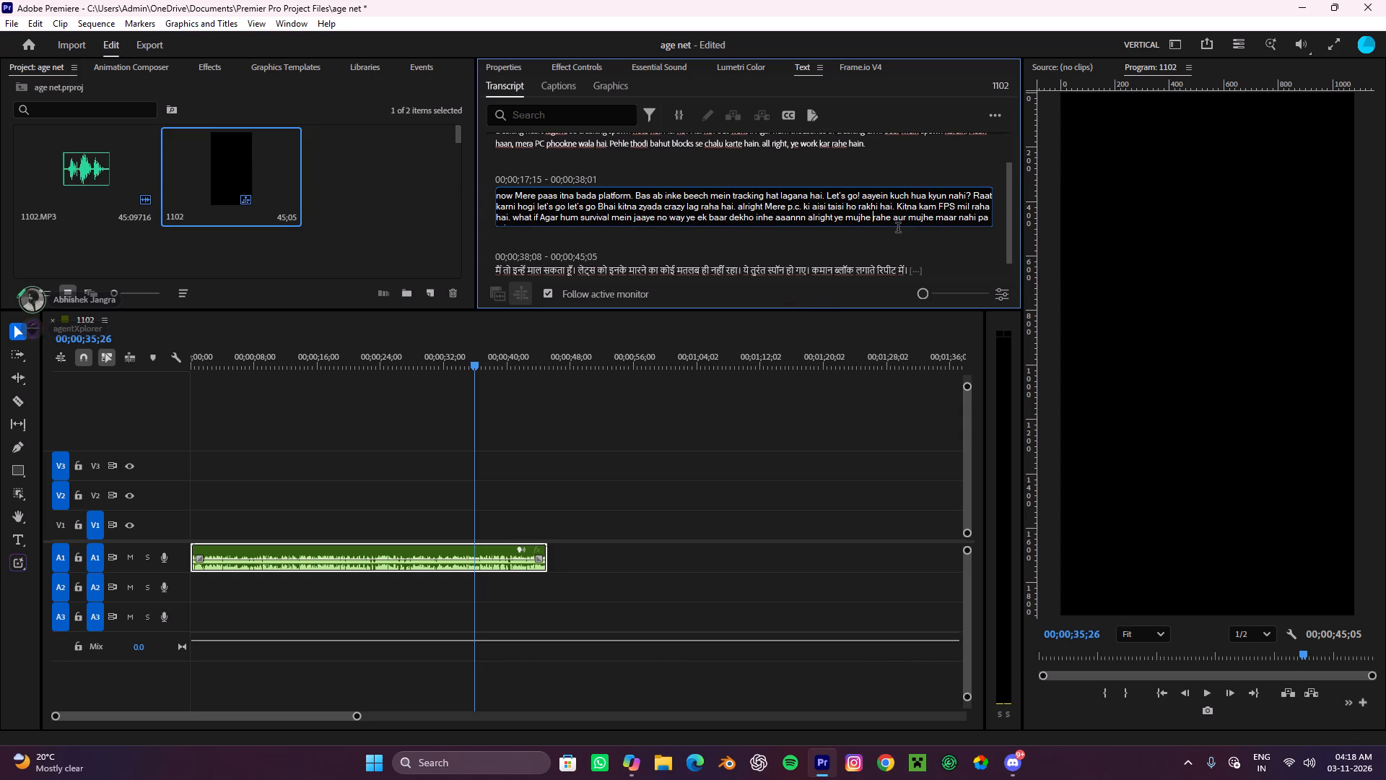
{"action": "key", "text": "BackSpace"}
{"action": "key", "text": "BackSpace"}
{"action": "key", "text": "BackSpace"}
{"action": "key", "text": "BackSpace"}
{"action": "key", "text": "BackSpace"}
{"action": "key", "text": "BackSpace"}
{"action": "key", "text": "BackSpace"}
Remove "rahe" between "alright ye" and "aur mujhe maar nahi pa rahe".
{"action": "key", "text": "Delete"}
{"action": "key", "text": "Delete"}
{"action": "key", "text": "Delete"}
{"action": "key", "text": "Delete"}
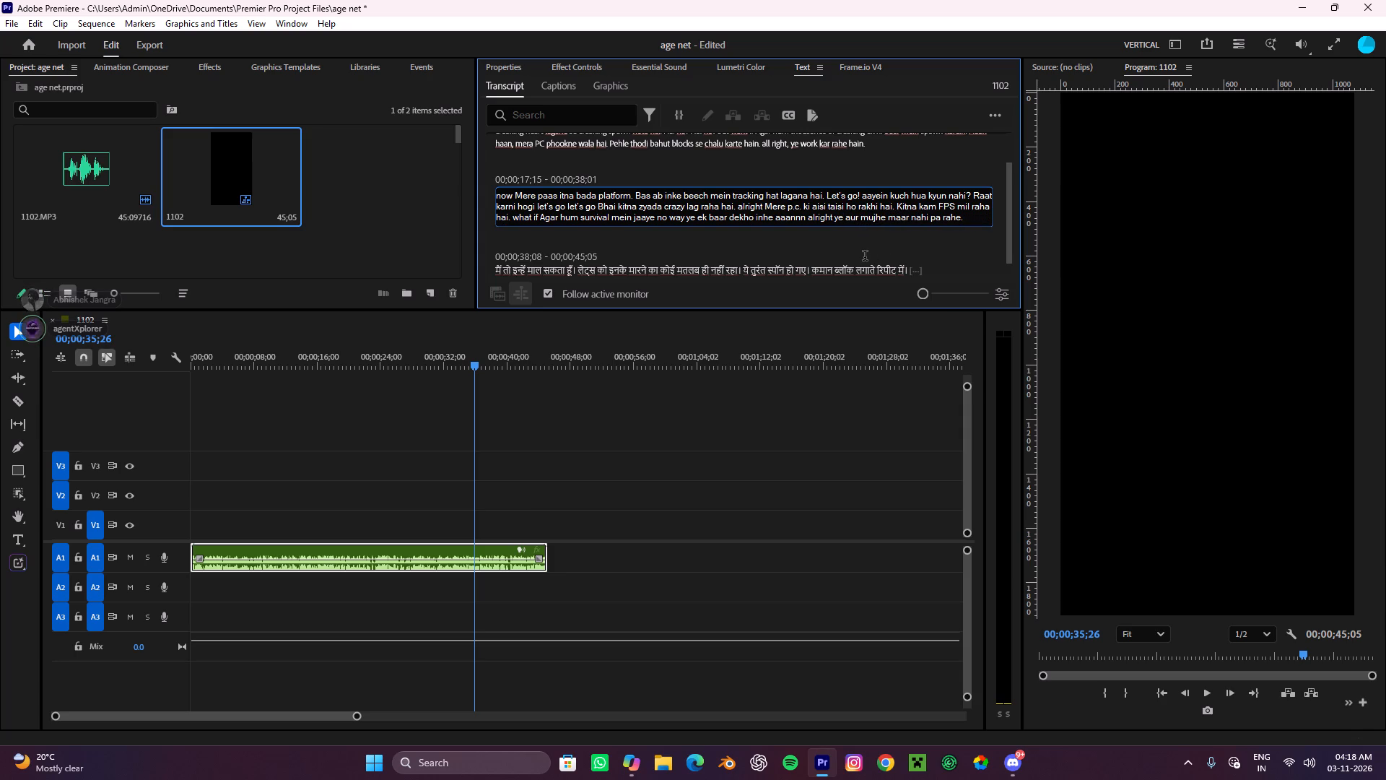
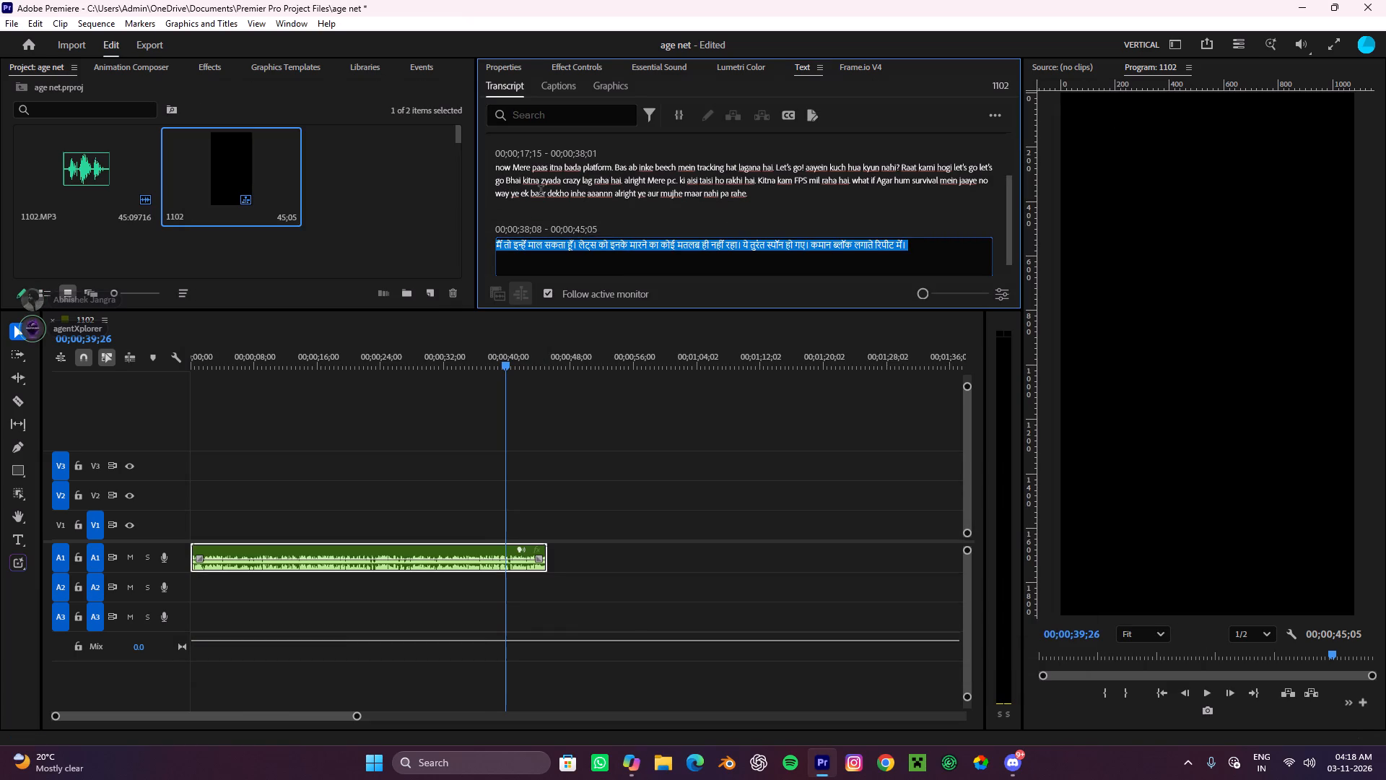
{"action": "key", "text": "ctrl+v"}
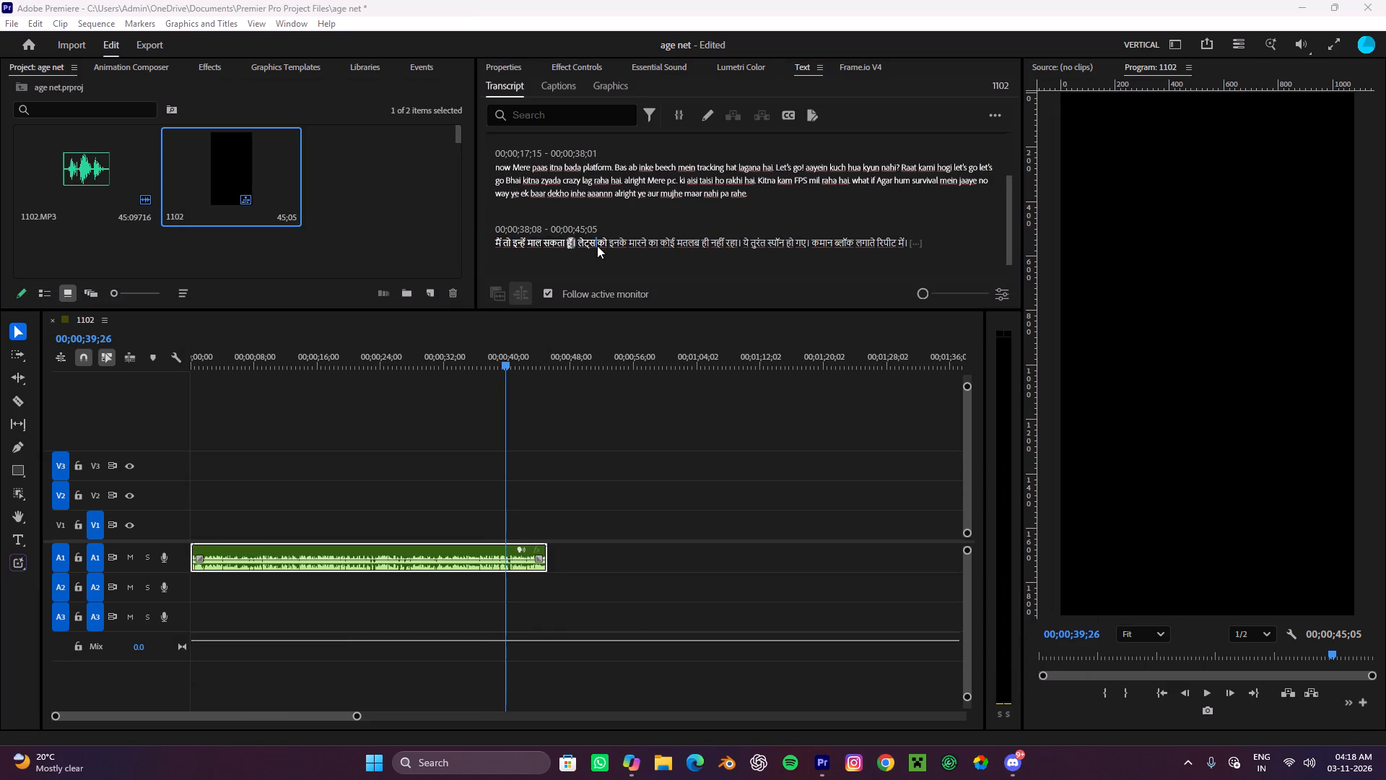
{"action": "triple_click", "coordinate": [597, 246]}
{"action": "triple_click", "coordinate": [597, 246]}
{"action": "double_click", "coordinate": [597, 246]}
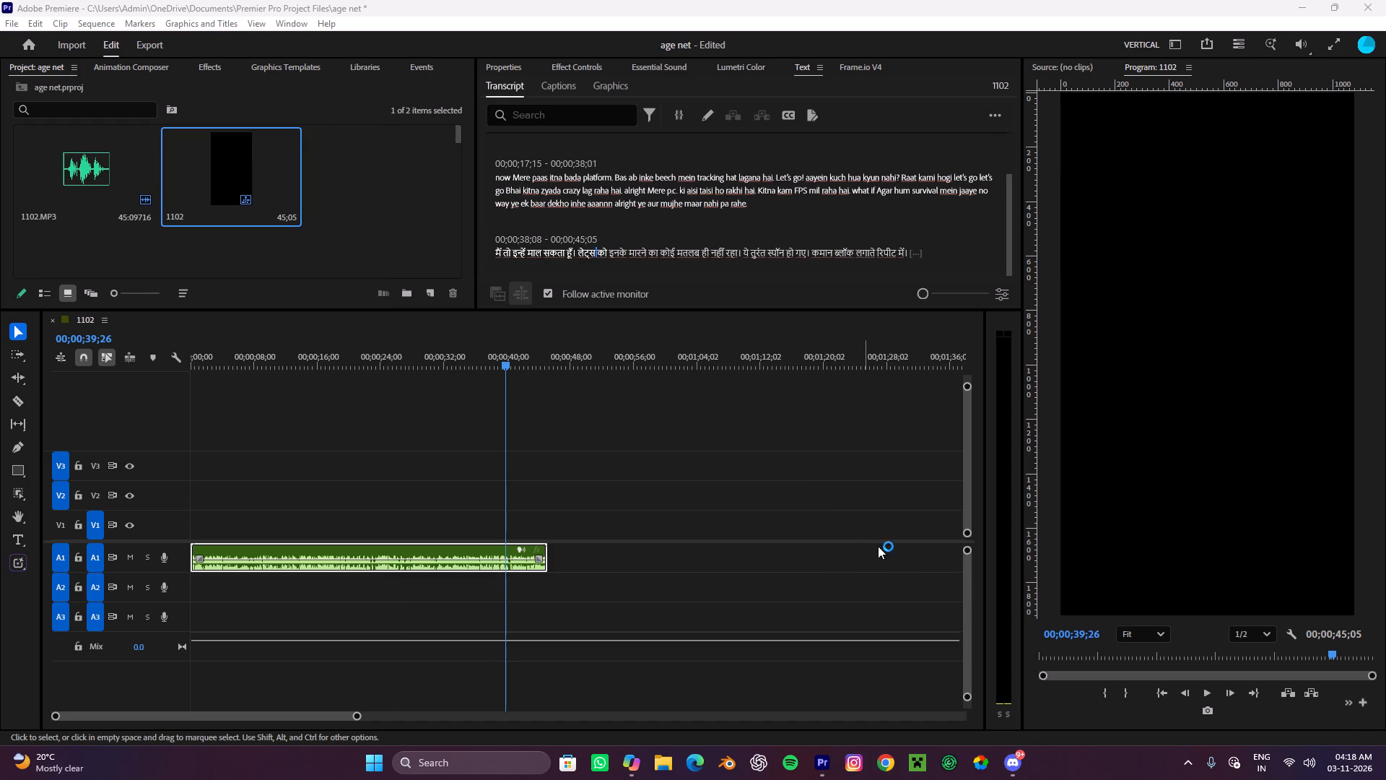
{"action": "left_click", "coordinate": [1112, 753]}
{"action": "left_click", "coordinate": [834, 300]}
Replace the 00;00;38;08 segment's Hindi text with the Hinglish version starting "Main to inhe maar sakta hoon" from the clipboard history.
{"action": "triple_click", "coordinate": [633, 251]}
{"action": "triple_click", "coordinate": [633, 251]}
{"action": "triple_click", "coordinate": [633, 251]}
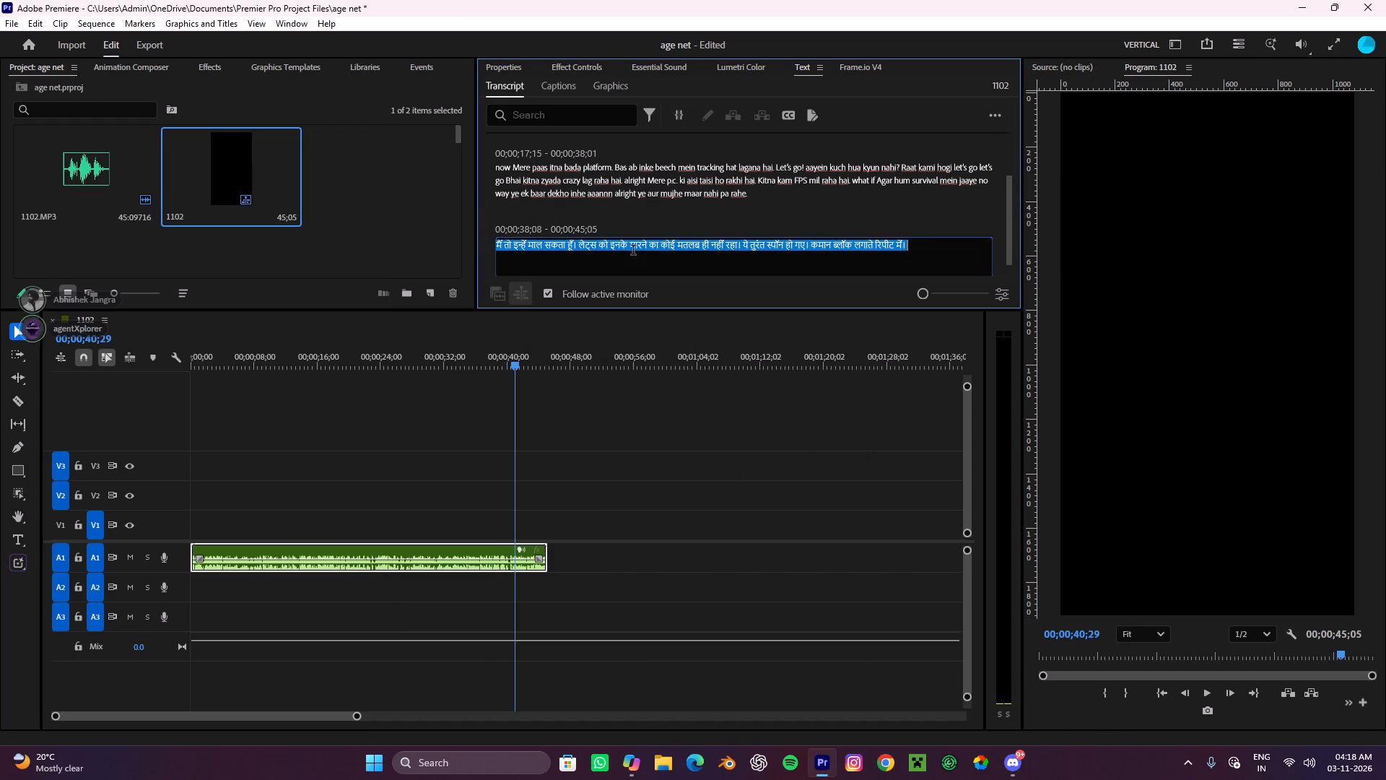
{"action": "key", "text": "super+v"}
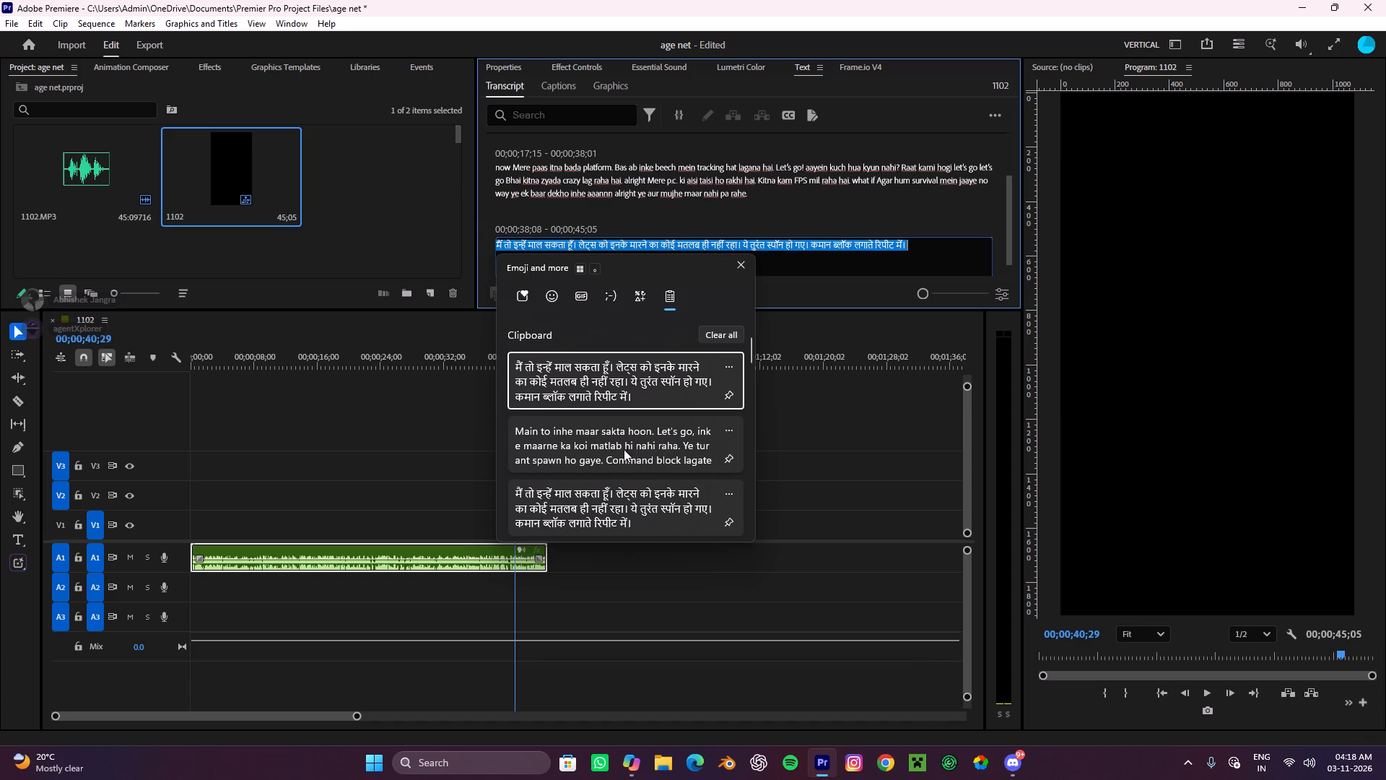
{"action": "left_click", "coordinate": [661, 436]}
{"action": "key", "text": "ctrl+v"}
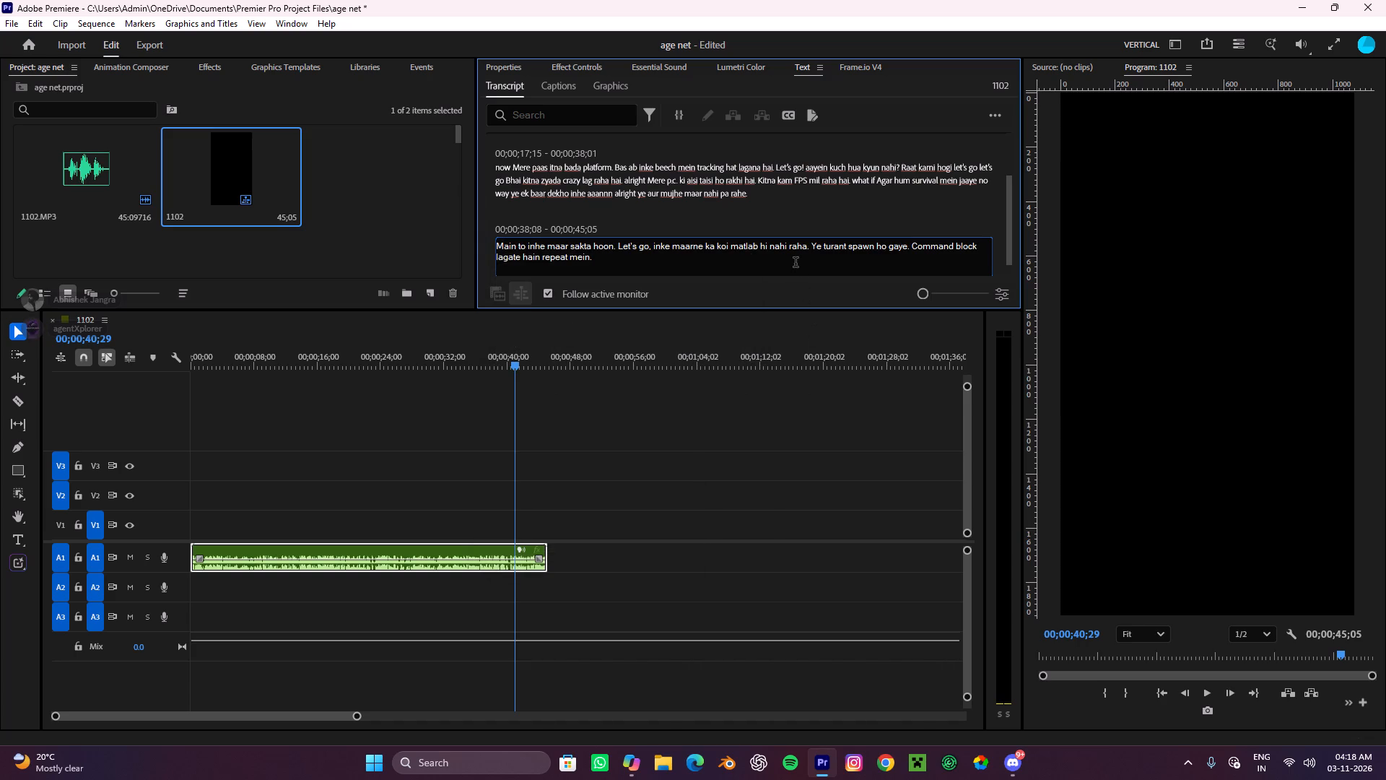
{"action": "left_click", "coordinate": [796, 264]}
{"action": "left_click", "coordinate": [616, 212]}
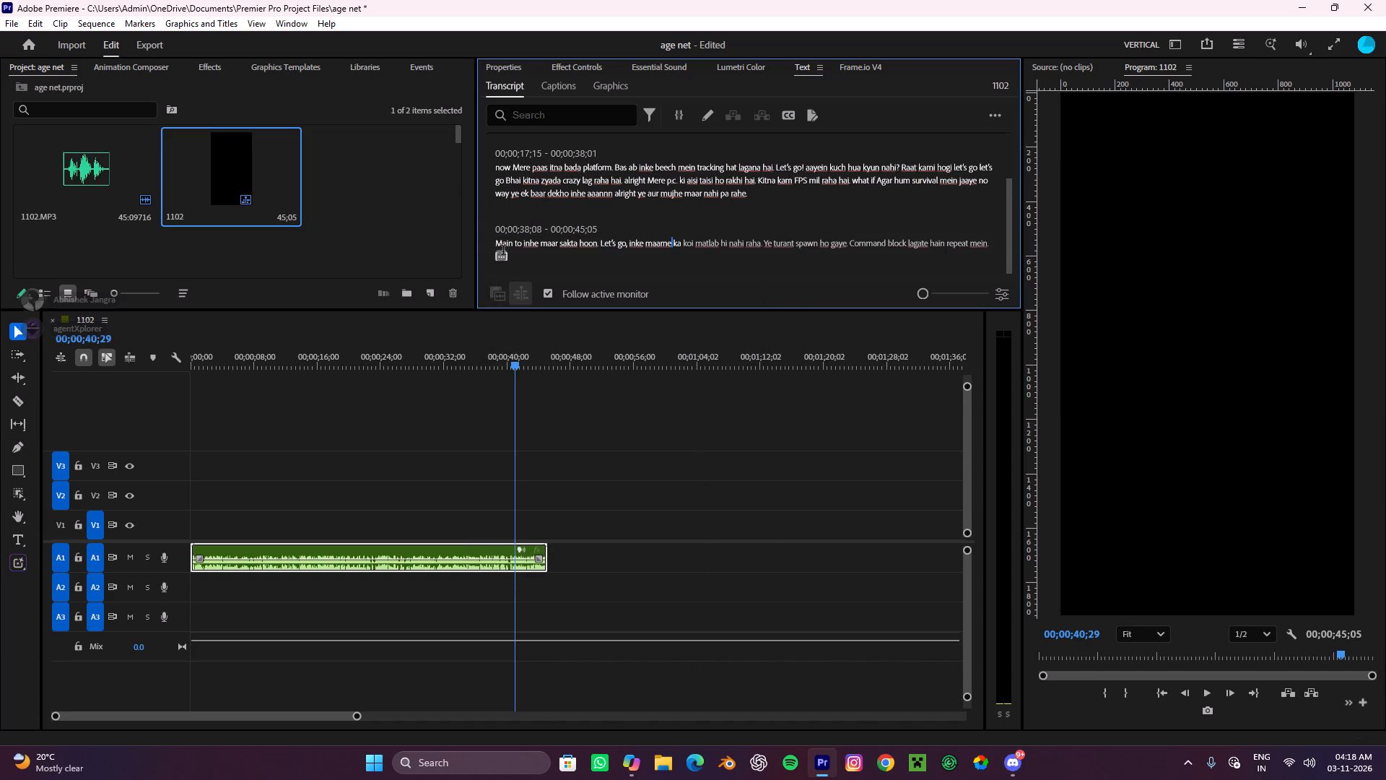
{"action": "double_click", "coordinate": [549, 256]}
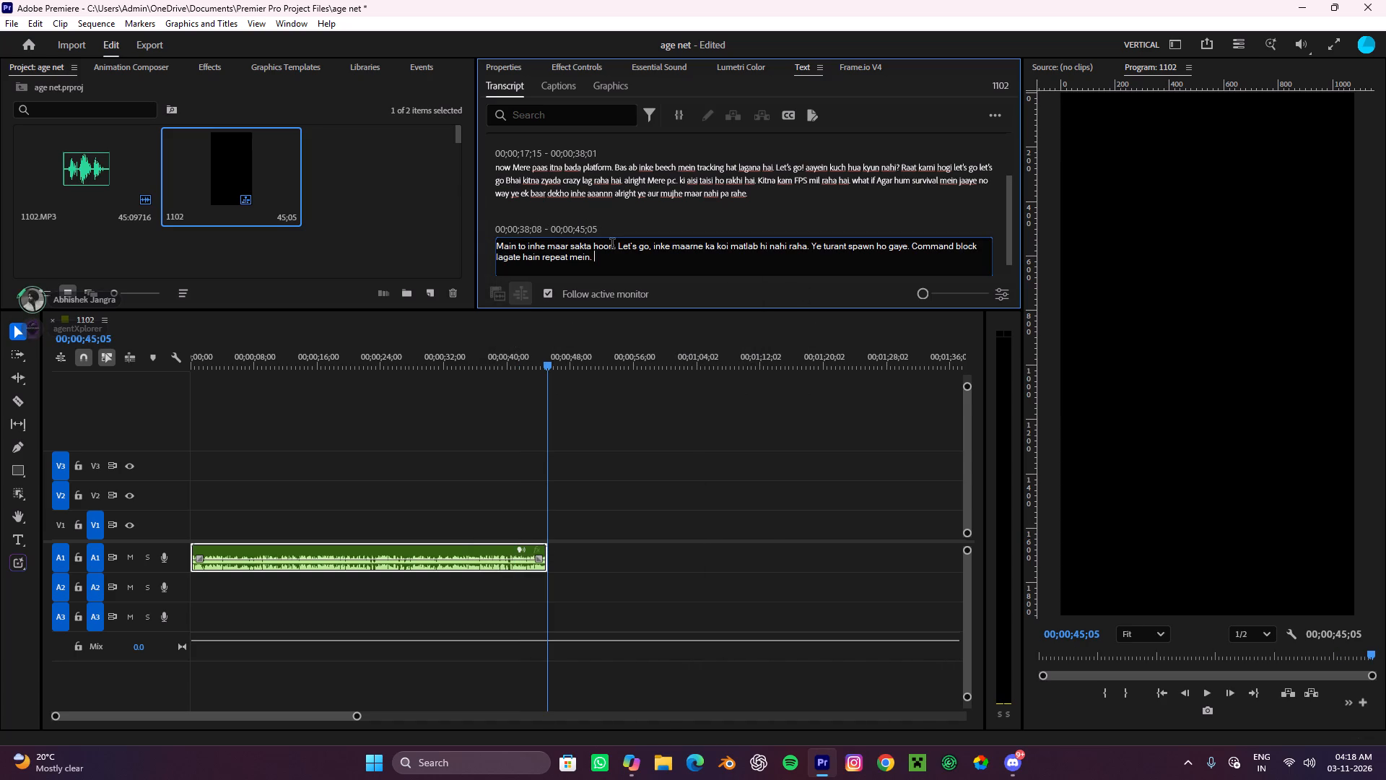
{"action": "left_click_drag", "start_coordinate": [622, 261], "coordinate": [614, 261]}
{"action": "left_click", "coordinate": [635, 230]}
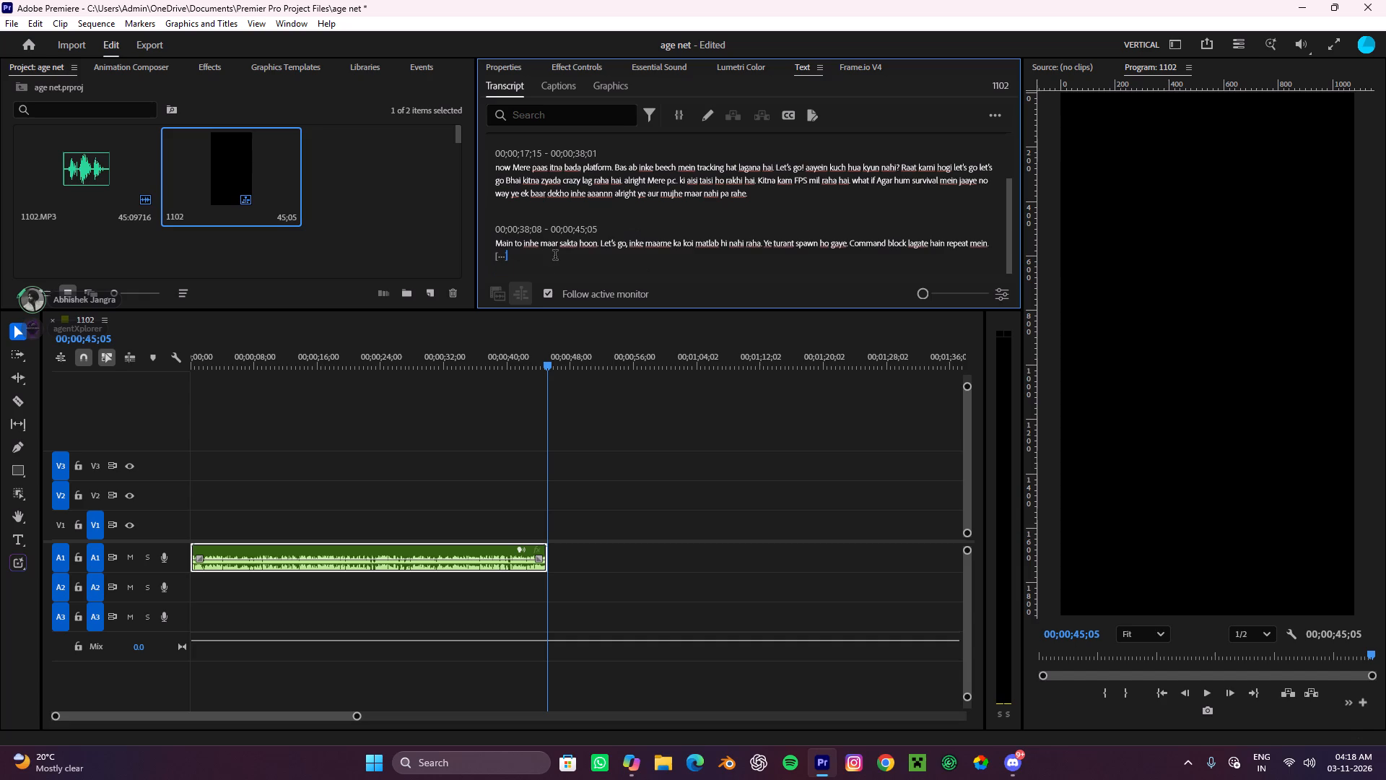
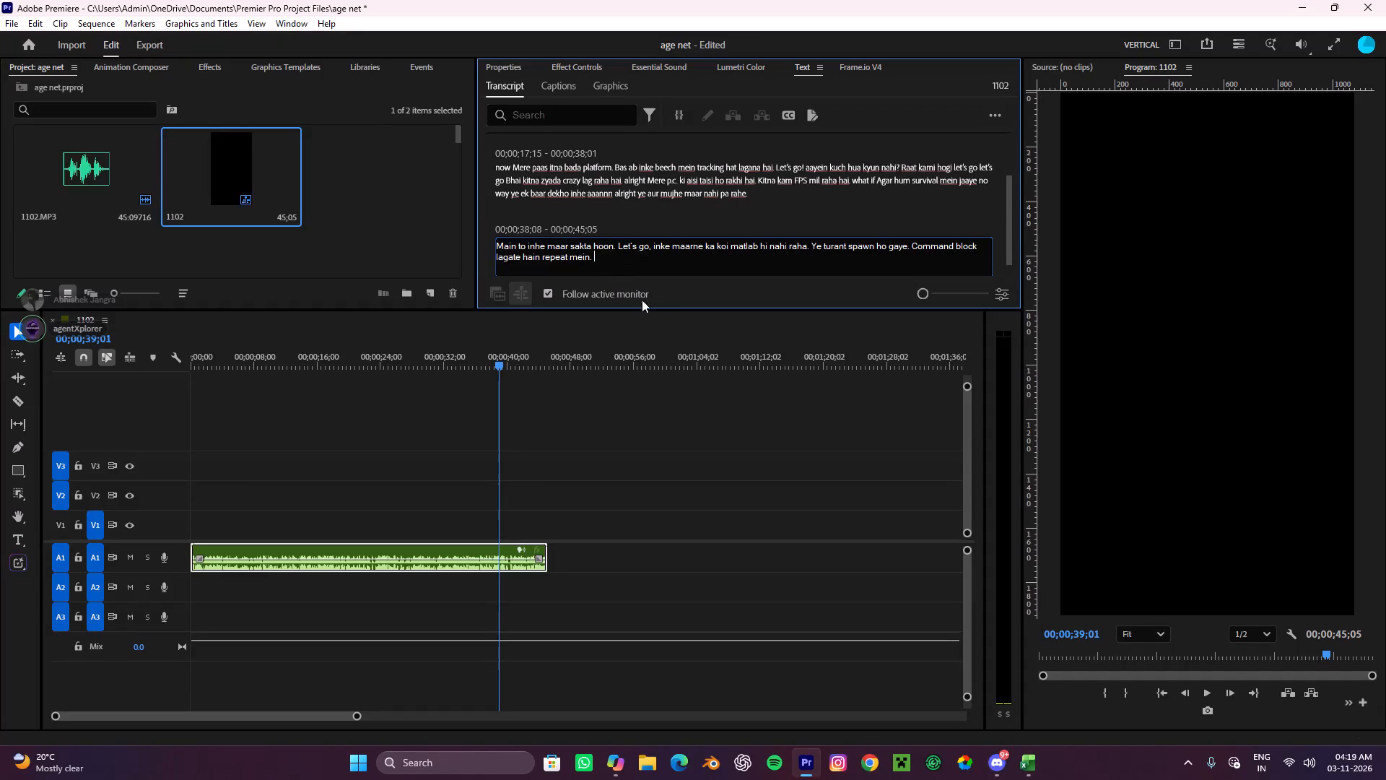
Delete the trailing space at the end of the 00;00;38;08 segment's Hinglish text.
{"action": "key", "text": "BackSpace"}
{"action": "left_click", "coordinate": [656, 226]}
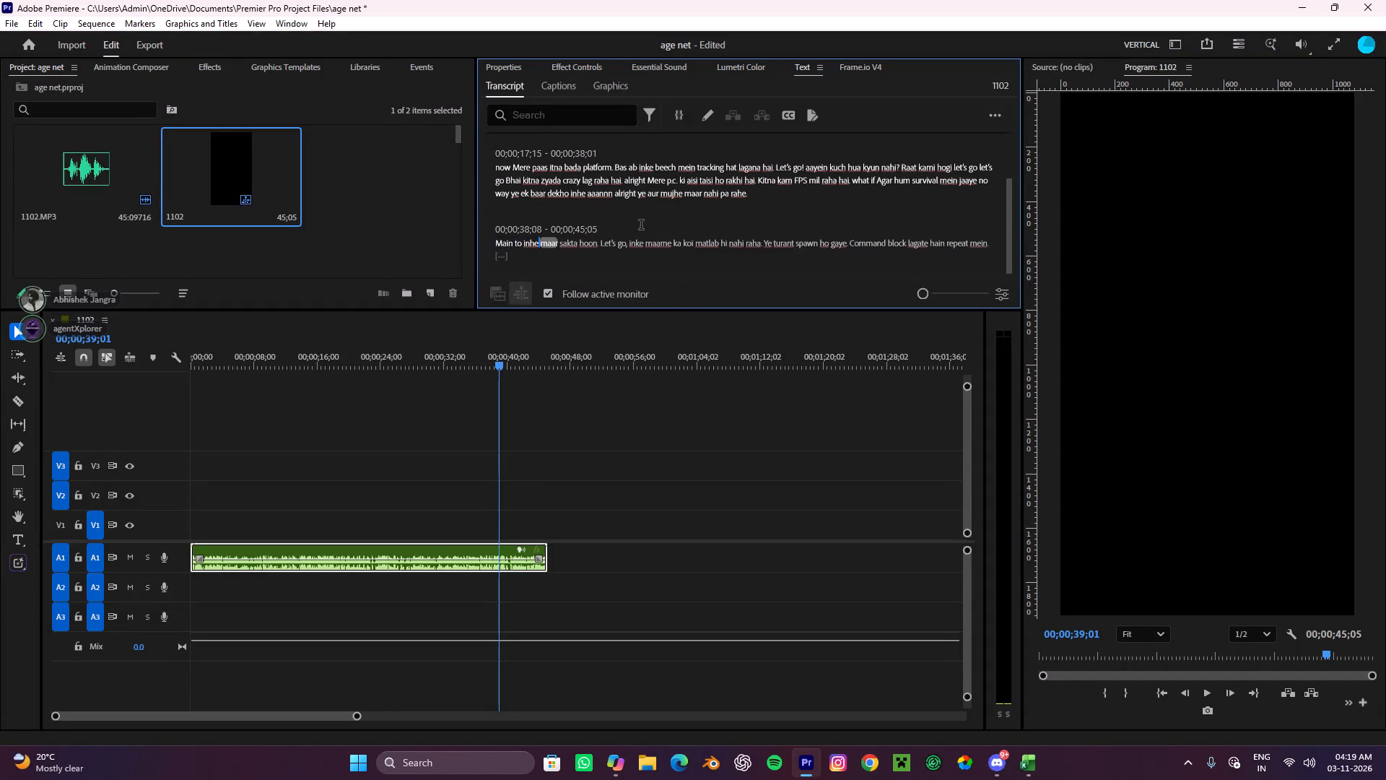
Play the 00;00;38;08 segment from its start and insert "oyee" before "inke" in its text.
{"action": "left_click", "coordinate": [509, 246]}
{"action": "left_click", "coordinate": [602, 265]}
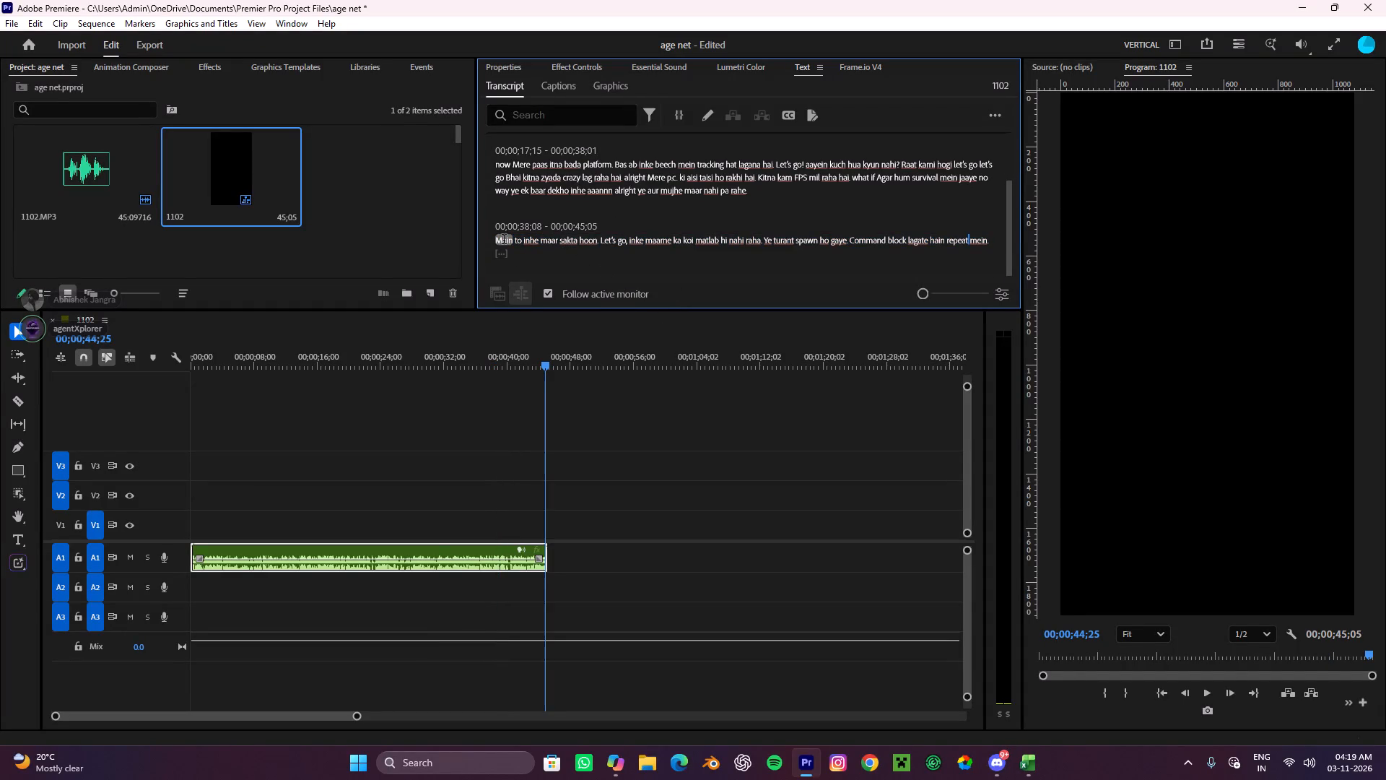
{"action": "left_click", "coordinate": [504, 240]}
{"action": "key", "text": "space"}
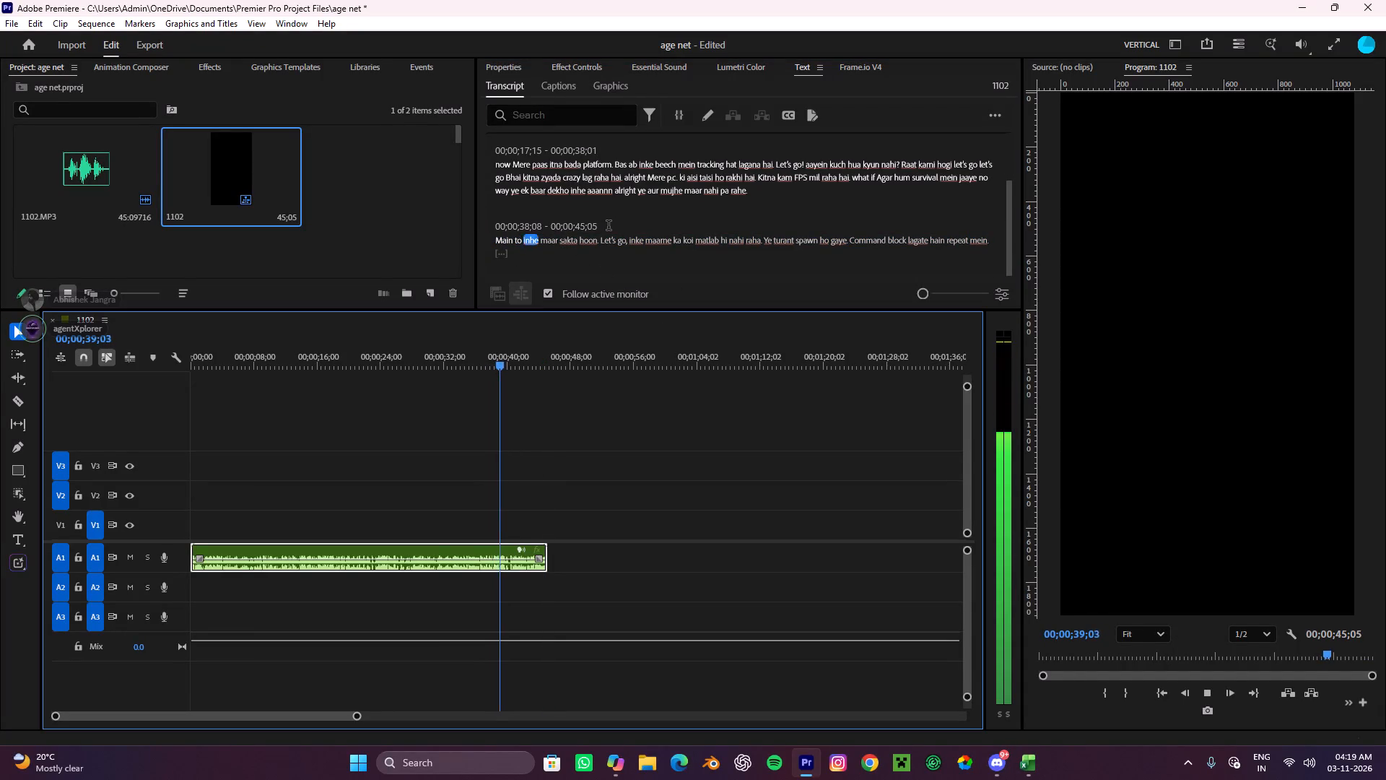
{"action": "key", "text": "space"}
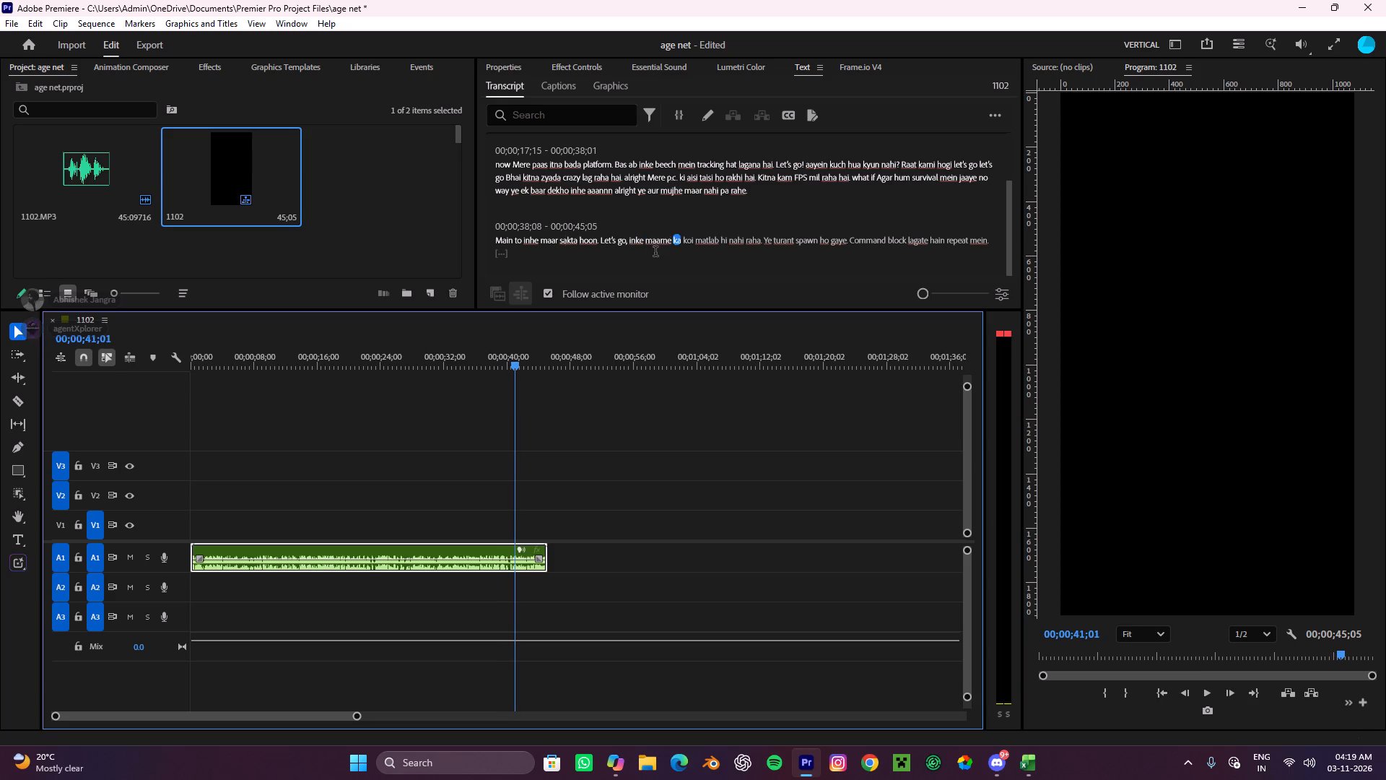
{"action": "double_click", "coordinate": [626, 236]}
{"action": "left_click", "coordinate": [659, 244]}
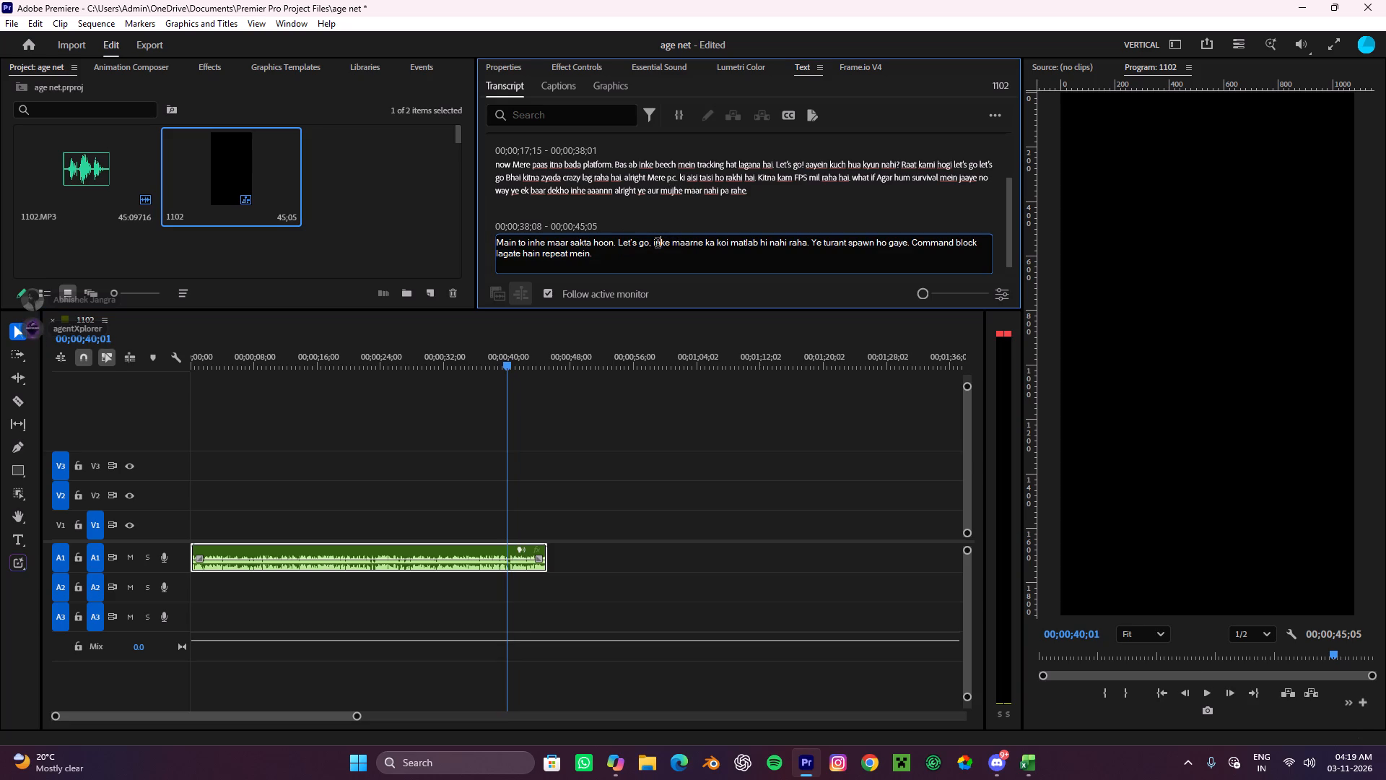
{"action": "left_click", "coordinate": [653, 244]}
{"action": "key", "text": "o"}
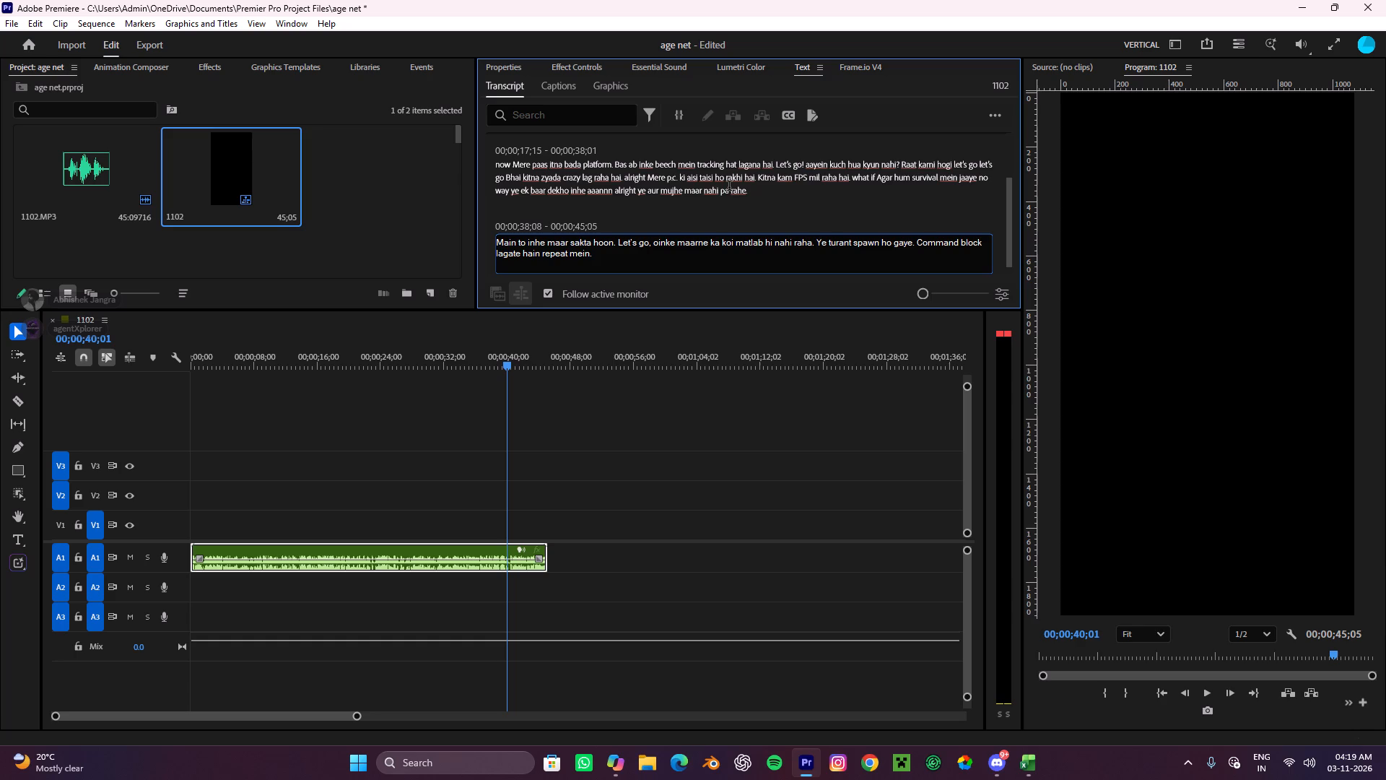
{"action": "key", "text": "y"}
{"action": "key", "text": "e"}
{"action": "key", "text": "e"}
{"action": "key", "text": "space"}
{"action": "left_click", "coordinate": [671, 232]}
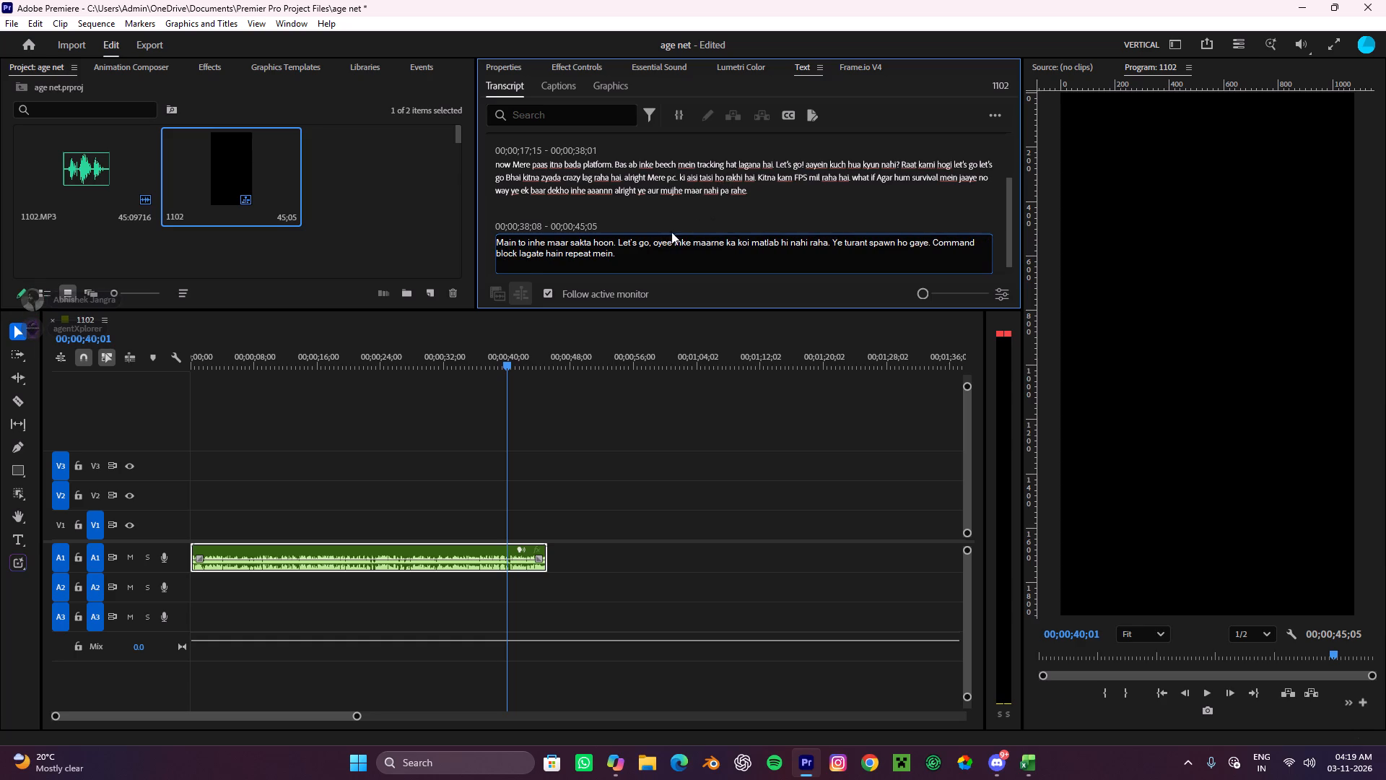
Play on through the last segment and insert "hi" between "turant" and "spawn".
{"action": "key", "text": "space"}
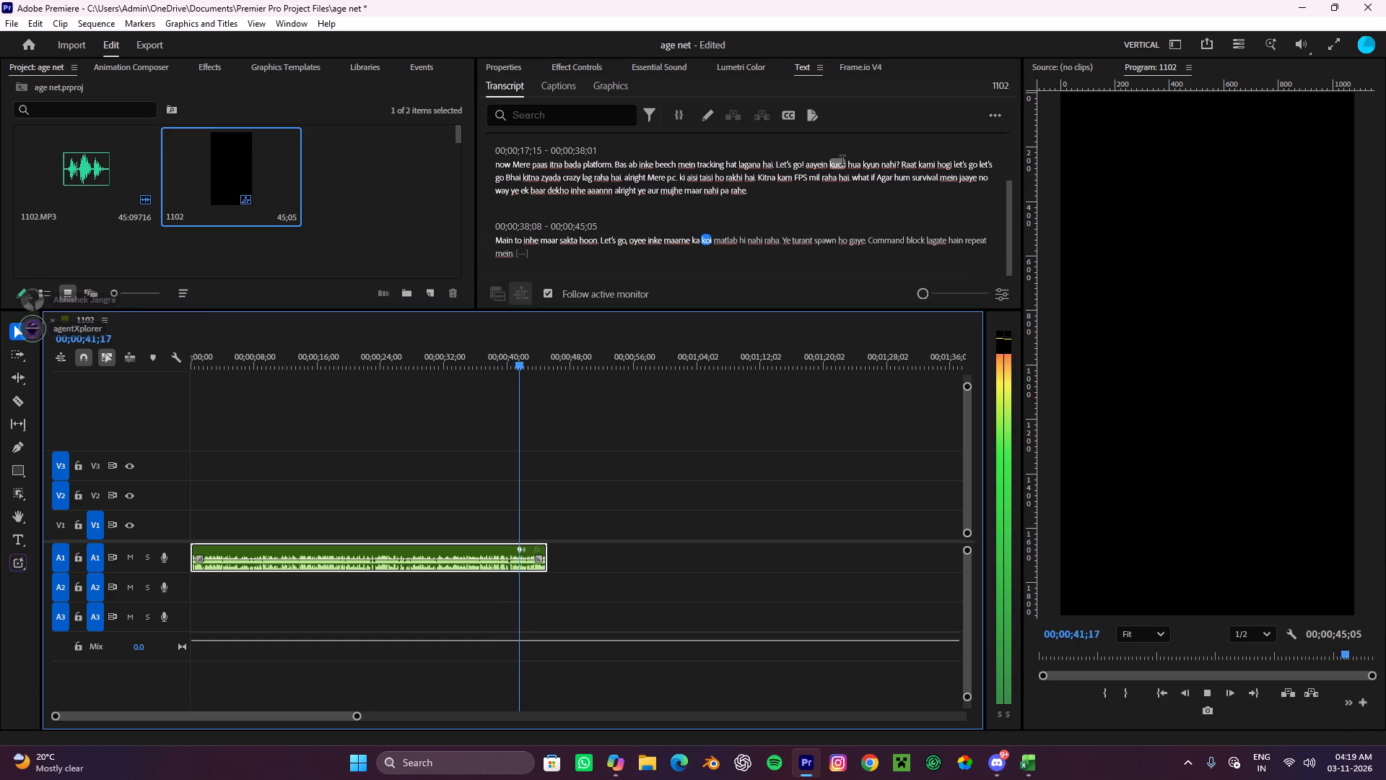
{"action": "key", "text": "space"}
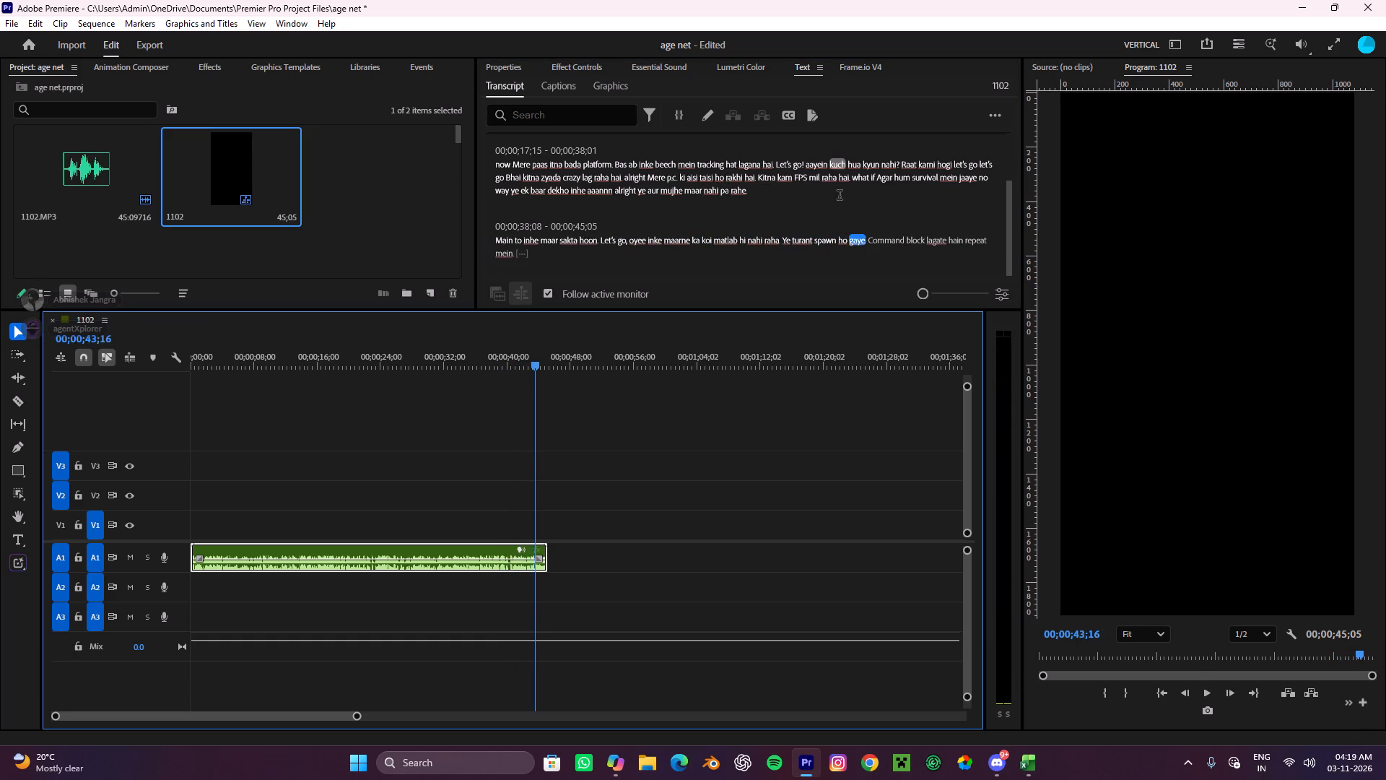
{"action": "double_click", "coordinate": [819, 236]}
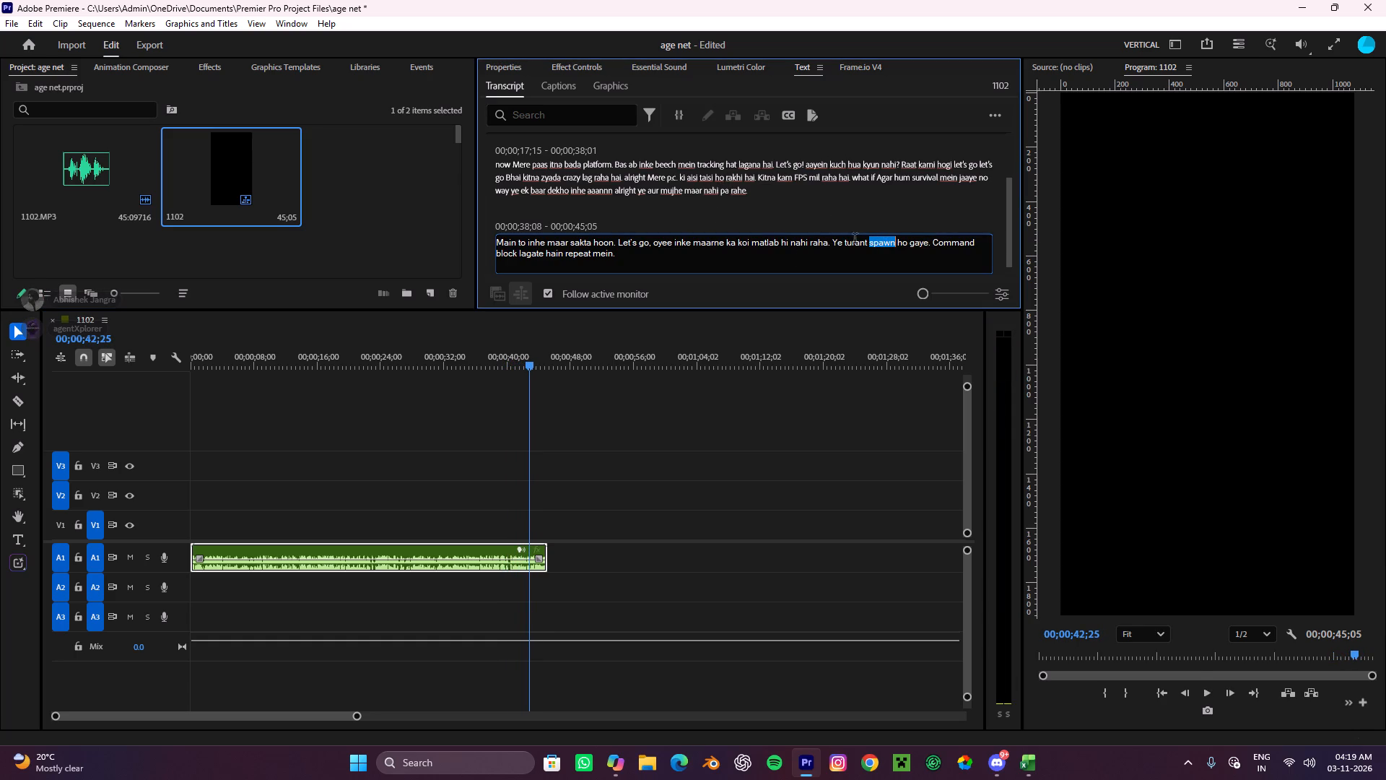
{"action": "left_click", "coordinate": [869, 237]}
{"action": "type", "text": "hi"}
{"action": "key", "text": "space"}
{"action": "left_click", "coordinate": [808, 222]}
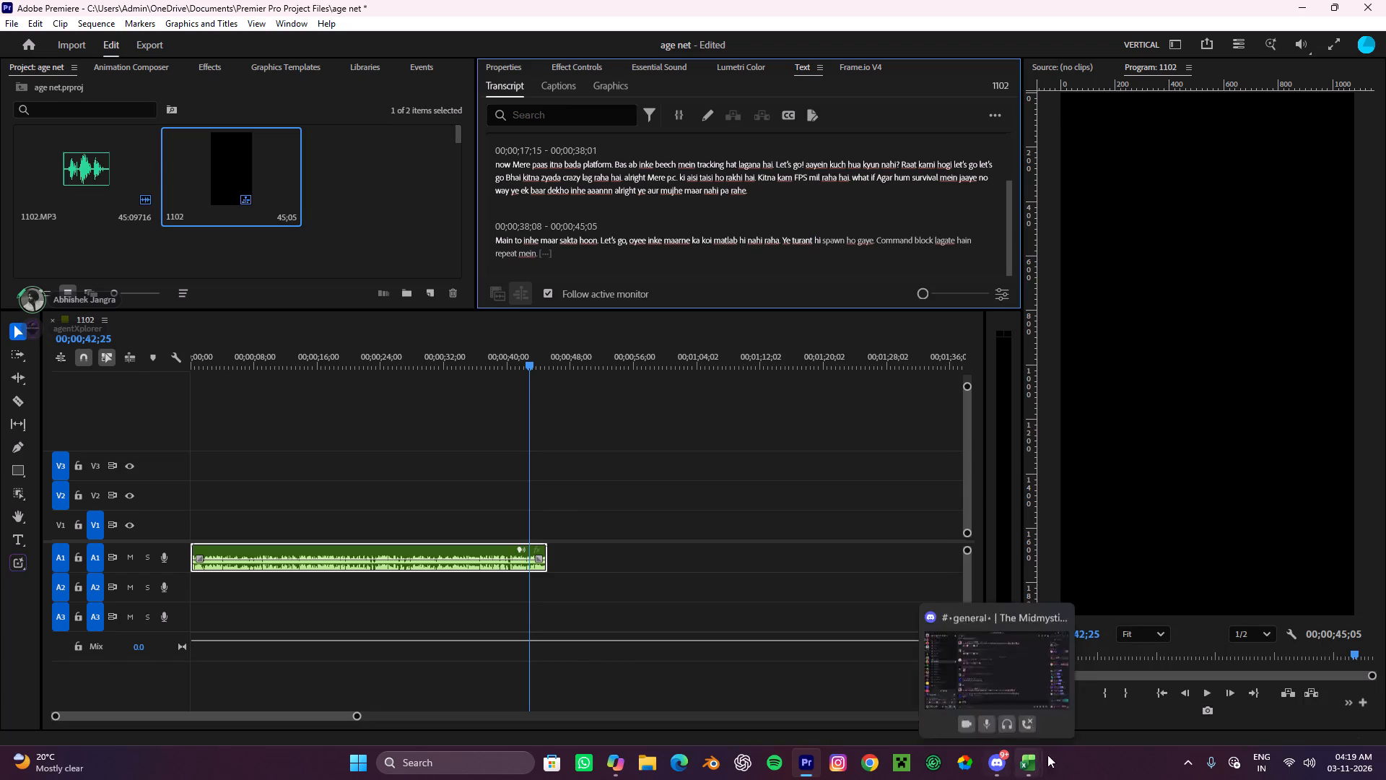
Close all the open Excel windows.
{"action": "left_click", "coordinate": [1052, 642]}
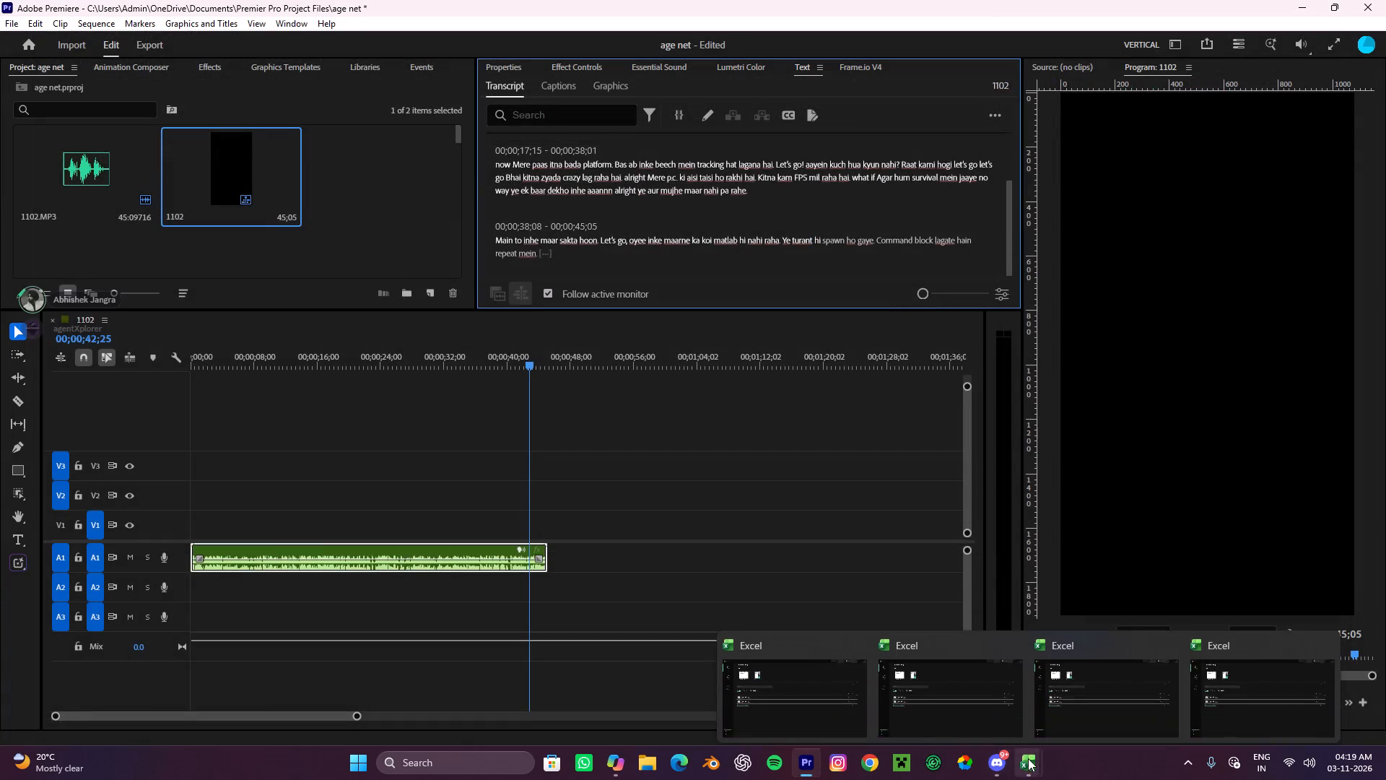
{"action": "left_click", "coordinate": [1009, 640]}
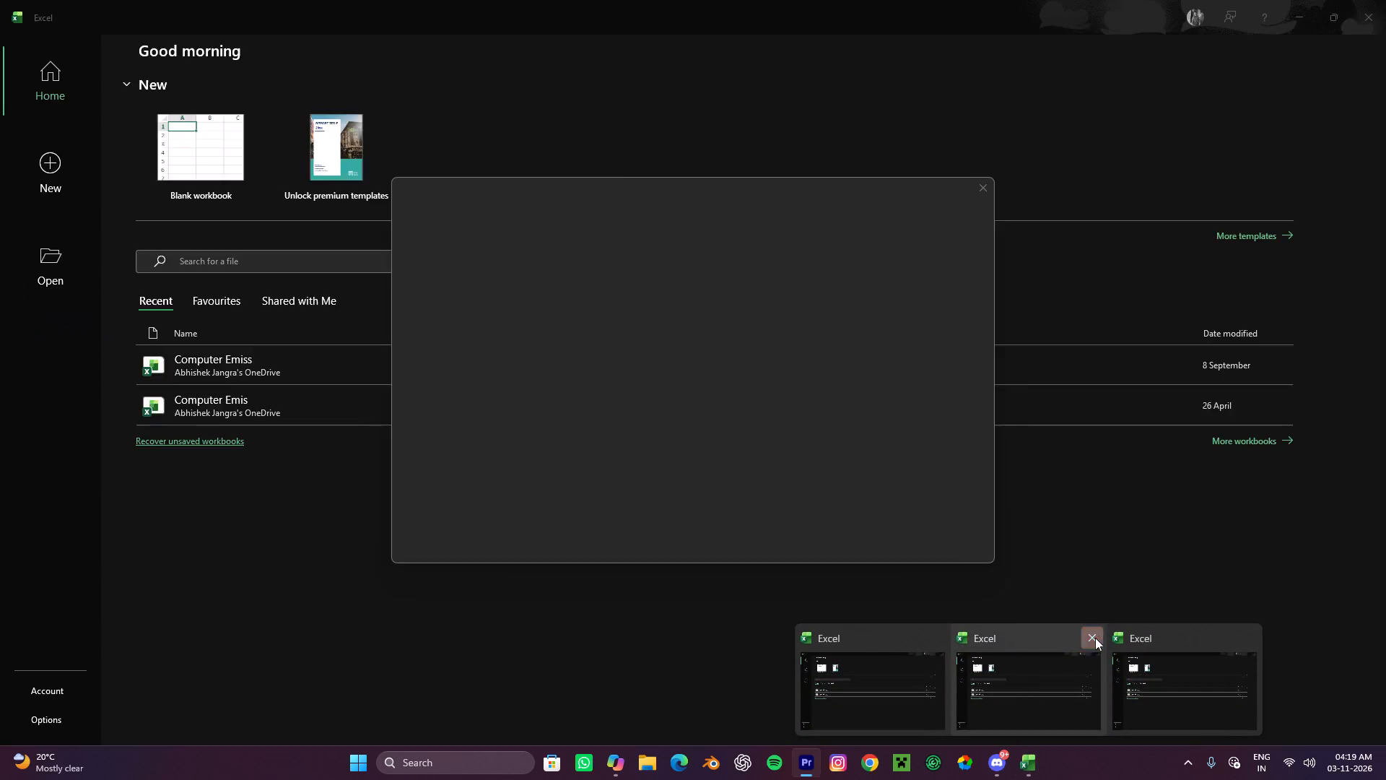
{"action": "left_click", "coordinate": [1099, 634]}
{"action": "left_click", "coordinate": [1014, 639]}
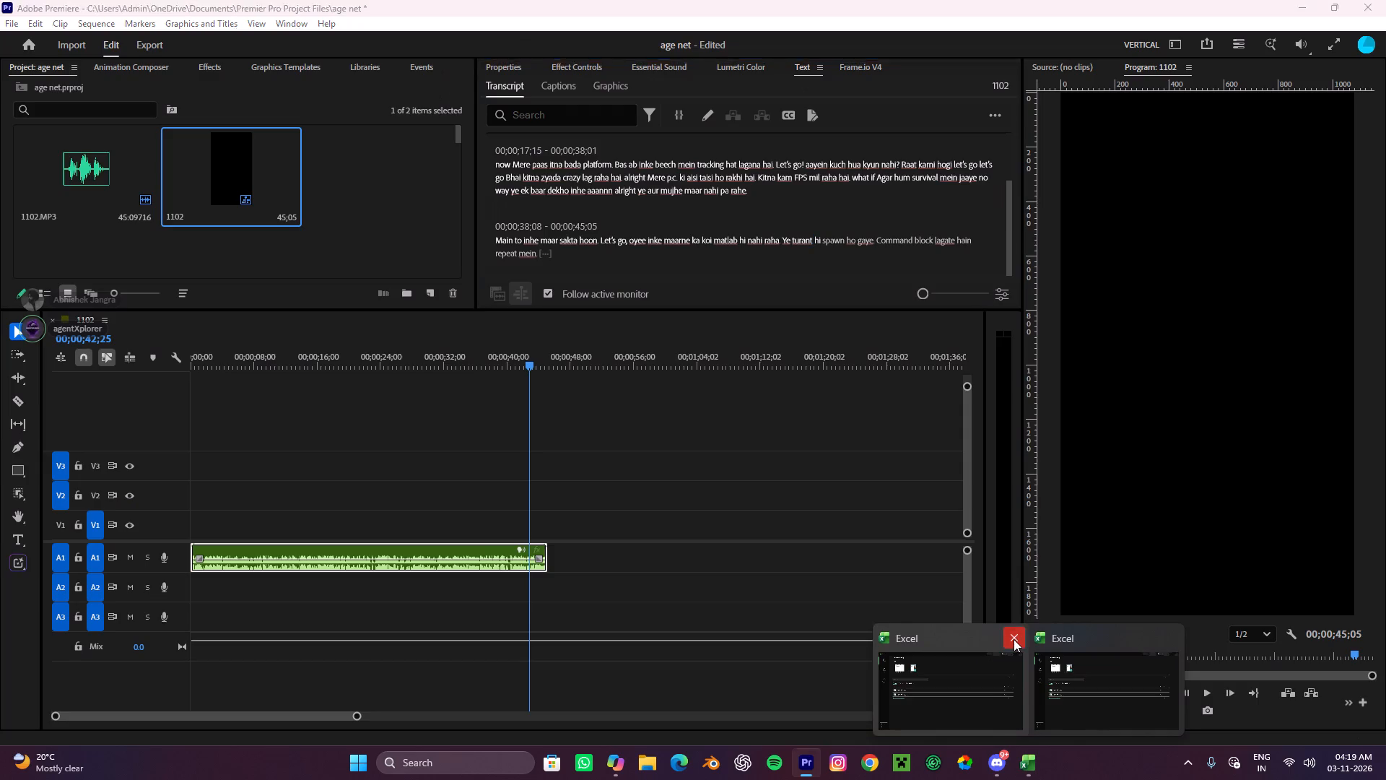
{"action": "left_click", "coordinate": [1091, 635]}
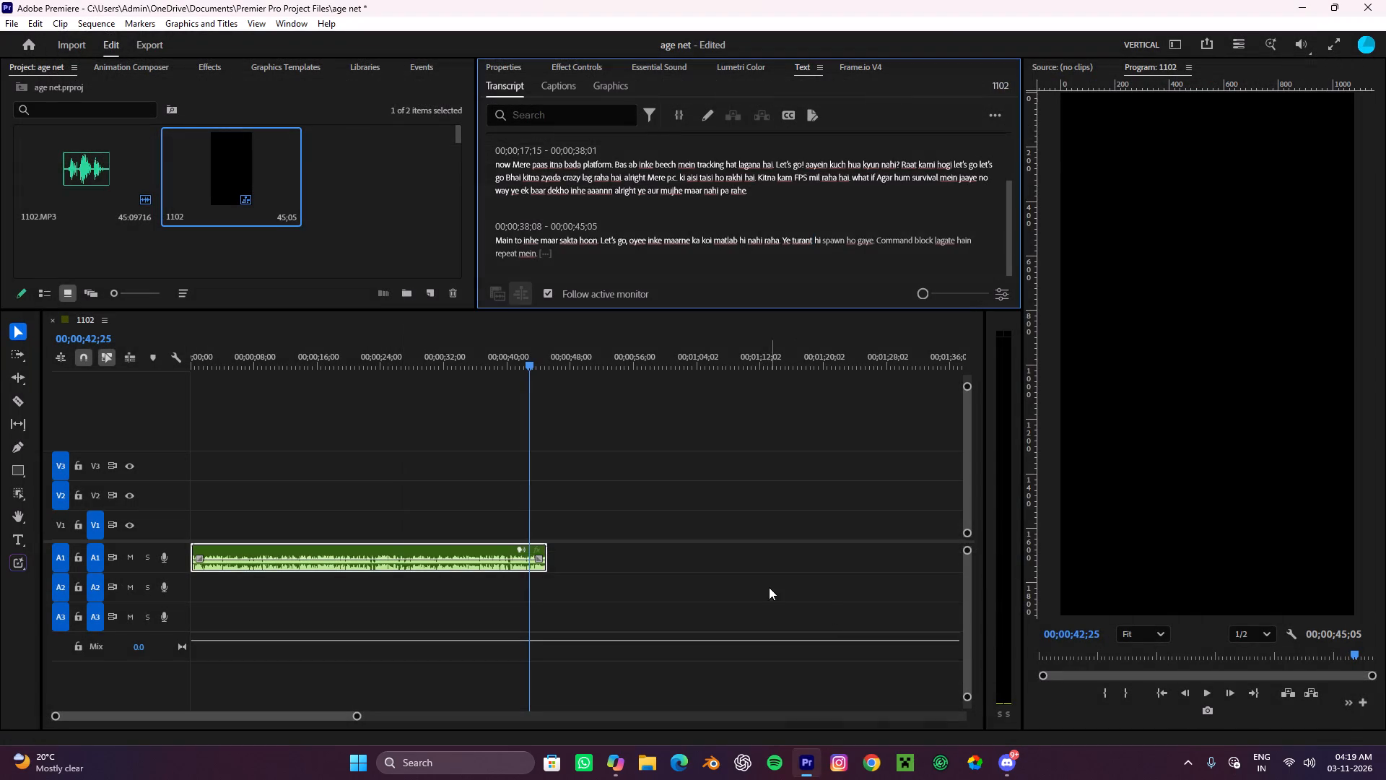
Play the segment to its end and change "repeat" to "repeating" in the closing sentence.
{"action": "key", "text": "space"}
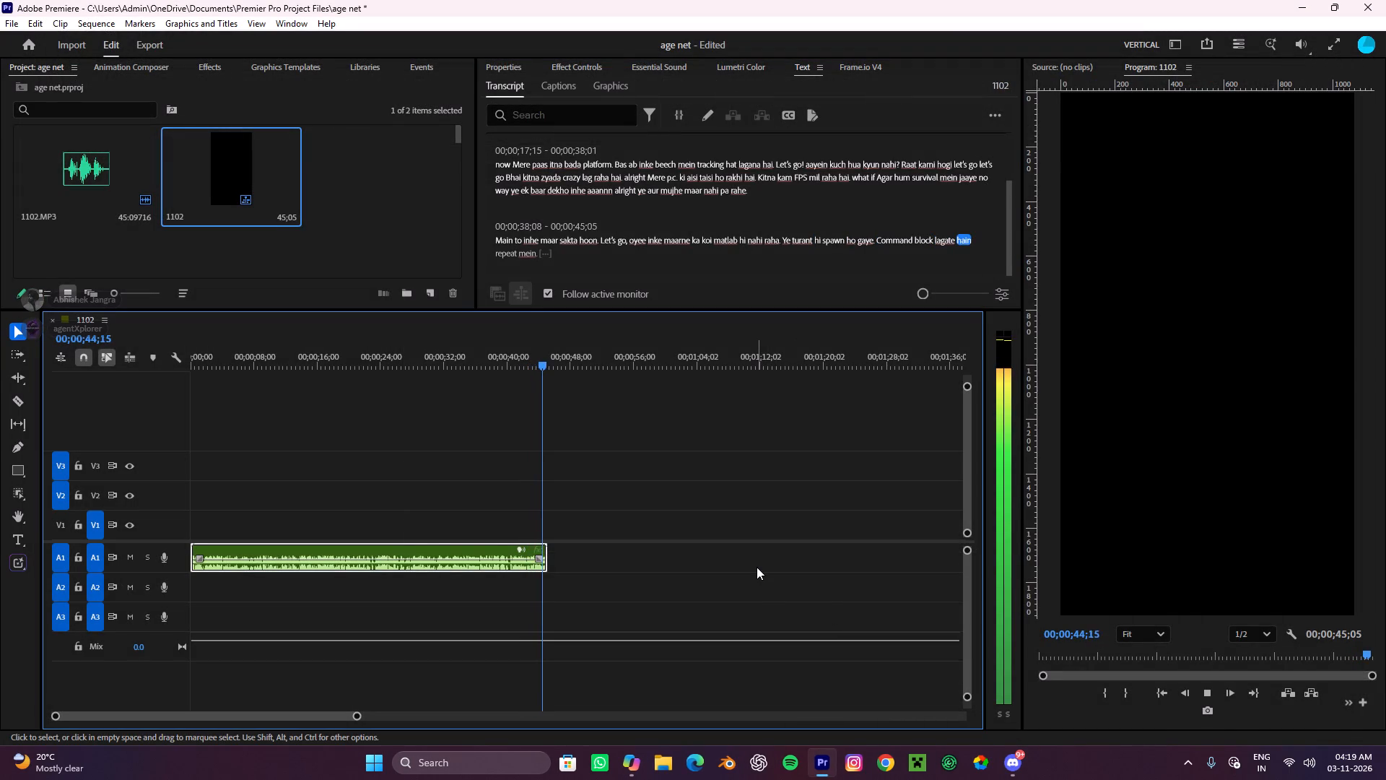
{"action": "key", "text": "space"}
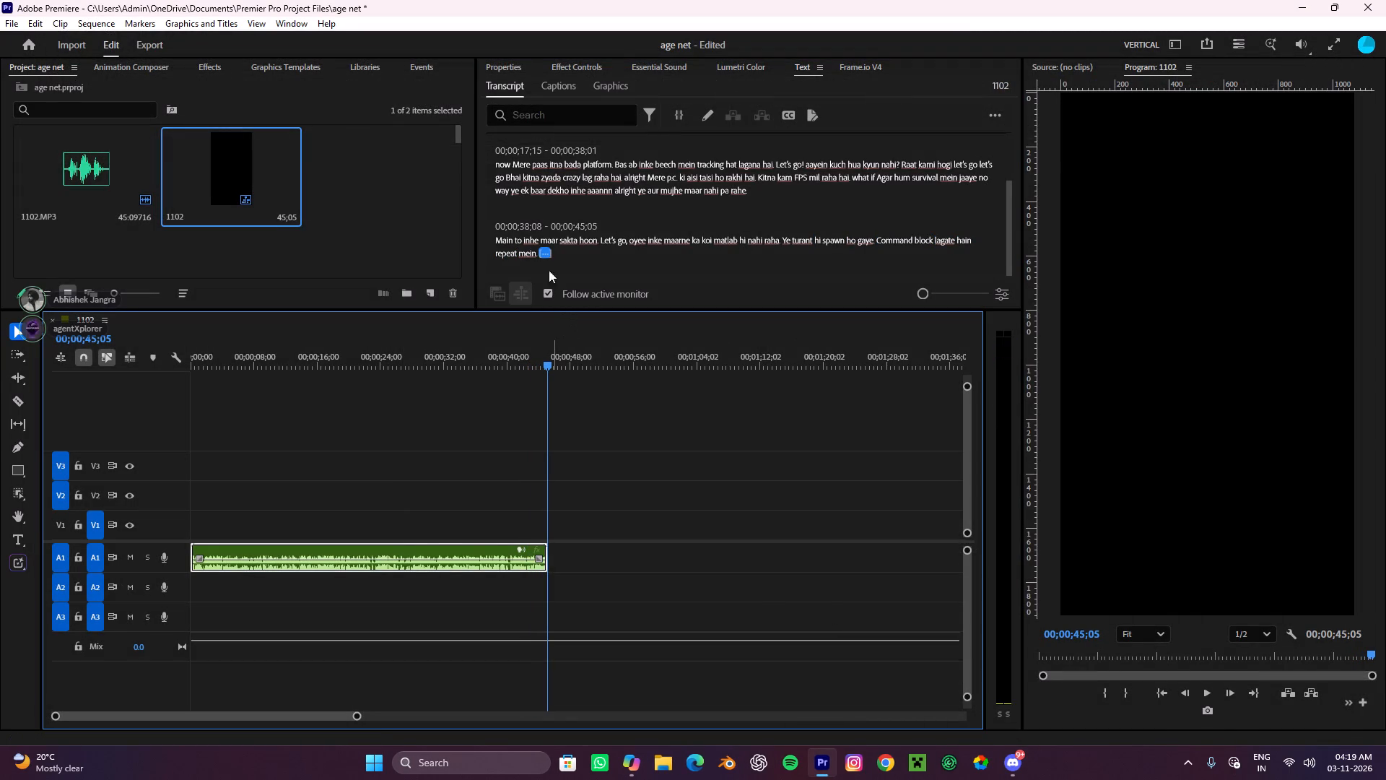
{"action": "double_click", "coordinate": [515, 256]}
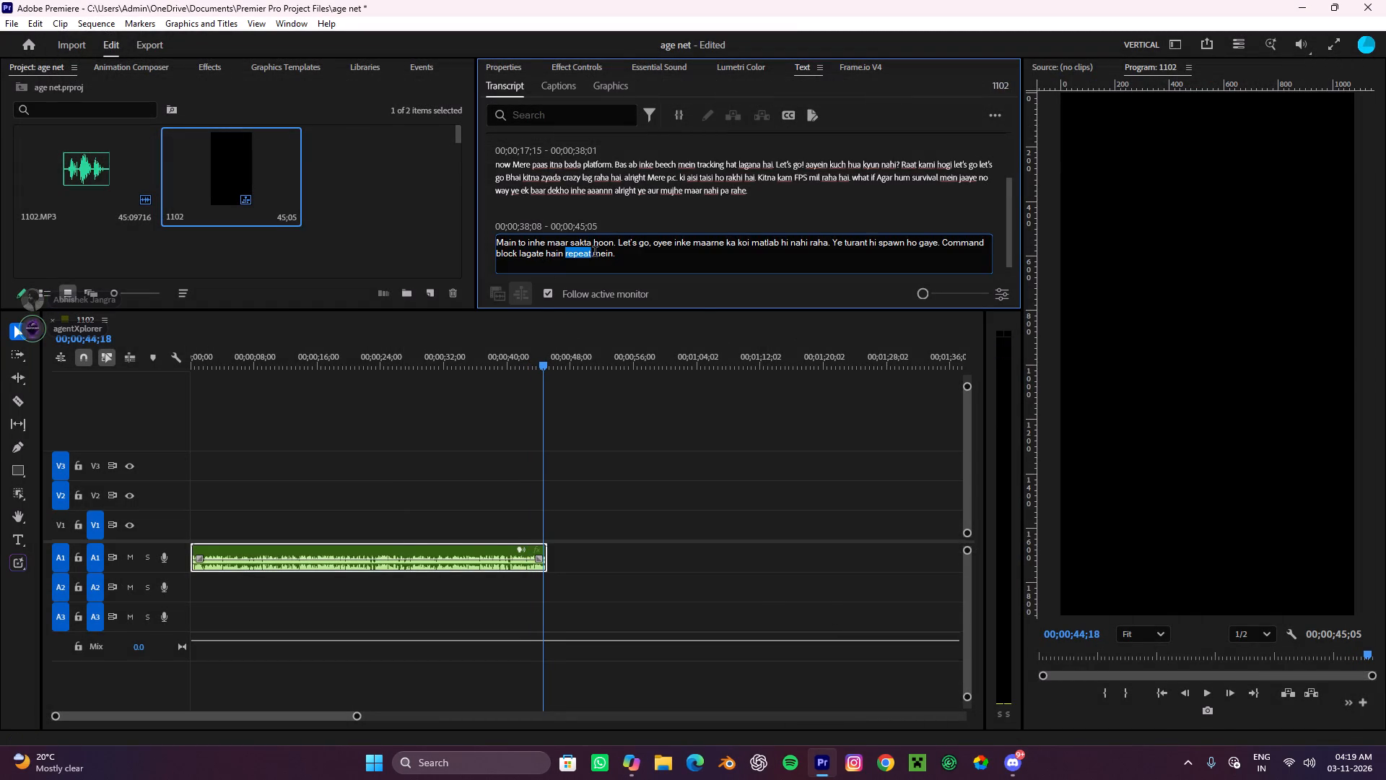
{"action": "left_click", "coordinate": [590, 255]}
{"action": "key", "text": "i"}
{"action": "key", "text": "n"}
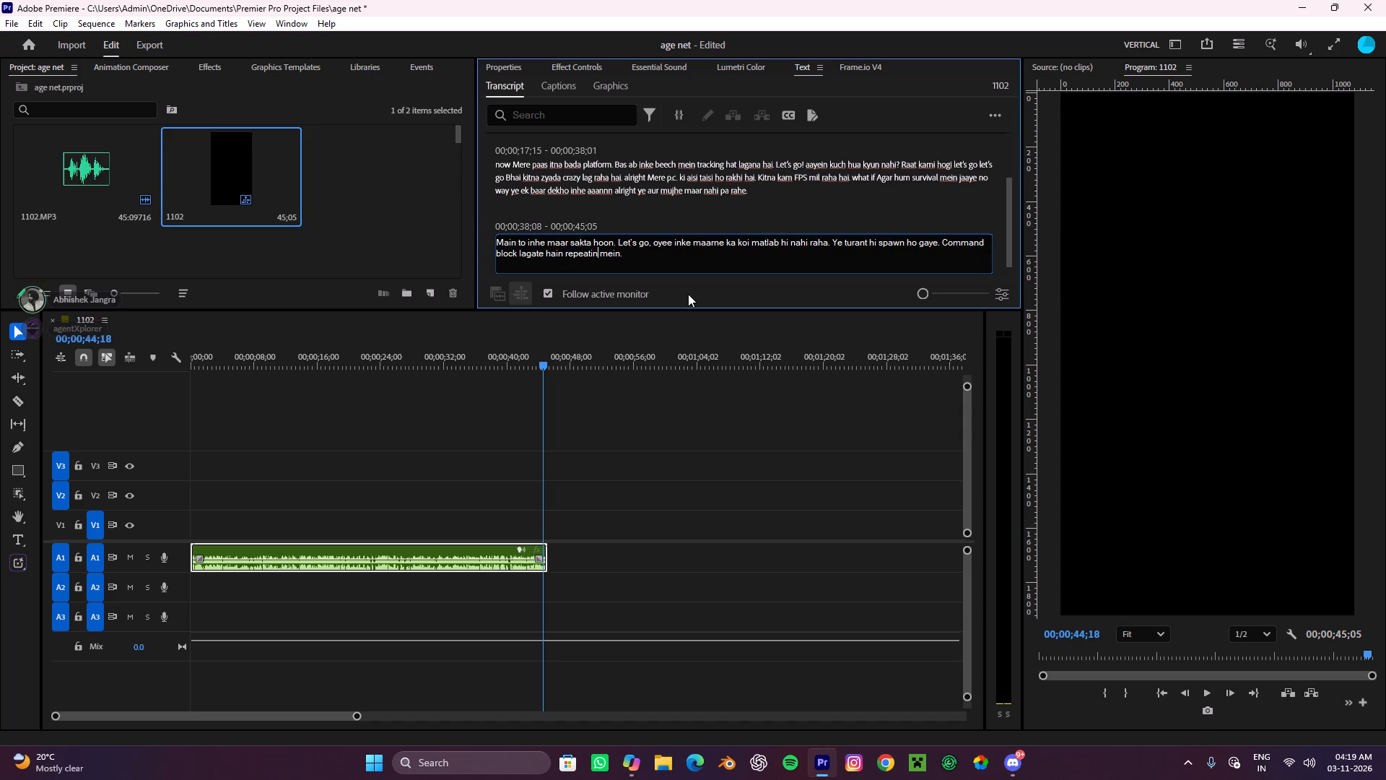
{"action": "key", "text": "g"}
{"action": "left_click", "coordinate": [689, 261]}
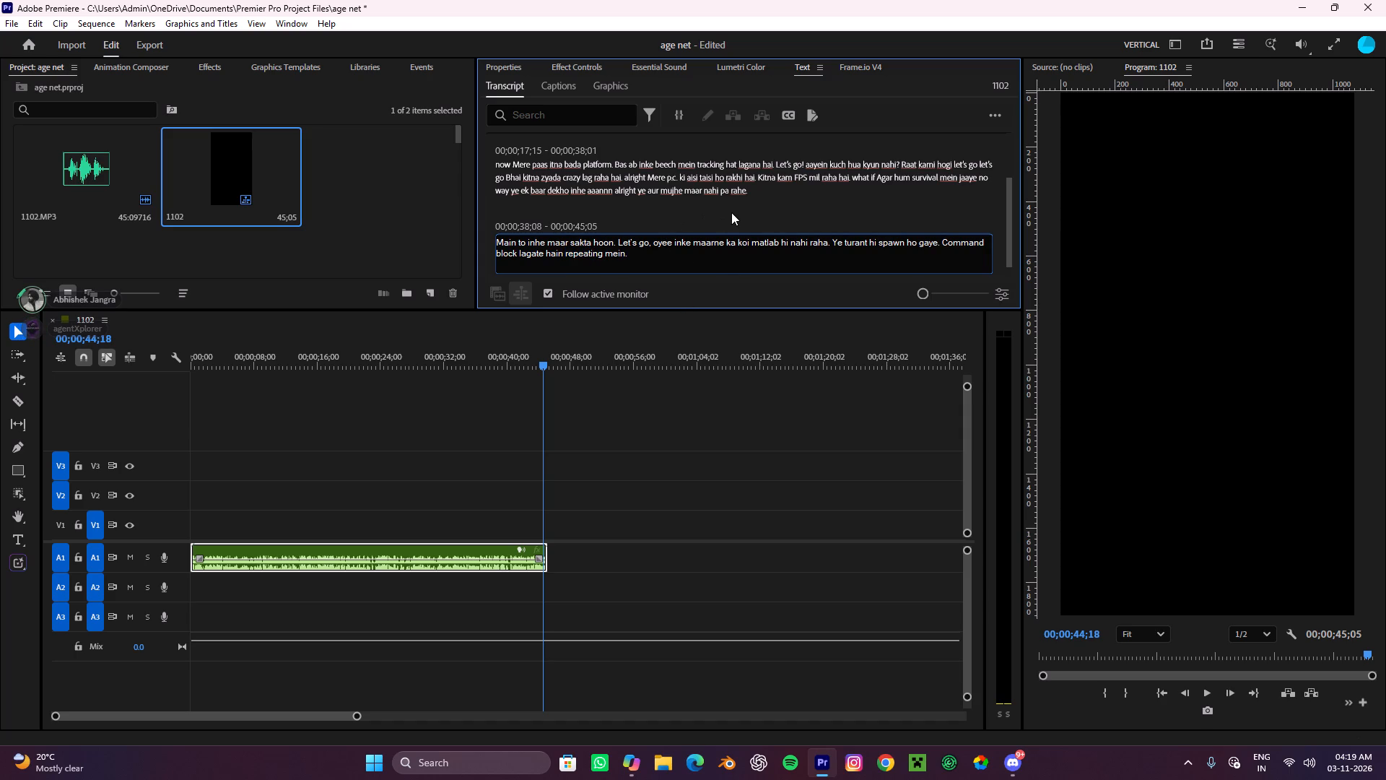
{"action": "key", "text": "BackSpace"}
{"action": "left_click", "coordinate": [728, 212]}
Copy the full corrected Hinglish text of the 00;00;38;08 segment.
{"action": "scroll", "coordinate": [599, 255], "scroll_direction": "up", "scroll_amount": 6}
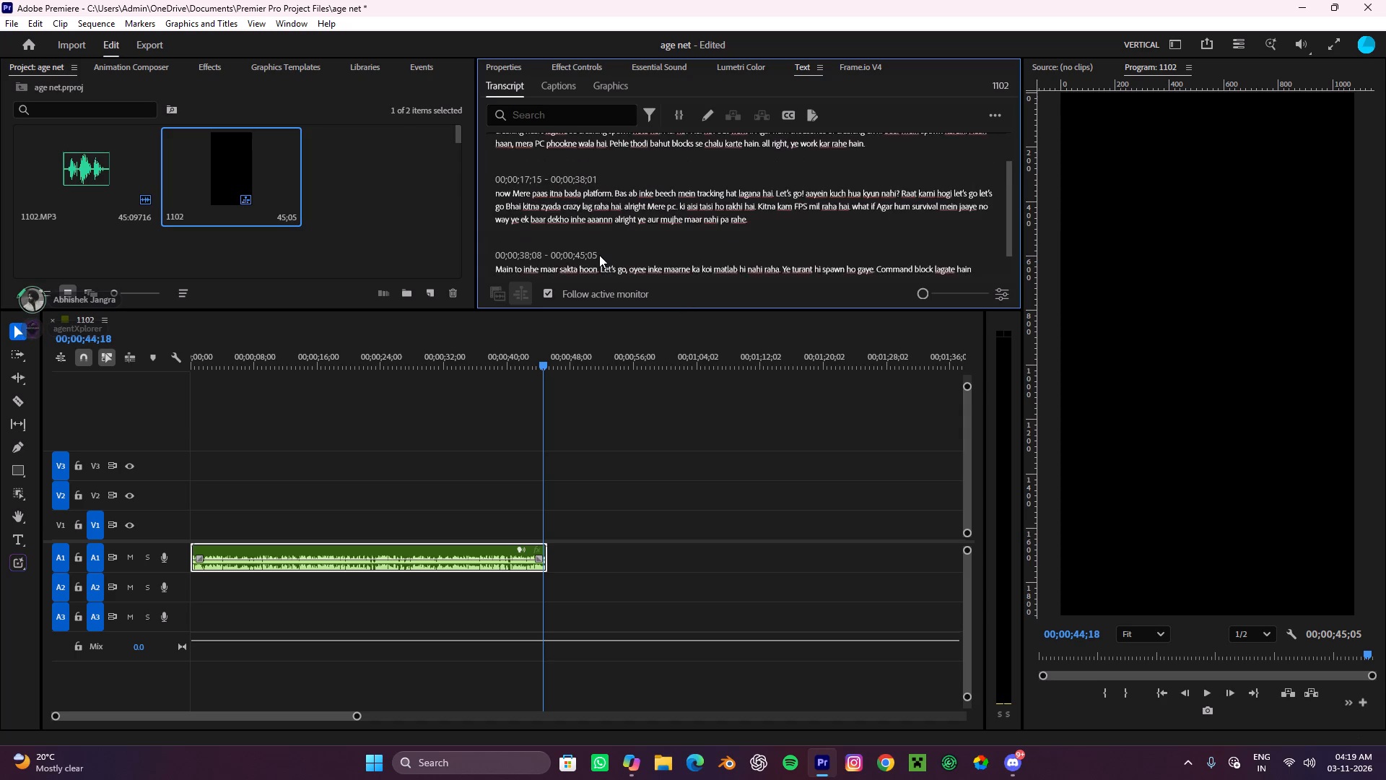
{"action": "scroll", "coordinate": [599, 255], "scroll_direction": "up", "scroll_amount": 7}
{"action": "scroll", "coordinate": [588, 249], "scroll_direction": "down", "scroll_amount": 7}
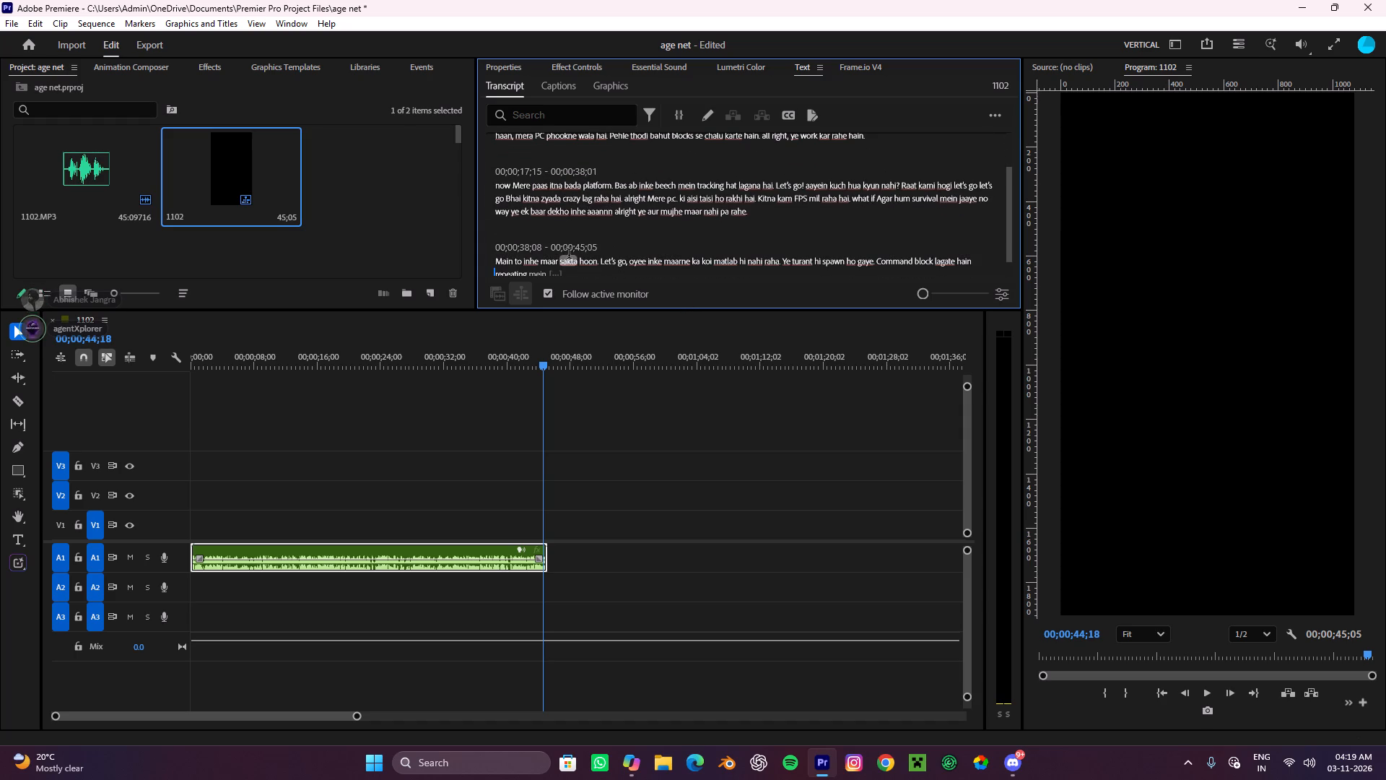
{"action": "triple_click", "coordinate": [567, 256]}
{"action": "triple_click", "coordinate": [567, 256]}
{"action": "left_click", "coordinate": [567, 256]}
{"action": "key", "text": "ctrl+c"}
{"action": "key", "text": "ctrl+c"}
{"action": "key", "text": "ctrl+c"}
{"action": "key", "text": "ctrl+c"}
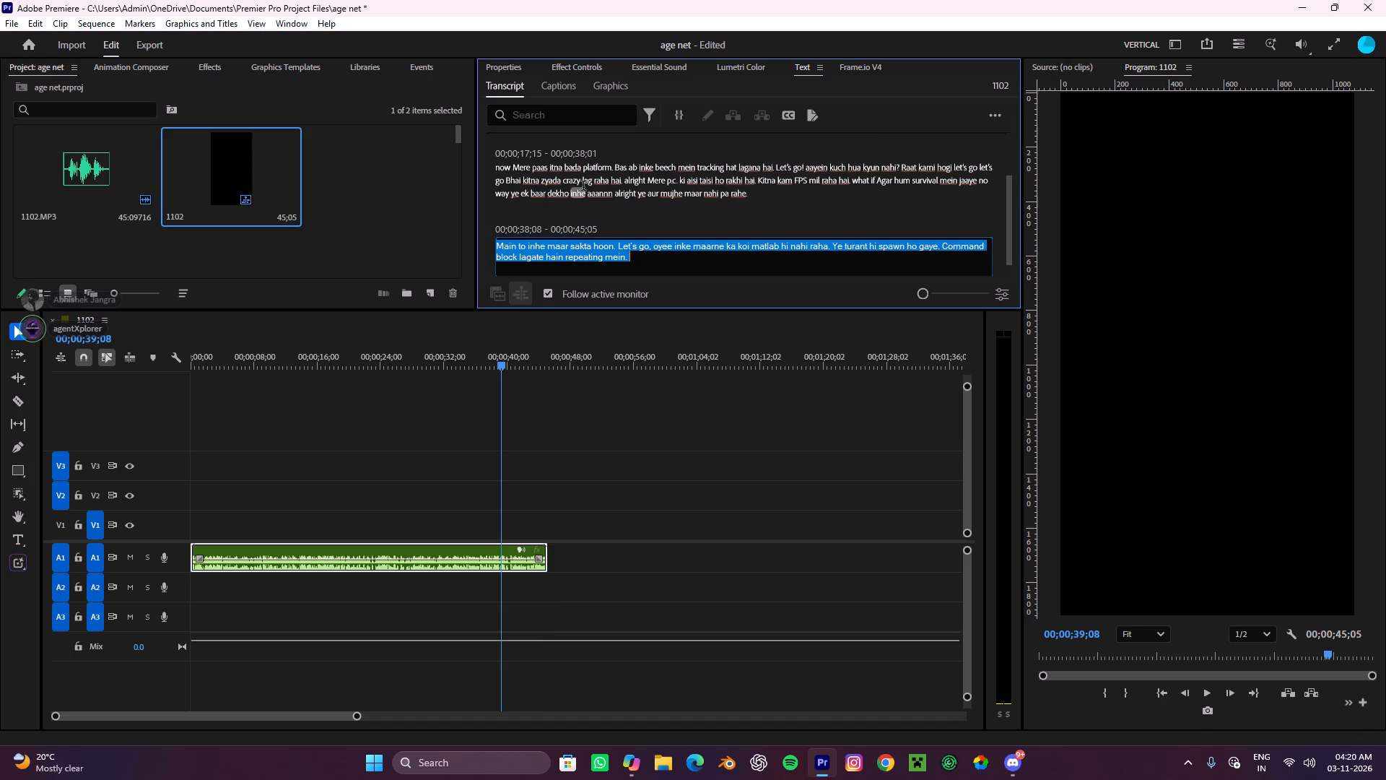
Copy the full Hinglish text of the 00;00;17;15 segment.
{"action": "triple_click", "coordinate": [583, 187]}
{"action": "triple_click", "coordinate": [583, 188]}
{"action": "triple_click", "coordinate": [583, 188]}
{"action": "left_click", "coordinate": [583, 188]}
{"action": "key", "text": "ctrl+c"}
{"action": "key", "text": "ctrl+c"}
{"action": "key", "text": "ctrl+c"}
{"action": "key", "text": "ctrl+c"}
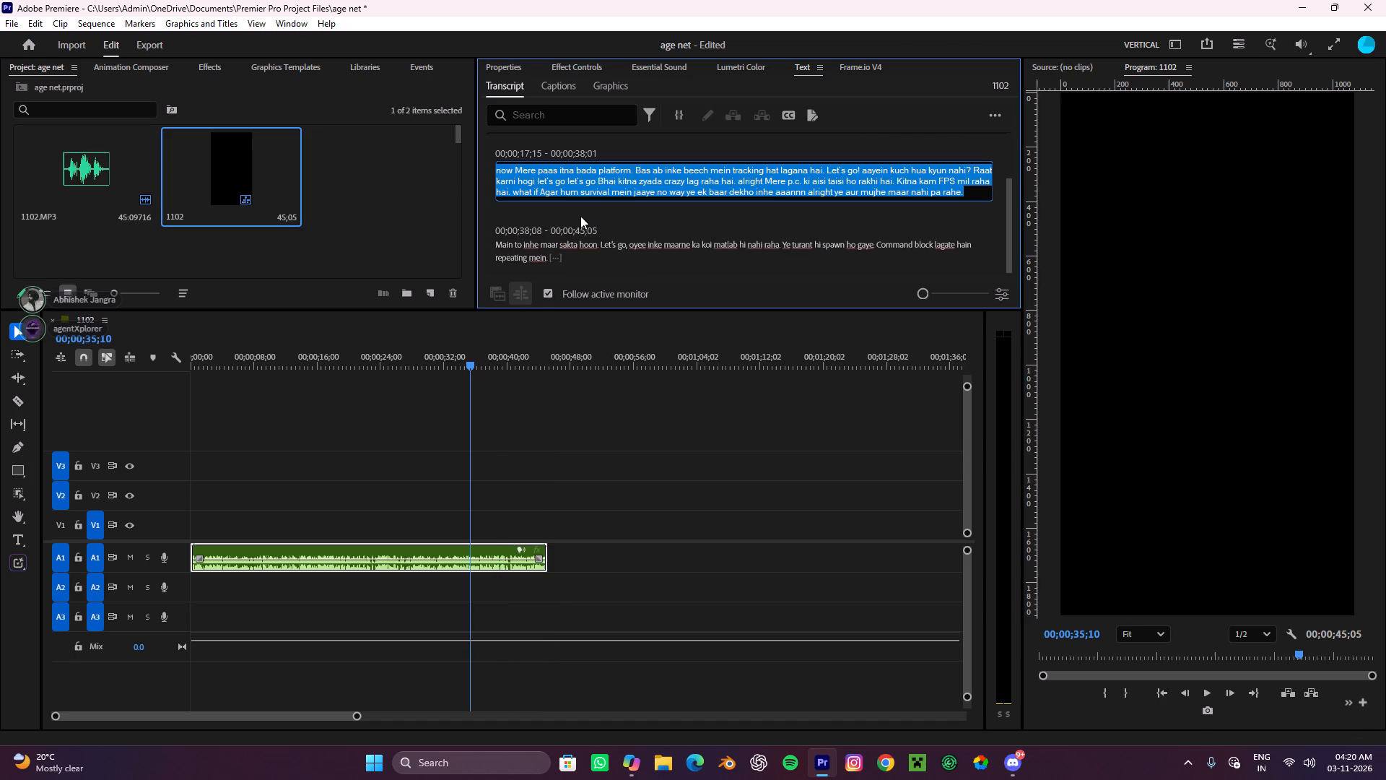
Copy the full Hinglish text of the first segment, 00;00;00;00 – 00;00;17;09.
{"action": "scroll", "coordinate": [580, 216], "scroll_direction": "up", "scroll_amount": 8}
{"action": "triple_click", "coordinate": [577, 157]}
{"action": "triple_click", "coordinate": [577, 158]}
{"action": "triple_click", "coordinate": [577, 159]}
{"action": "double_click", "coordinate": [577, 160]}
{"action": "key", "text": "ctrl+c"}
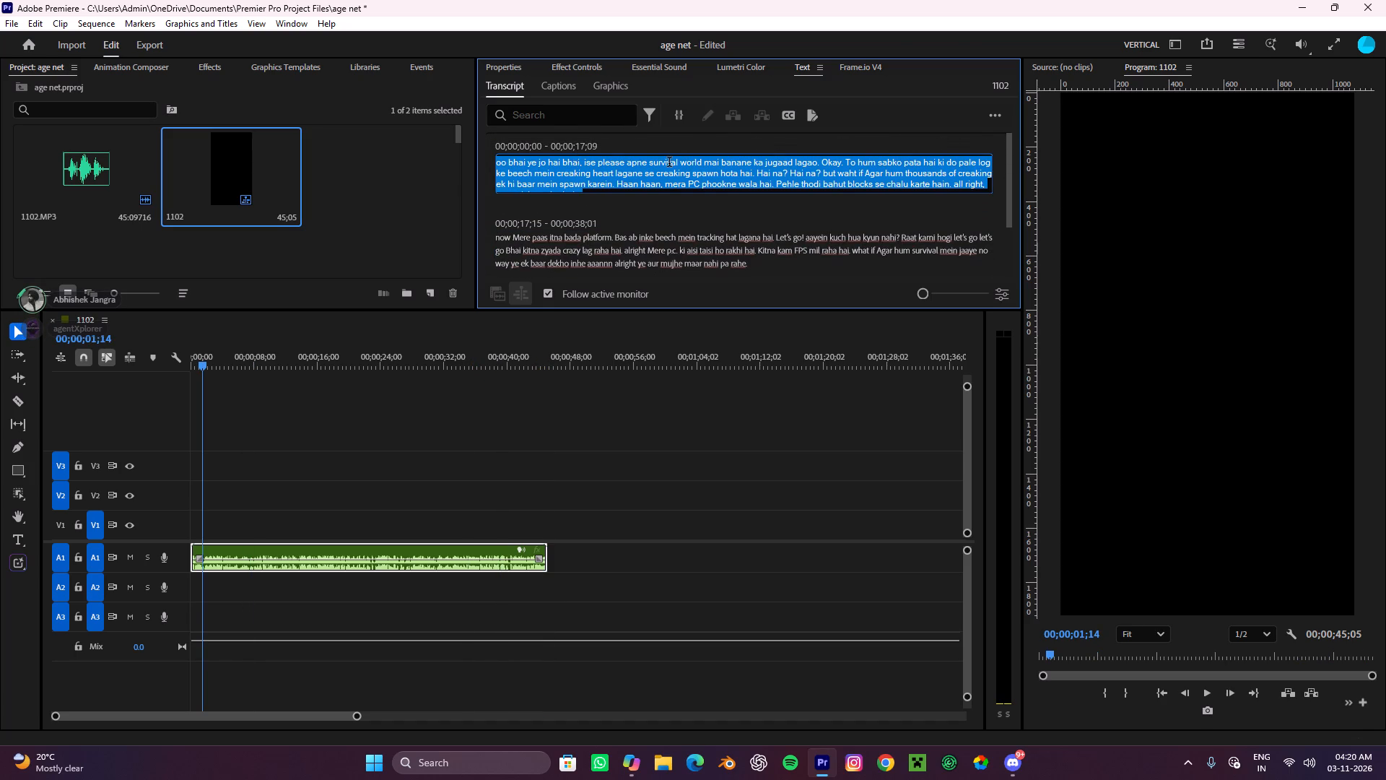
{"action": "key", "text": "ctrl+c"}
{"action": "key", "text": "ctrl+c"}
{"action": "key", "text": "ctrl+c"}
{"action": "left_click", "coordinate": [755, 145]}
Generate a static transcript of the 1102 sequence with the language set to Hindi.
{"action": "left_click", "coordinate": [995, 118]}
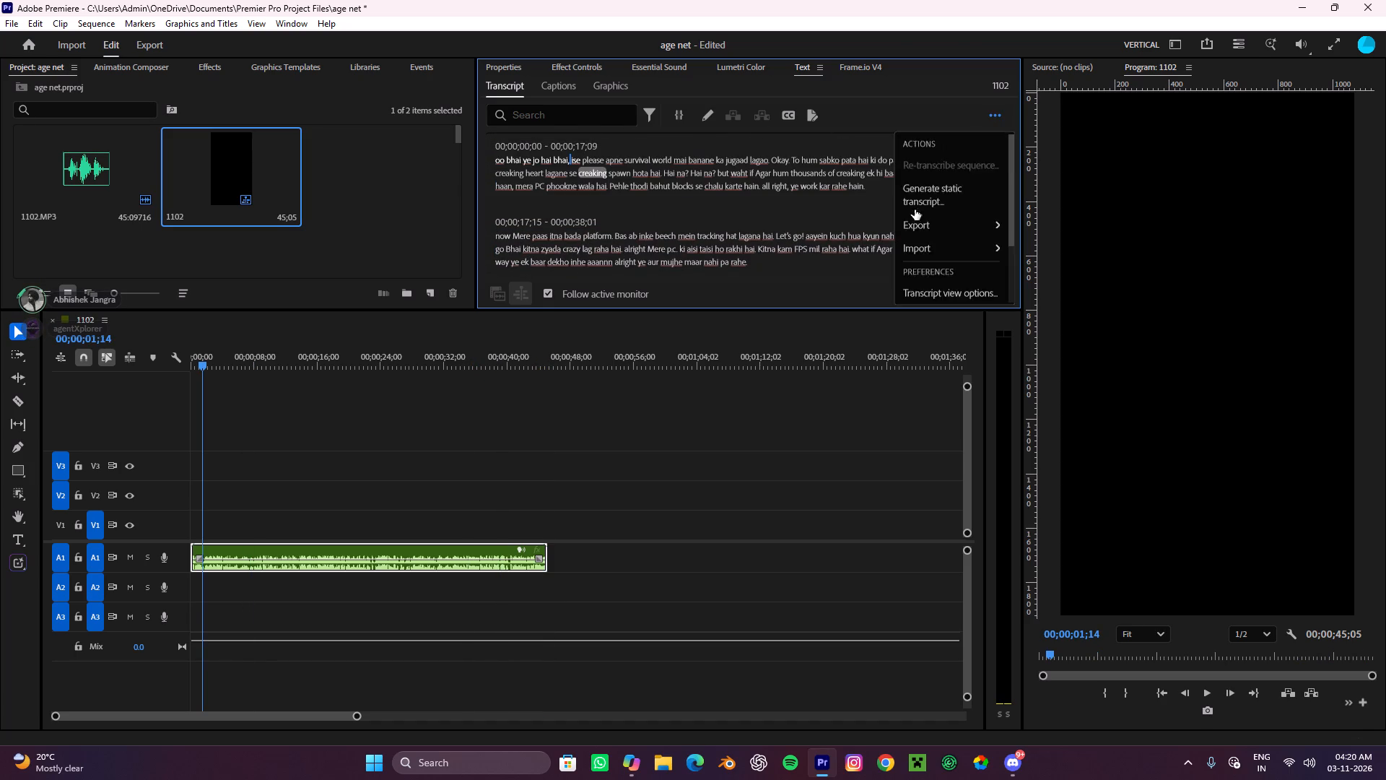
{"action": "scroll", "coordinate": [890, 210], "scroll_direction": "up", "scroll_amount": 3}
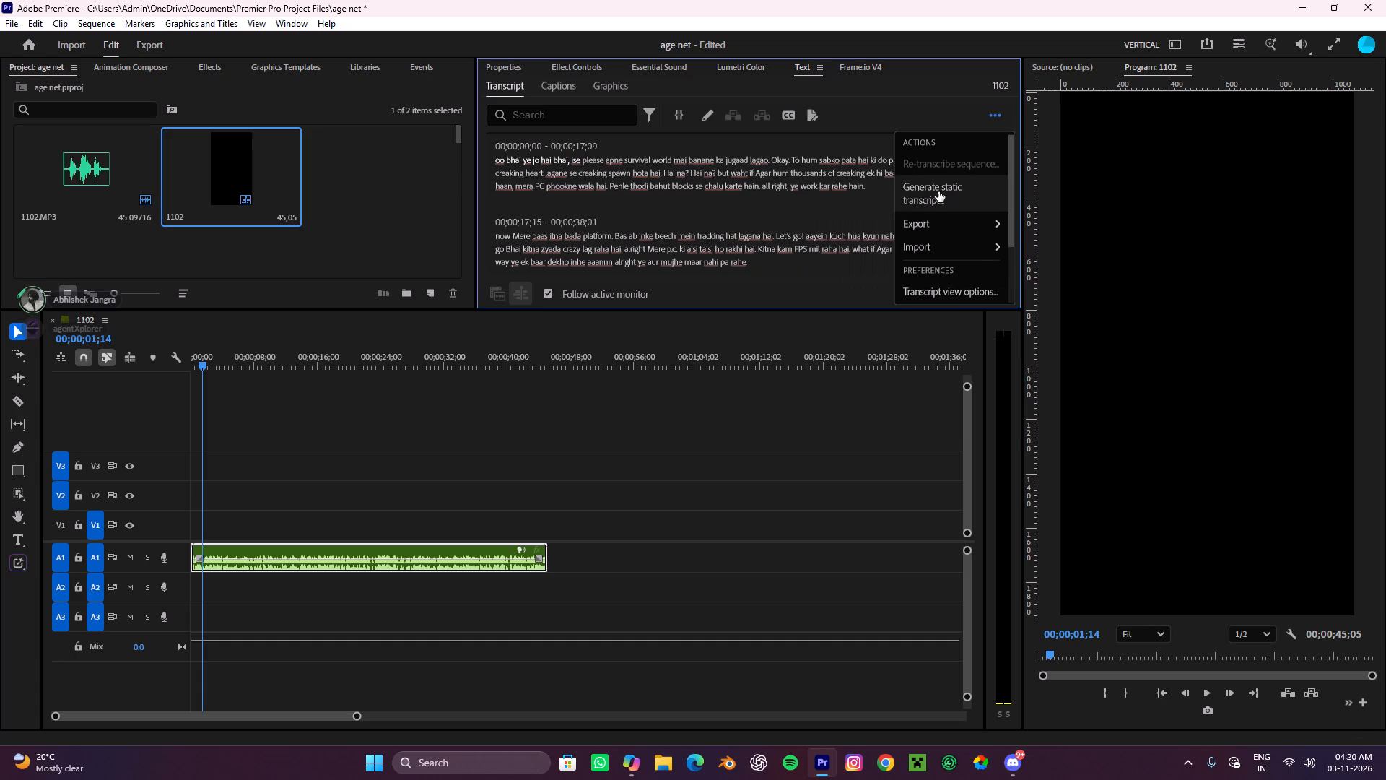
{"action": "scroll", "coordinate": [911, 233], "scroll_direction": "up", "scroll_amount": 4}
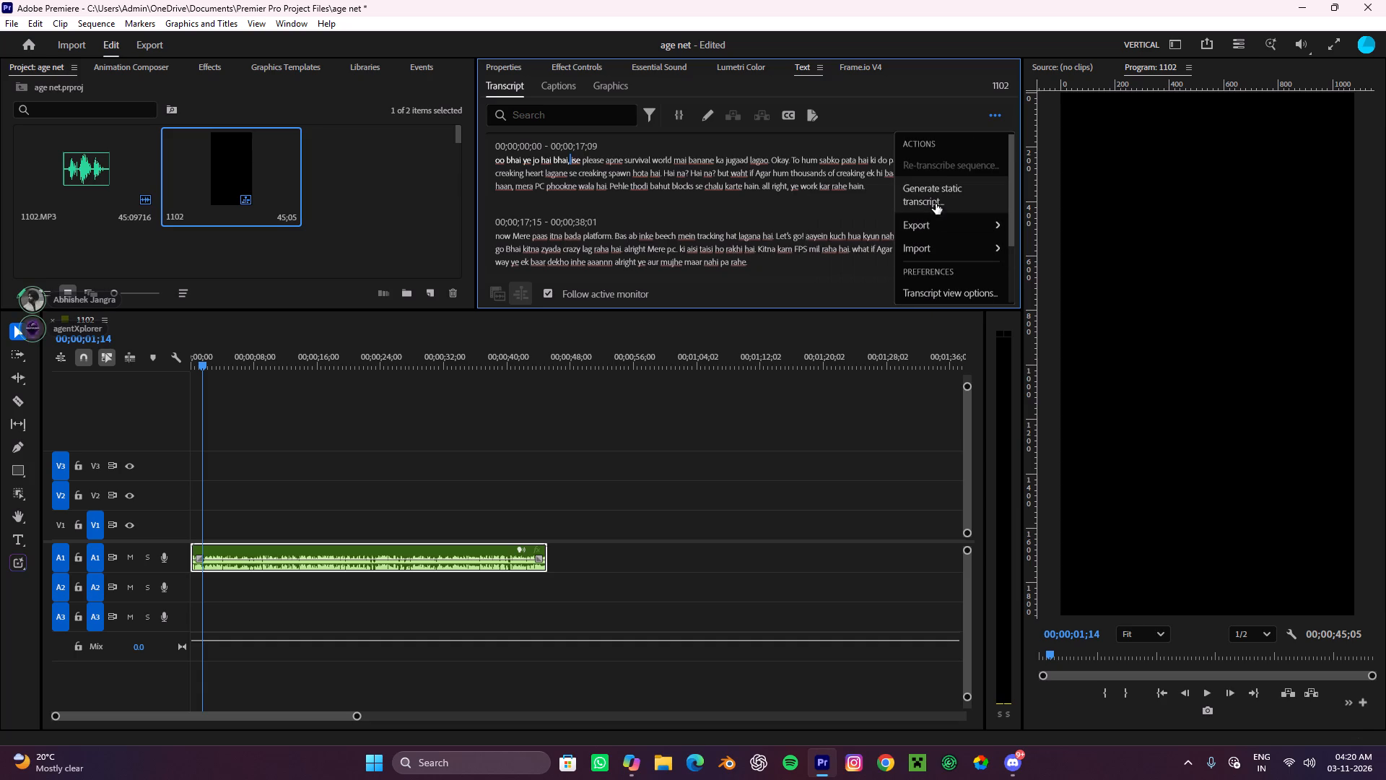
{"action": "left_click", "coordinate": [941, 185]}
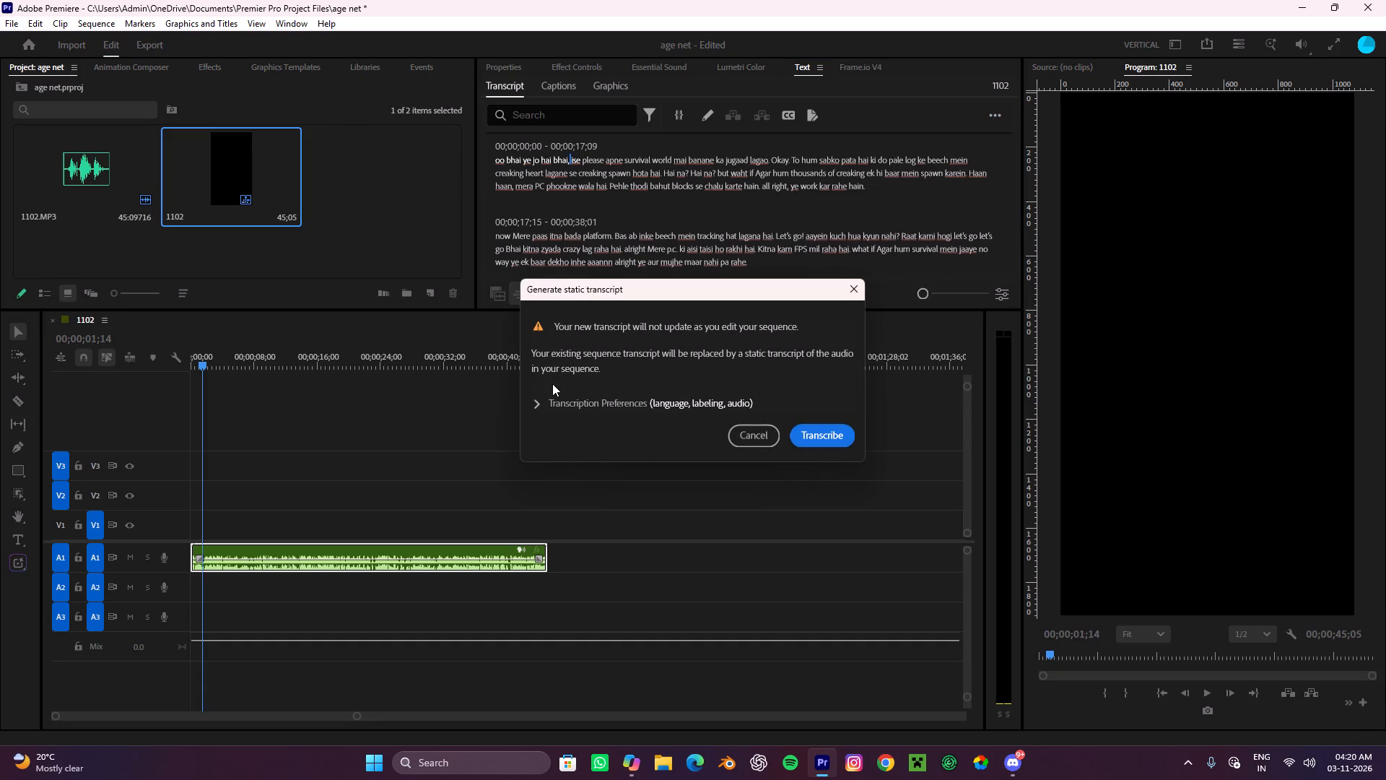
{"action": "left_click", "coordinate": [580, 402]}
{"action": "left_click", "coordinate": [823, 470]}
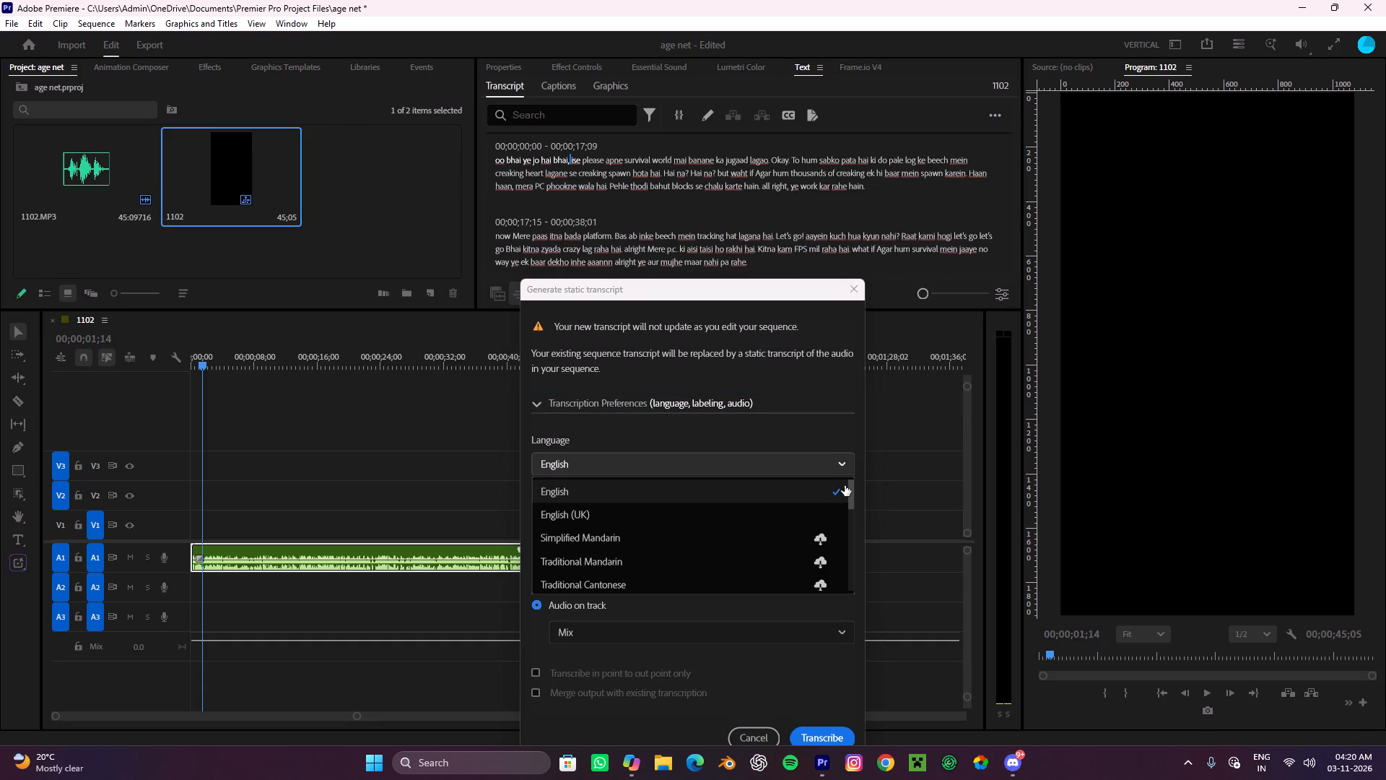
{"action": "left_click_drag", "start_coordinate": [850, 495], "coordinate": [842, 563]}
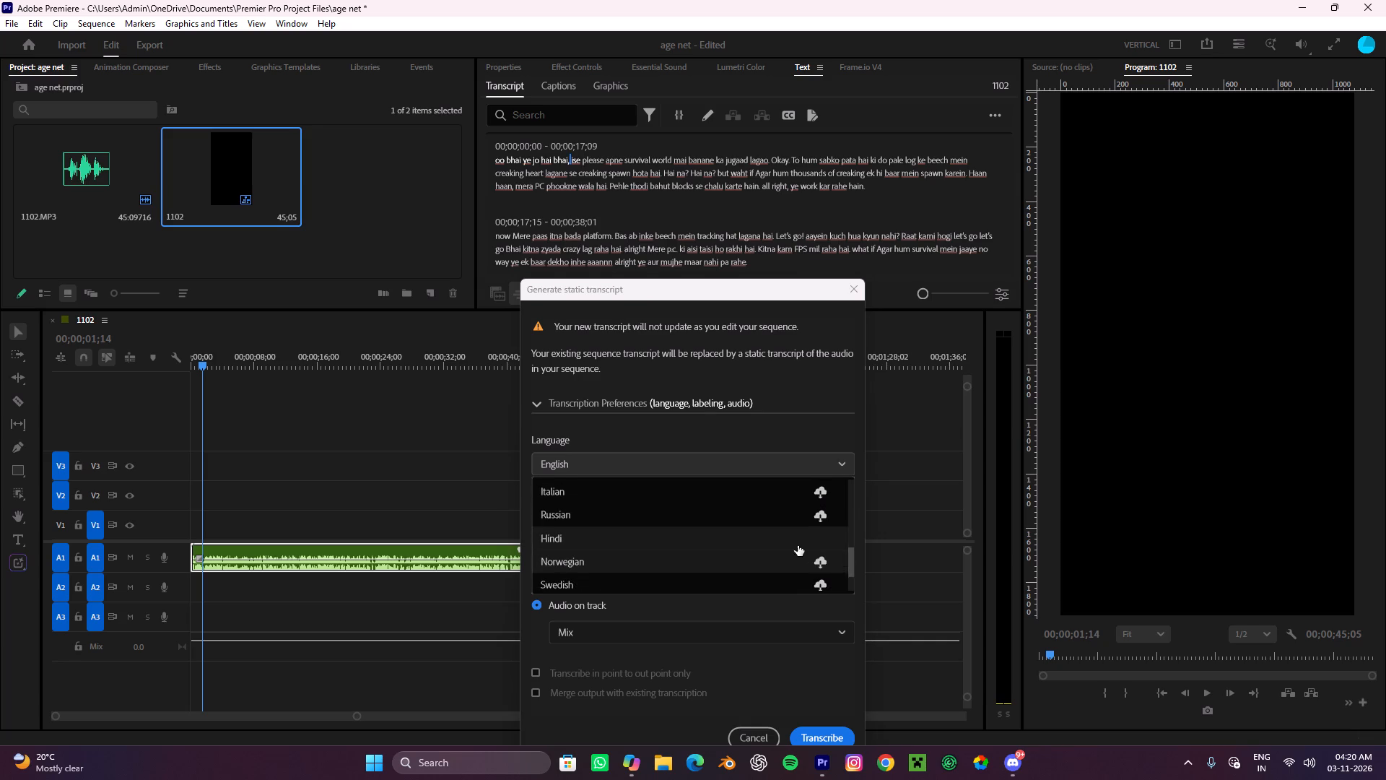
{"action": "left_click", "coordinate": [798, 545]}
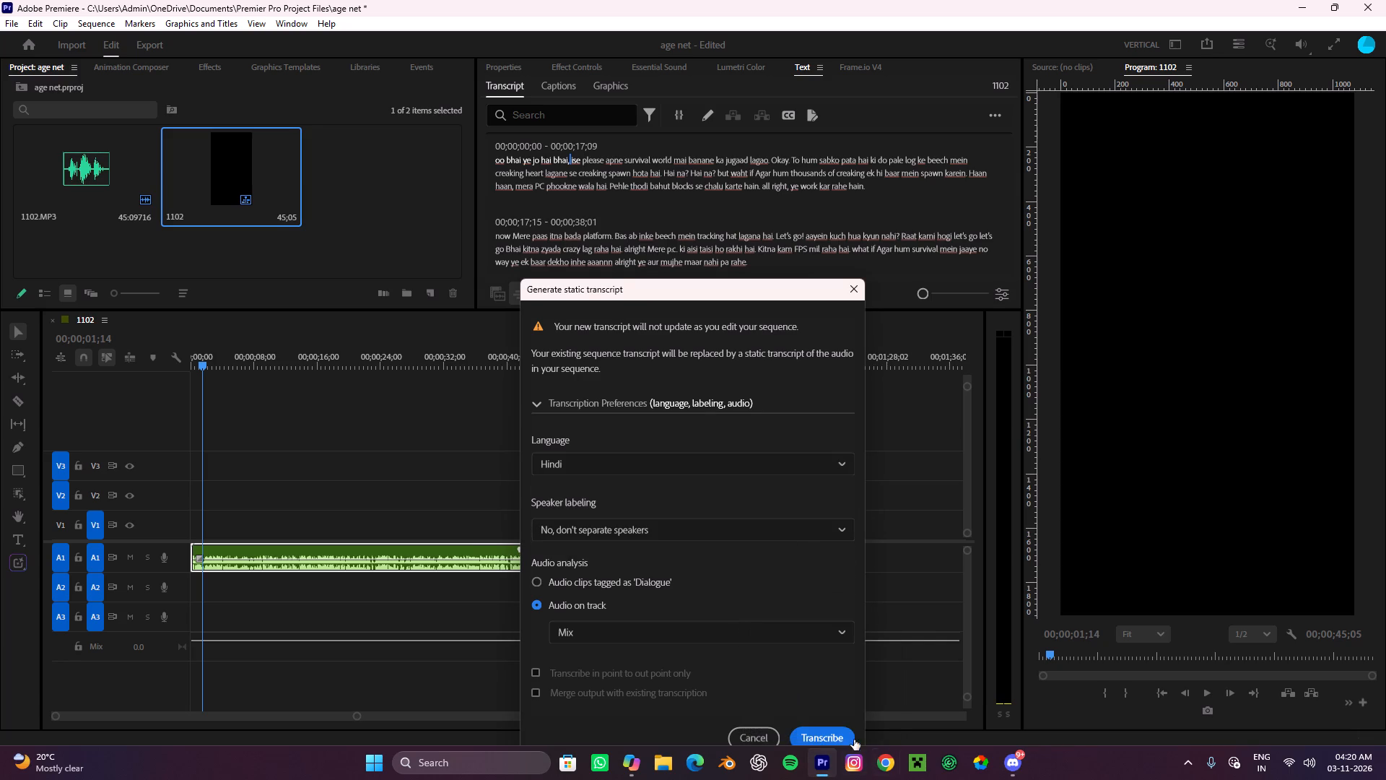
{"action": "left_click", "coordinate": [827, 734]}
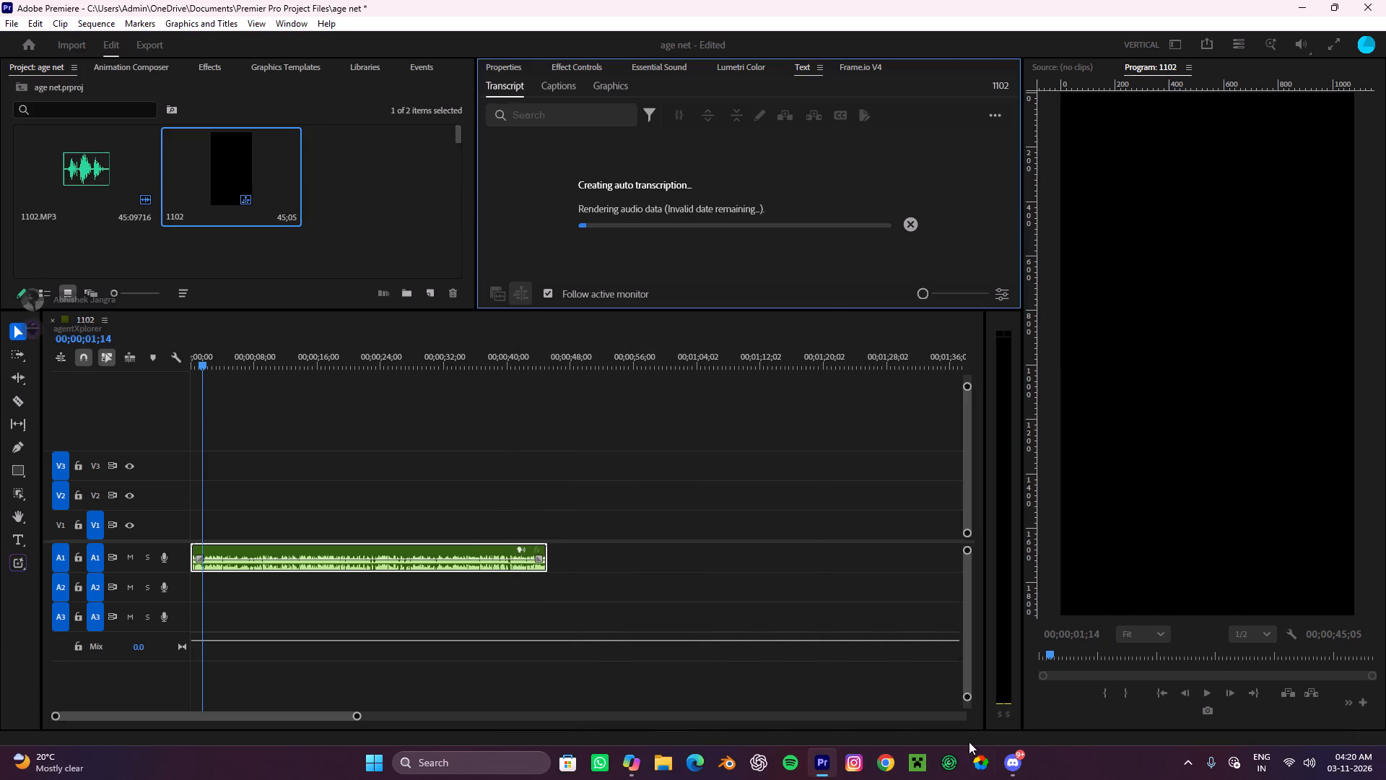
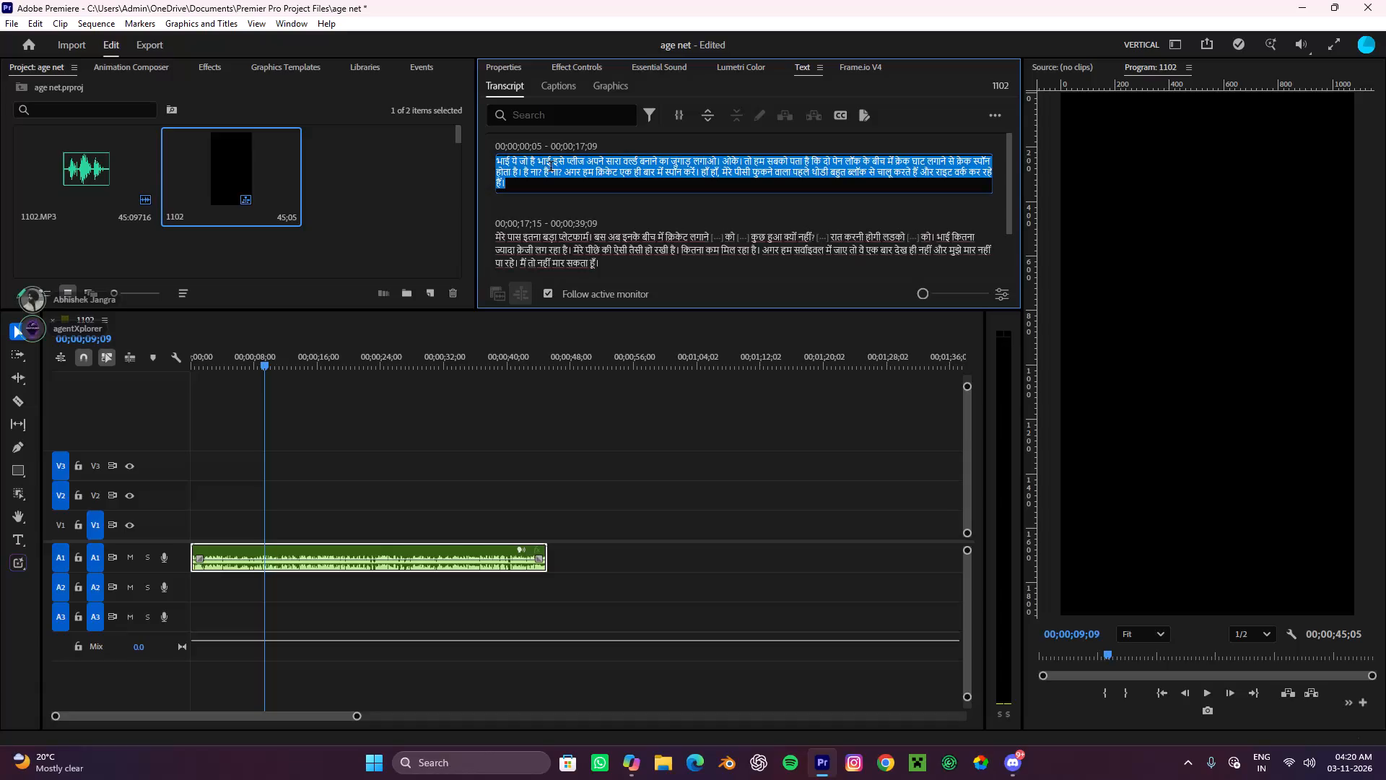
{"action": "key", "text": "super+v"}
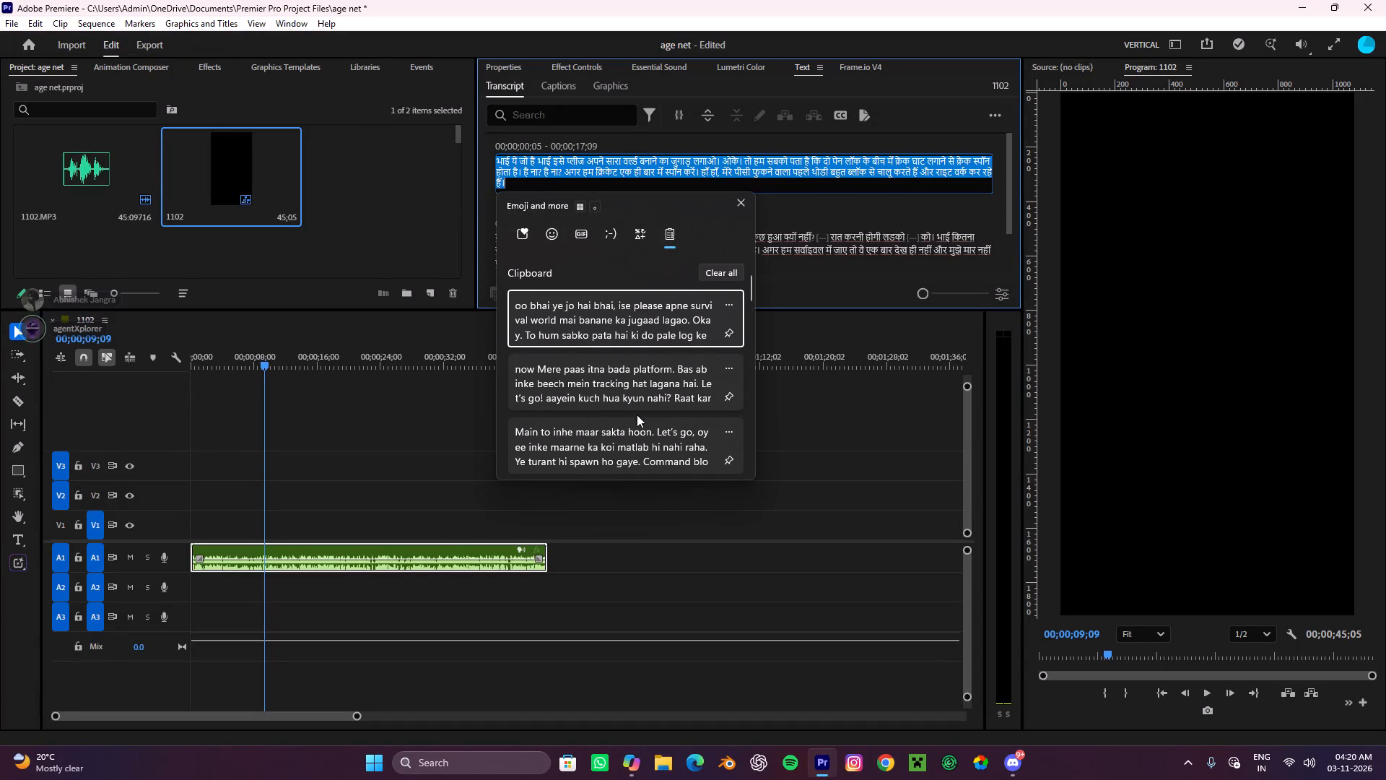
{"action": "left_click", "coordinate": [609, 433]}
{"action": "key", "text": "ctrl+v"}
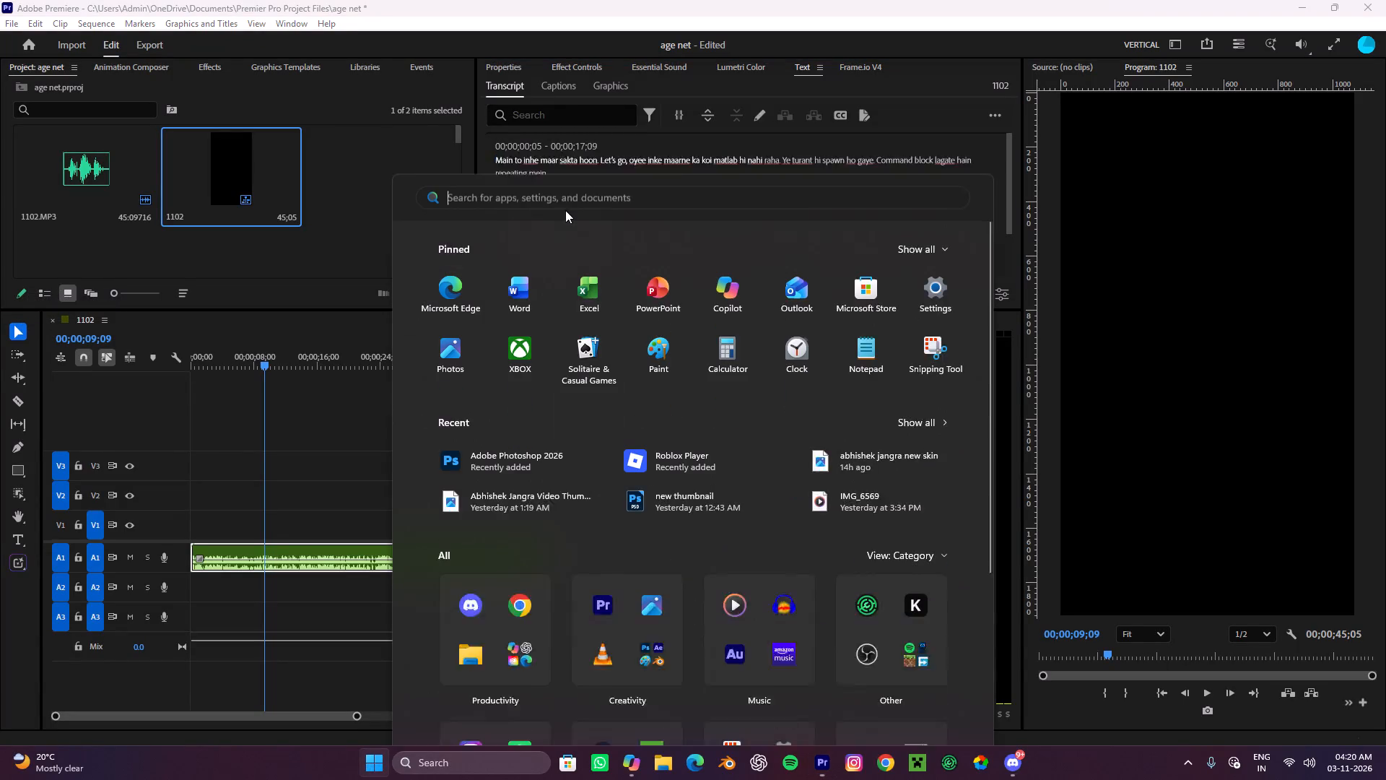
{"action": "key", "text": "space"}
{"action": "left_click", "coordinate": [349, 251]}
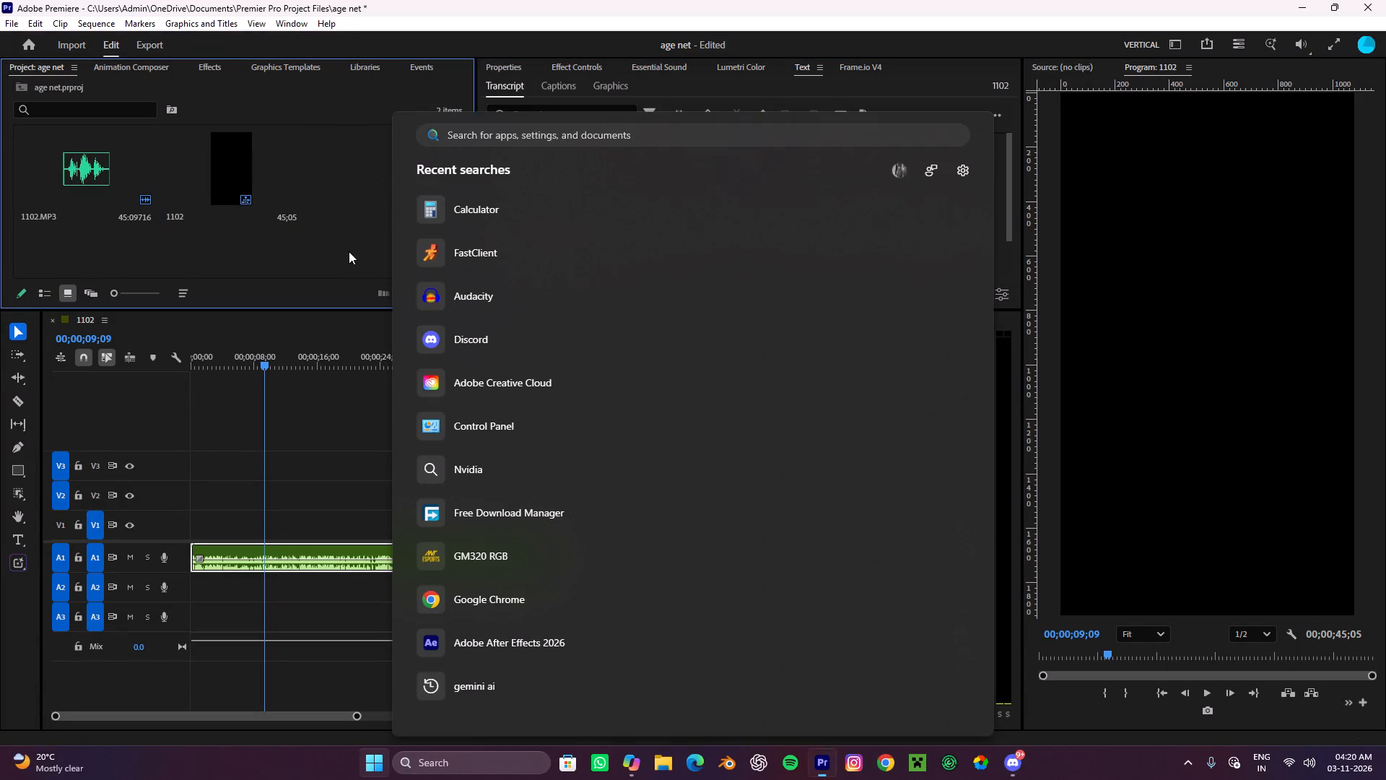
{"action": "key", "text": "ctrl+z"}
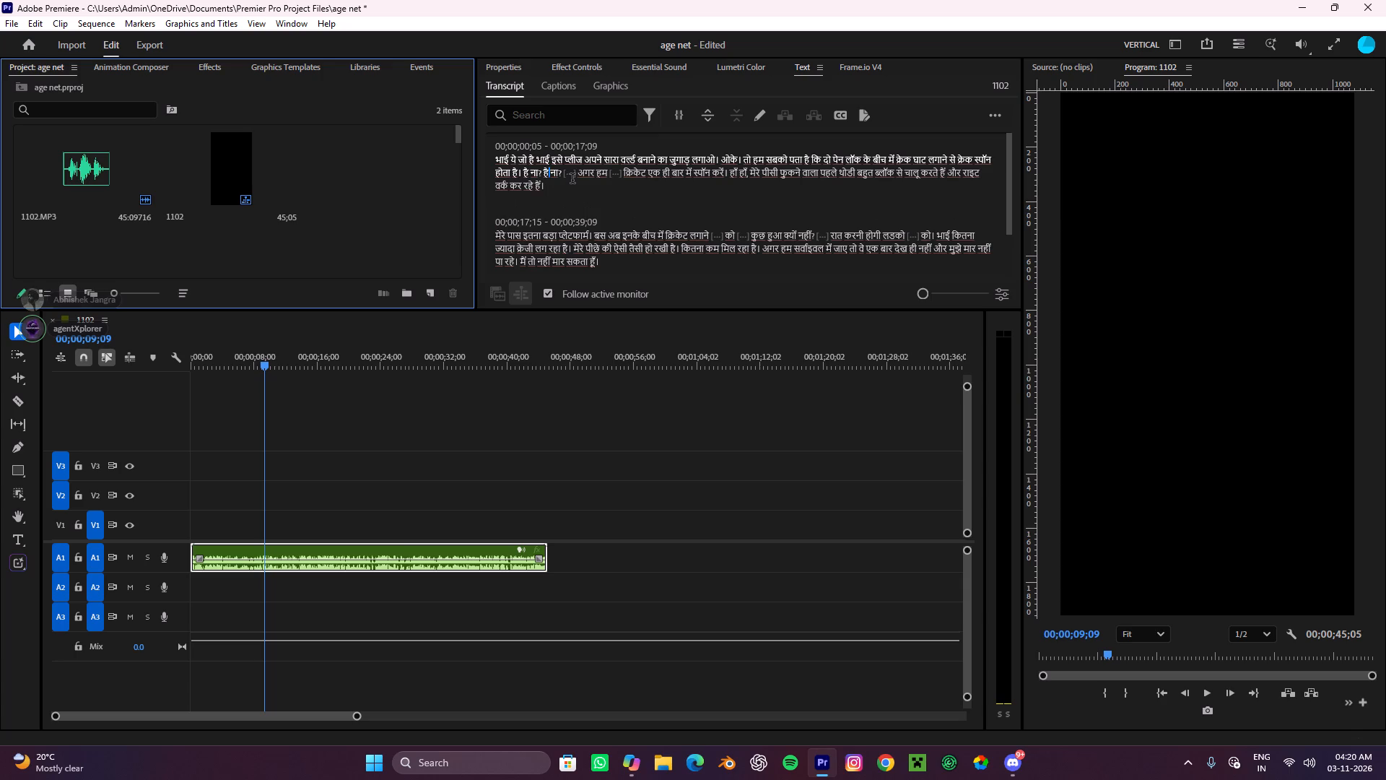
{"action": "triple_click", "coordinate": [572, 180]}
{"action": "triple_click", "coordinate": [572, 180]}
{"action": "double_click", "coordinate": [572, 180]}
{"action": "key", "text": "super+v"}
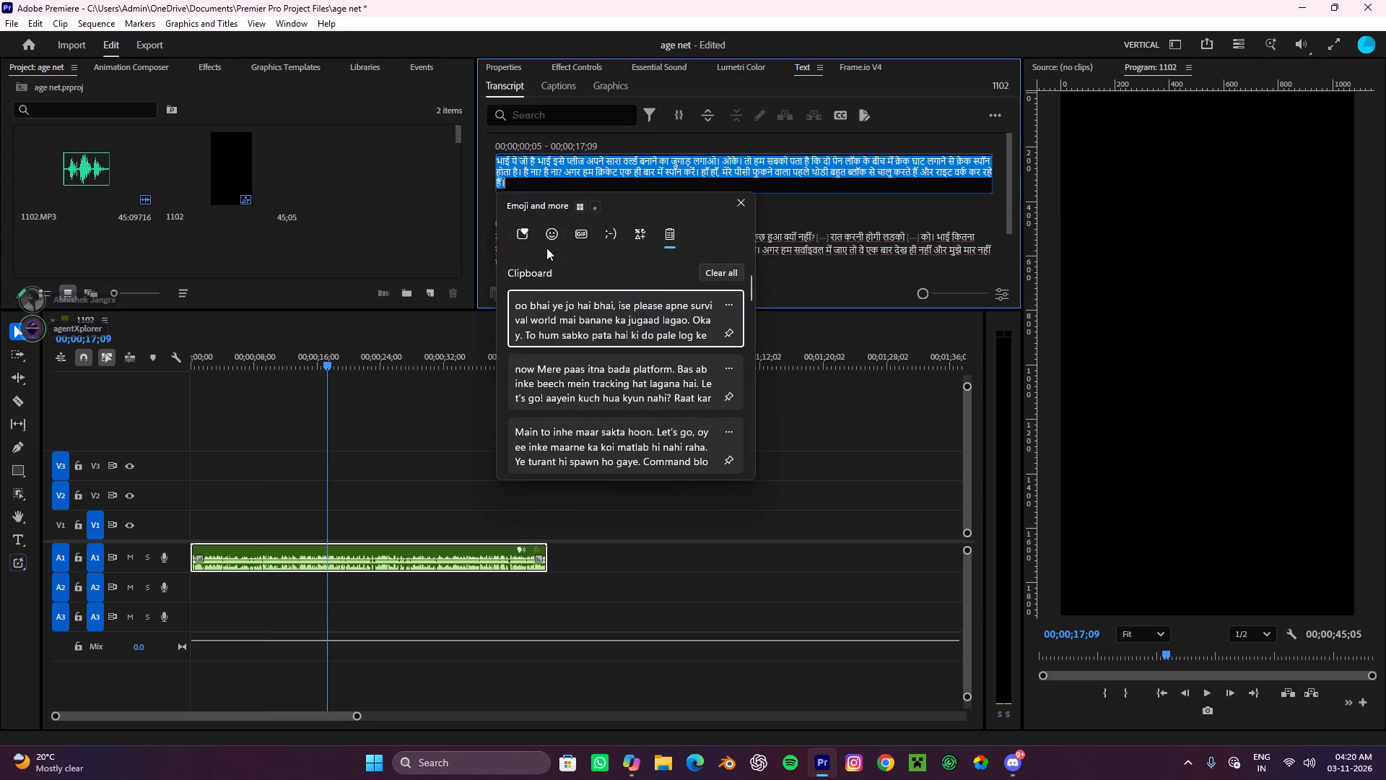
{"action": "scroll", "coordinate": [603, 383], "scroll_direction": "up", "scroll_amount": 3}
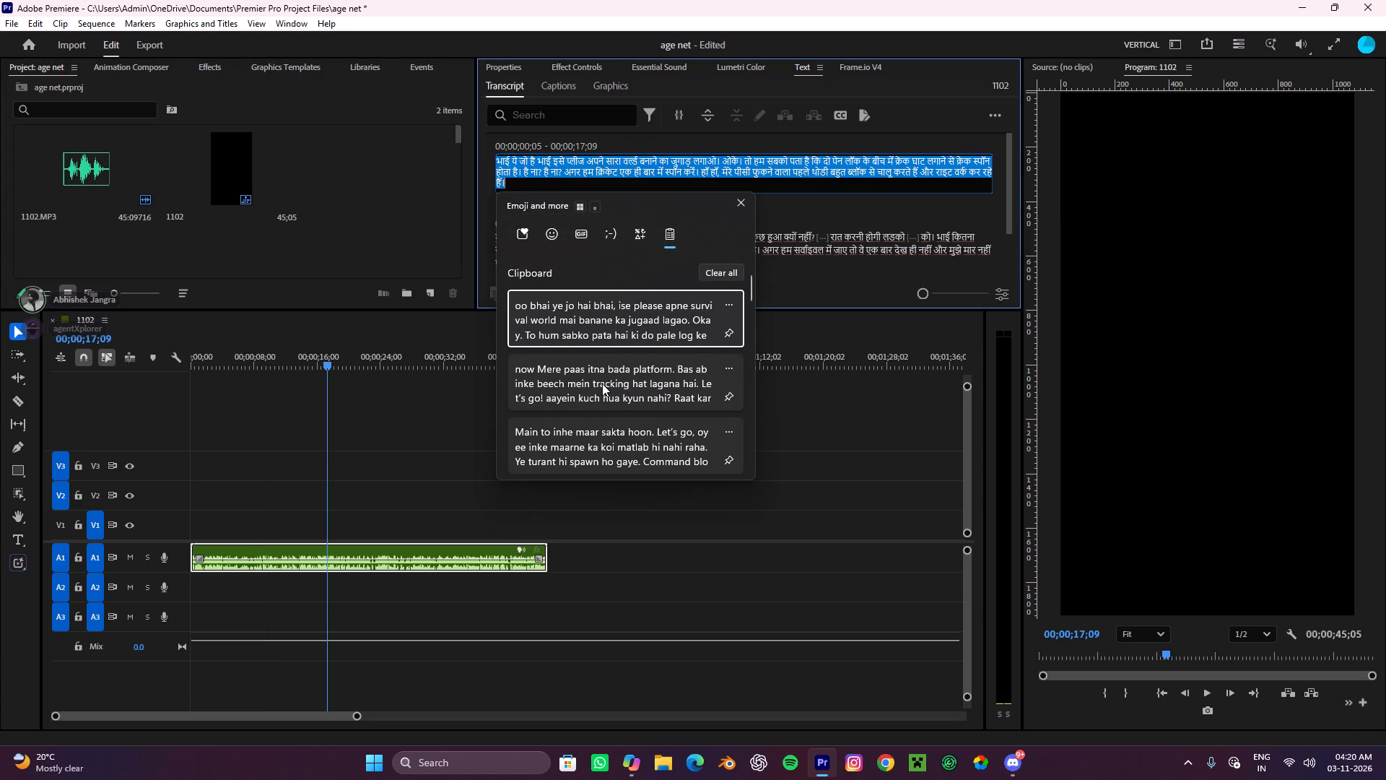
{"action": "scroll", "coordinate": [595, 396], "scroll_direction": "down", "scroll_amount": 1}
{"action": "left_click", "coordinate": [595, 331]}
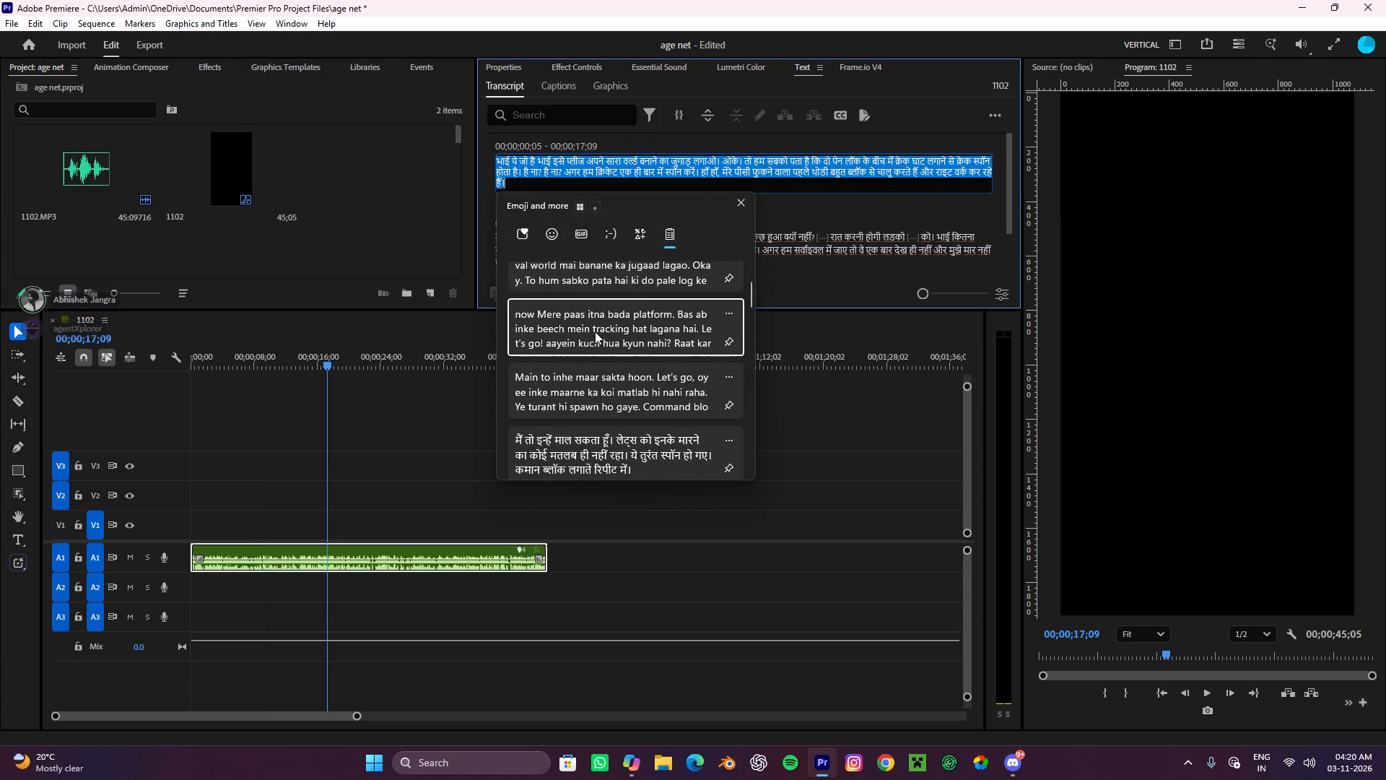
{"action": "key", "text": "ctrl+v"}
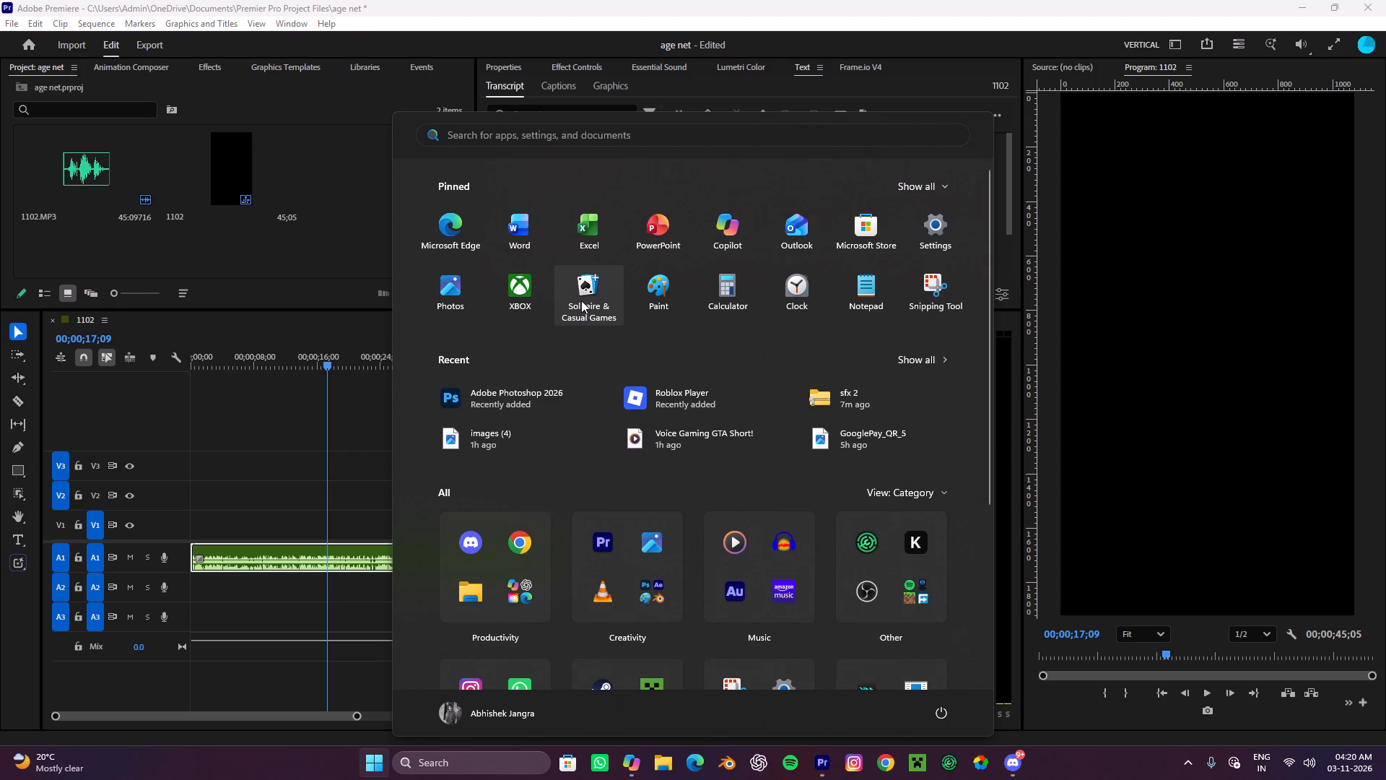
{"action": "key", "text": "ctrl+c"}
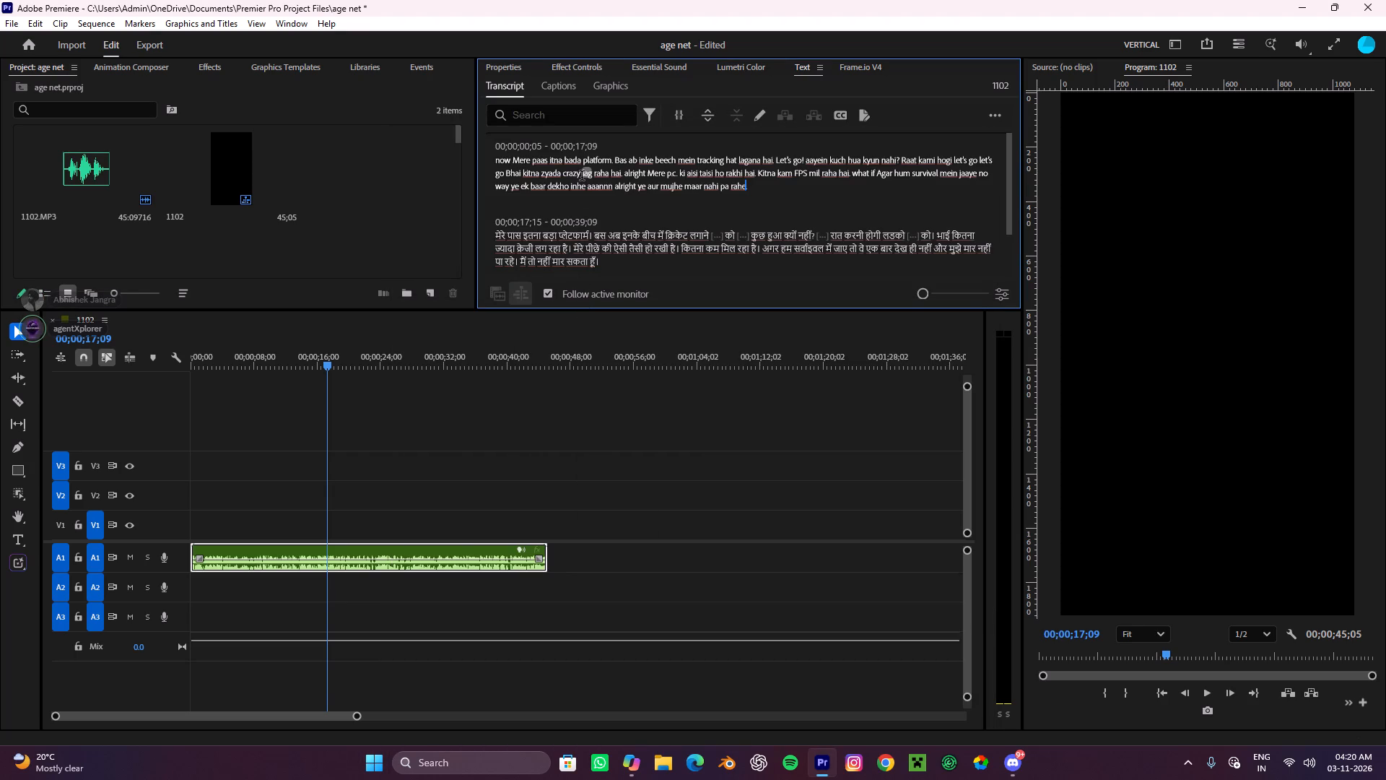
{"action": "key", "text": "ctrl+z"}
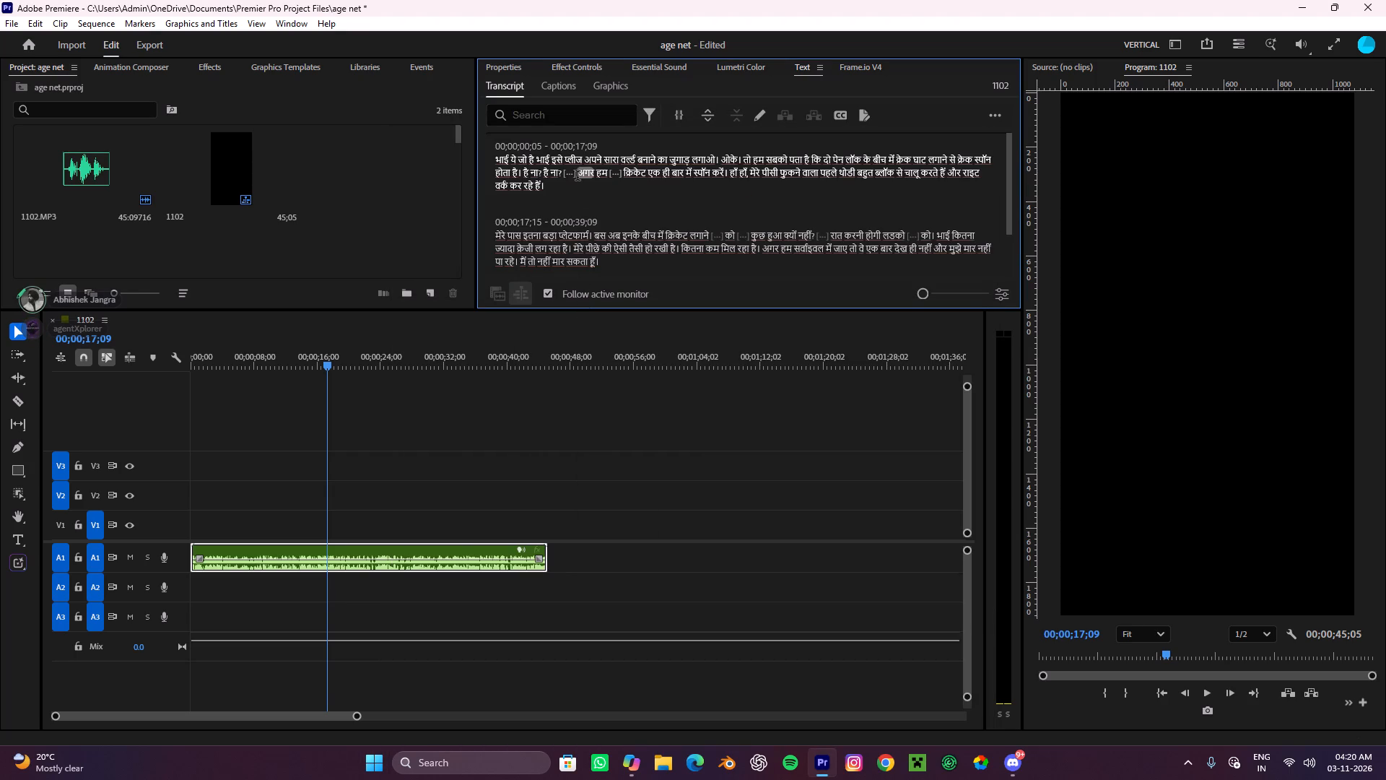
Replace the Hindi text of the first transcript segment, 00;00;00;05 – 00;00;17;09, with the copied Hinglish text starting "oo bhai ye jo hai bhai".
{"action": "triple_click", "coordinate": [577, 178]}
{"action": "triple_click", "coordinate": [577, 178]}
{"action": "double_click", "coordinate": [577, 178]}
{"action": "key", "text": "super+v"}
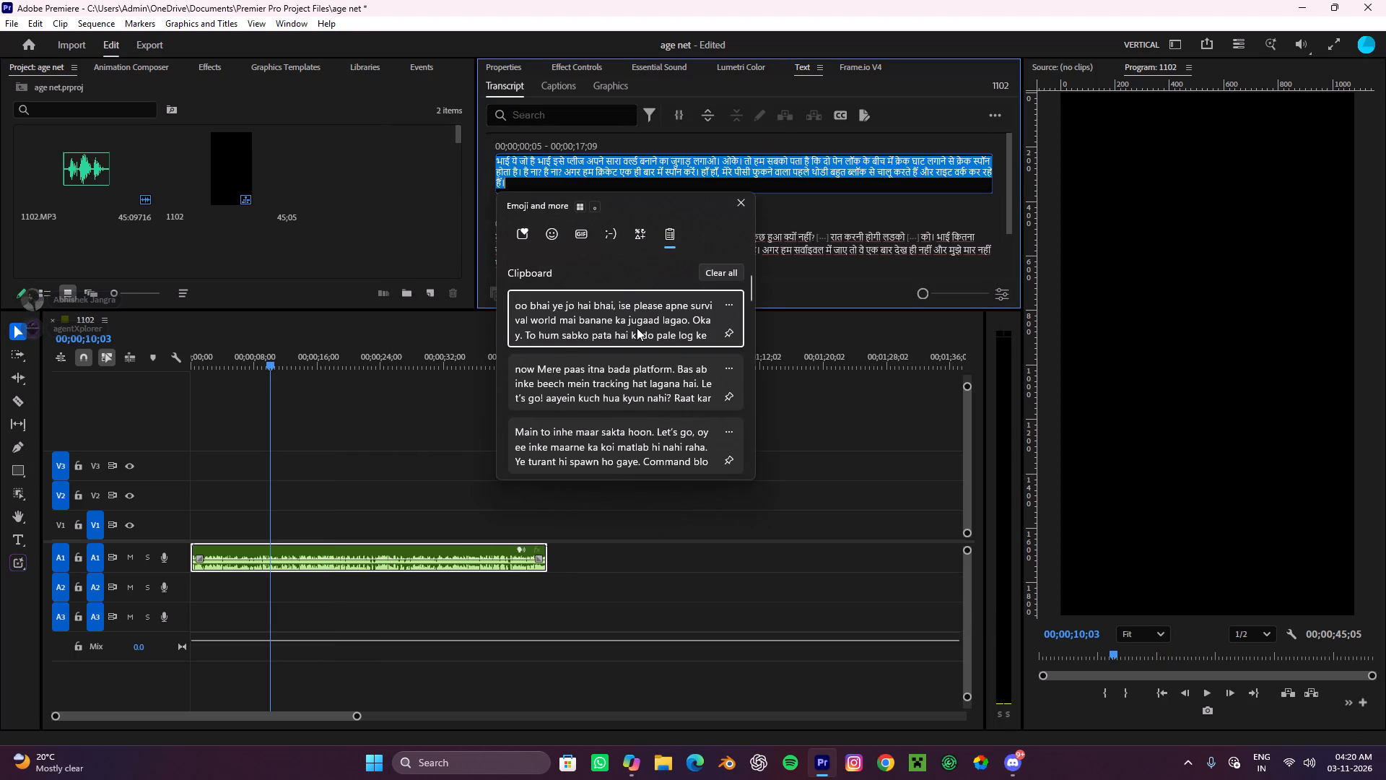
{"action": "scroll", "coordinate": [637, 328], "scroll_direction": "up", "scroll_amount": 2}
{"action": "scroll", "coordinate": [731, 428], "scroll_direction": "down", "scroll_amount": 2}
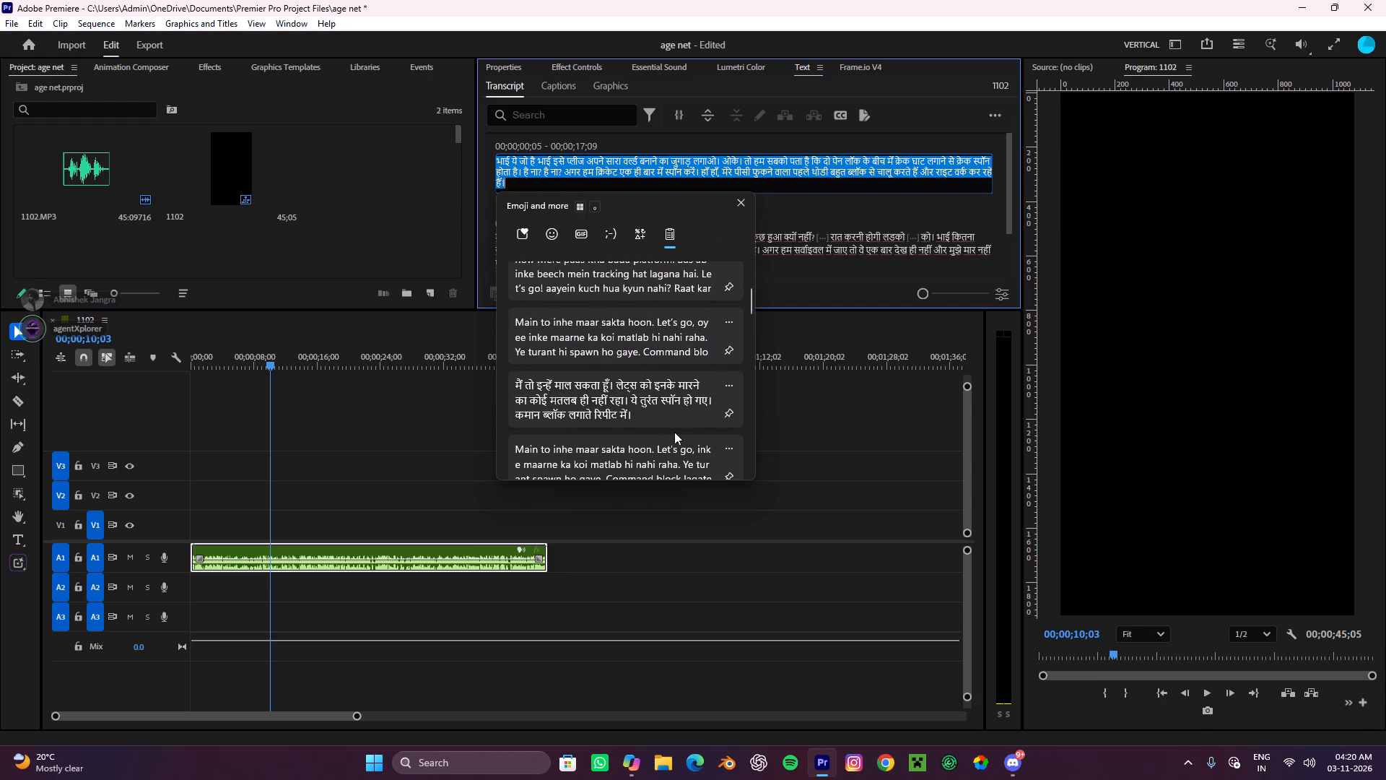
{"action": "scroll", "coordinate": [634, 430], "scroll_direction": "up", "scroll_amount": 3}
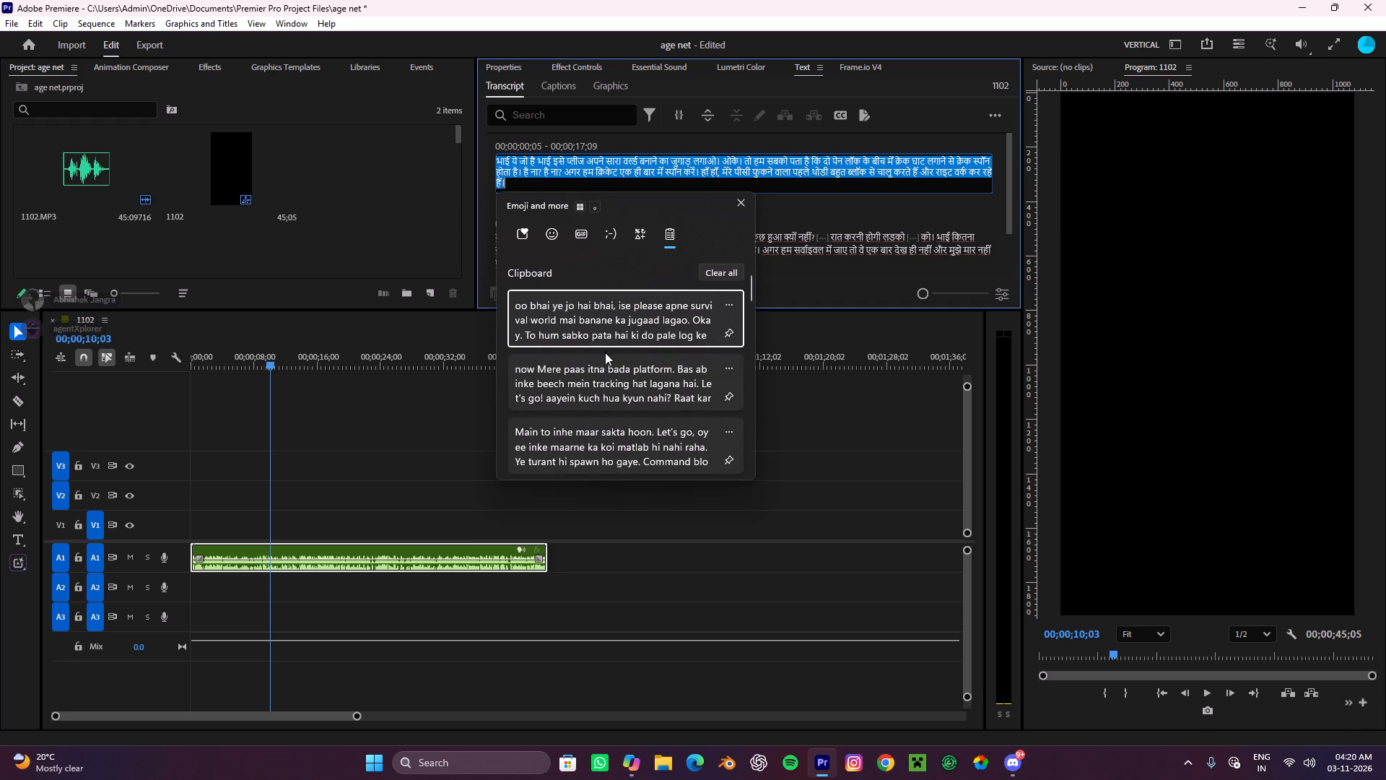
{"action": "left_click", "coordinate": [585, 311]}
{"action": "key", "text": "ctrl+v"}
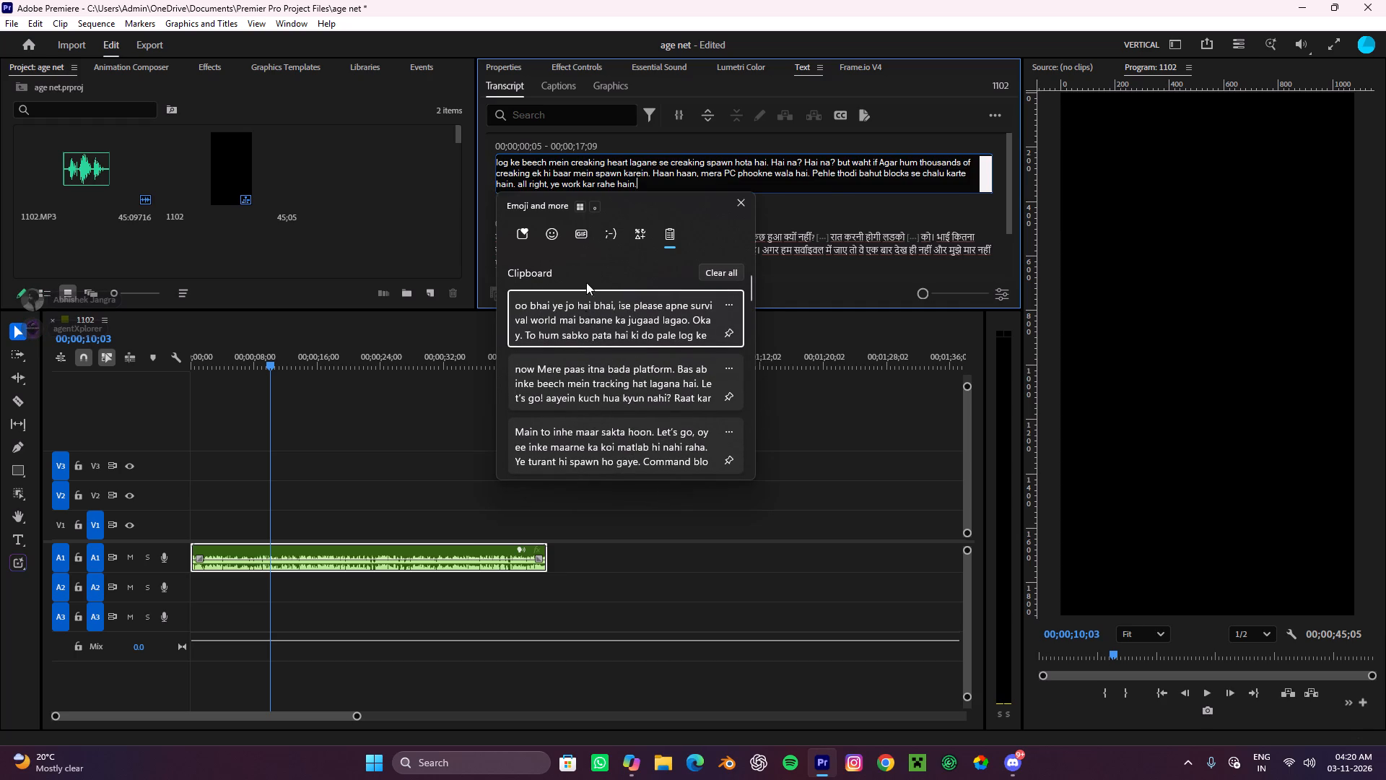
{"action": "key", "text": "space"}
{"action": "key", "text": "BackSpace"}
{"action": "left_click", "coordinate": [720, 202]}
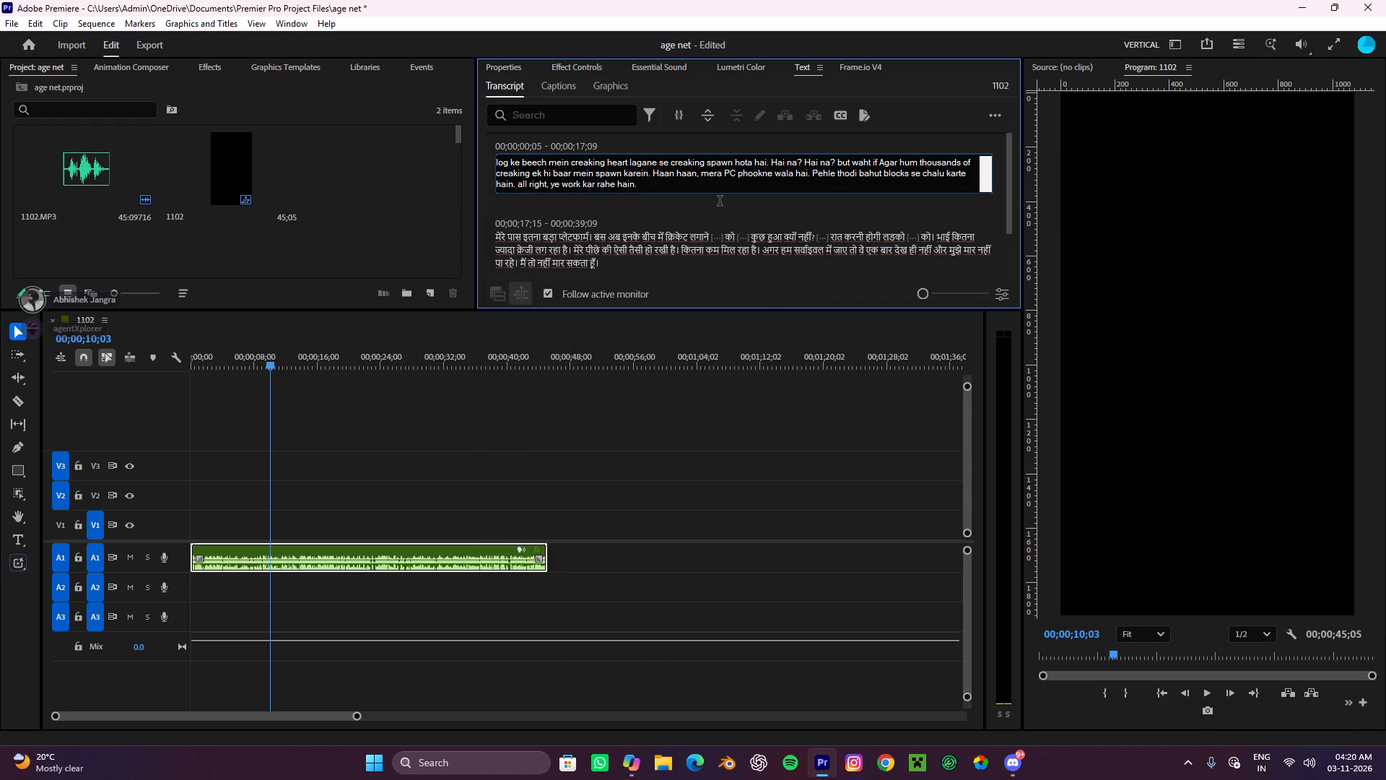
Replace the Hindi text of the 00;00;17;15 – 00;00;39;09 segment with the copied Hinglish text starting "now Mere paas itna bada platform".
{"action": "triple_click", "coordinate": [530, 248]}
{"action": "triple_click", "coordinate": [531, 249]}
{"action": "double_click", "coordinate": [531, 249]}
{"action": "key", "text": "super+v"}
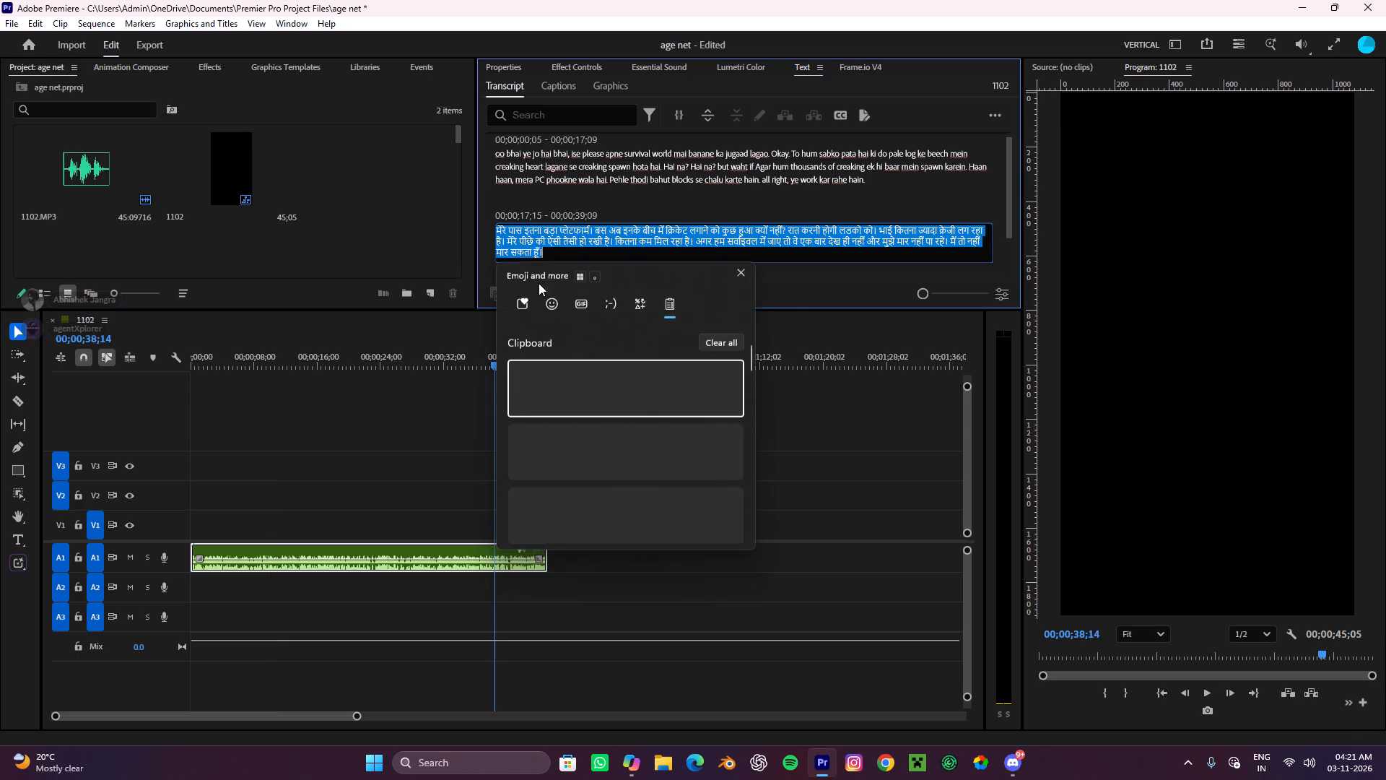
{"action": "left_click", "coordinate": [580, 465]}
{"action": "key", "text": "ctrl+v"}
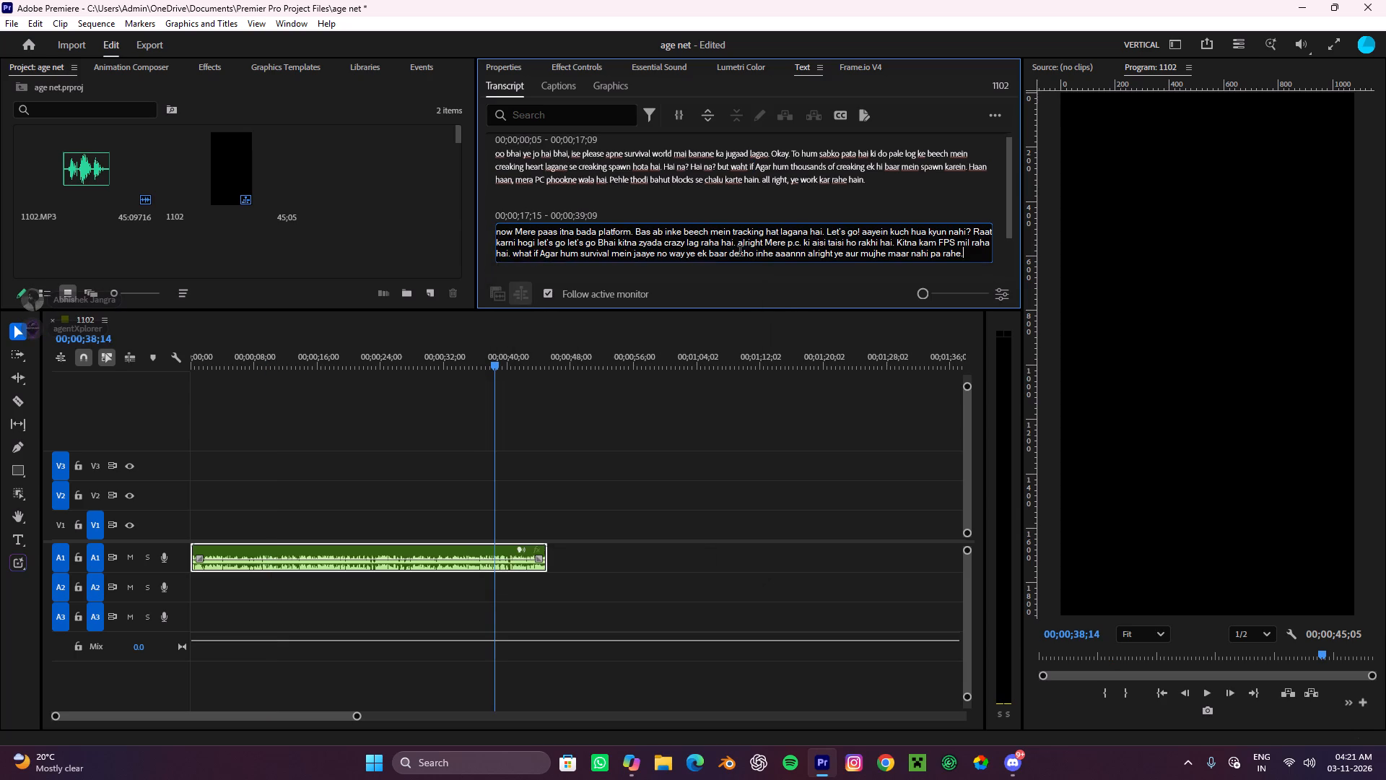
{"action": "left_click", "coordinate": [715, 275]}
Replace the Hindi text of the 00;00;39;09 – 00;00;45;03 segment with the copied Hinglish text starting "Main to inhe maar sakta hoon".
{"action": "scroll", "coordinate": [715, 274], "scroll_direction": "down", "scroll_amount": 8}
{"action": "triple_click", "coordinate": [624, 251]}
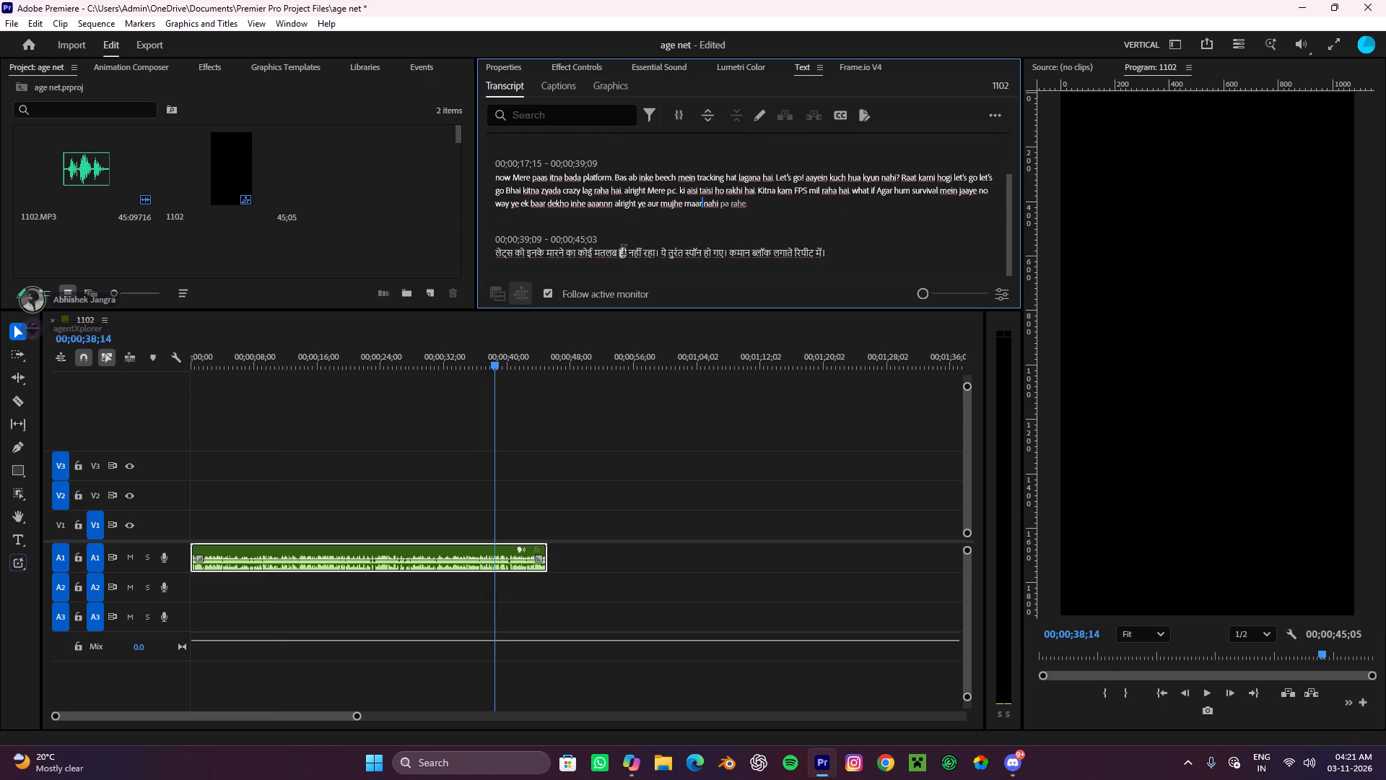
{"action": "triple_click", "coordinate": [624, 251]}
{"action": "triple_click", "coordinate": [624, 251]}
{"action": "key", "text": "super+v"}
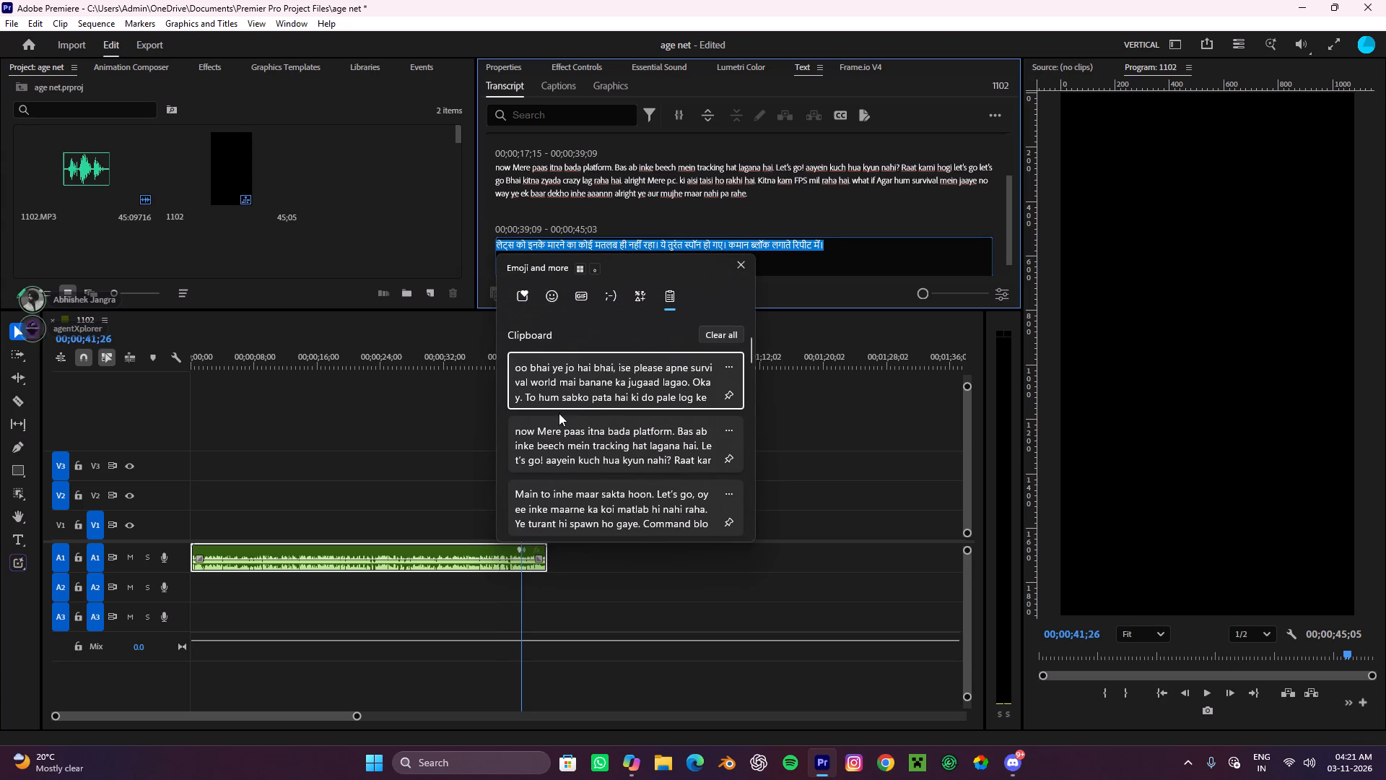
{"action": "scroll", "coordinate": [639, 409], "scroll_direction": "down", "scroll_amount": 3}
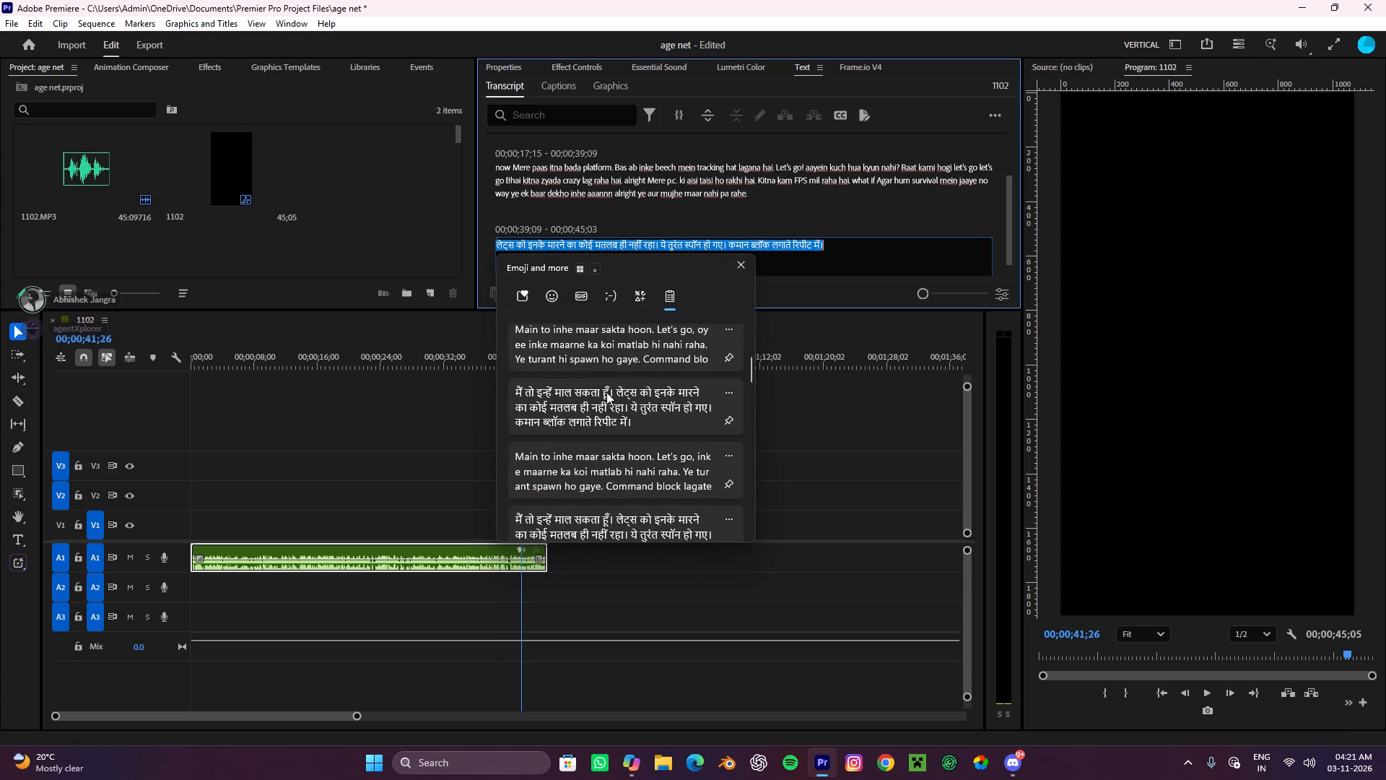
{"action": "scroll", "coordinate": [605, 389], "scroll_direction": "up", "scroll_amount": 4}
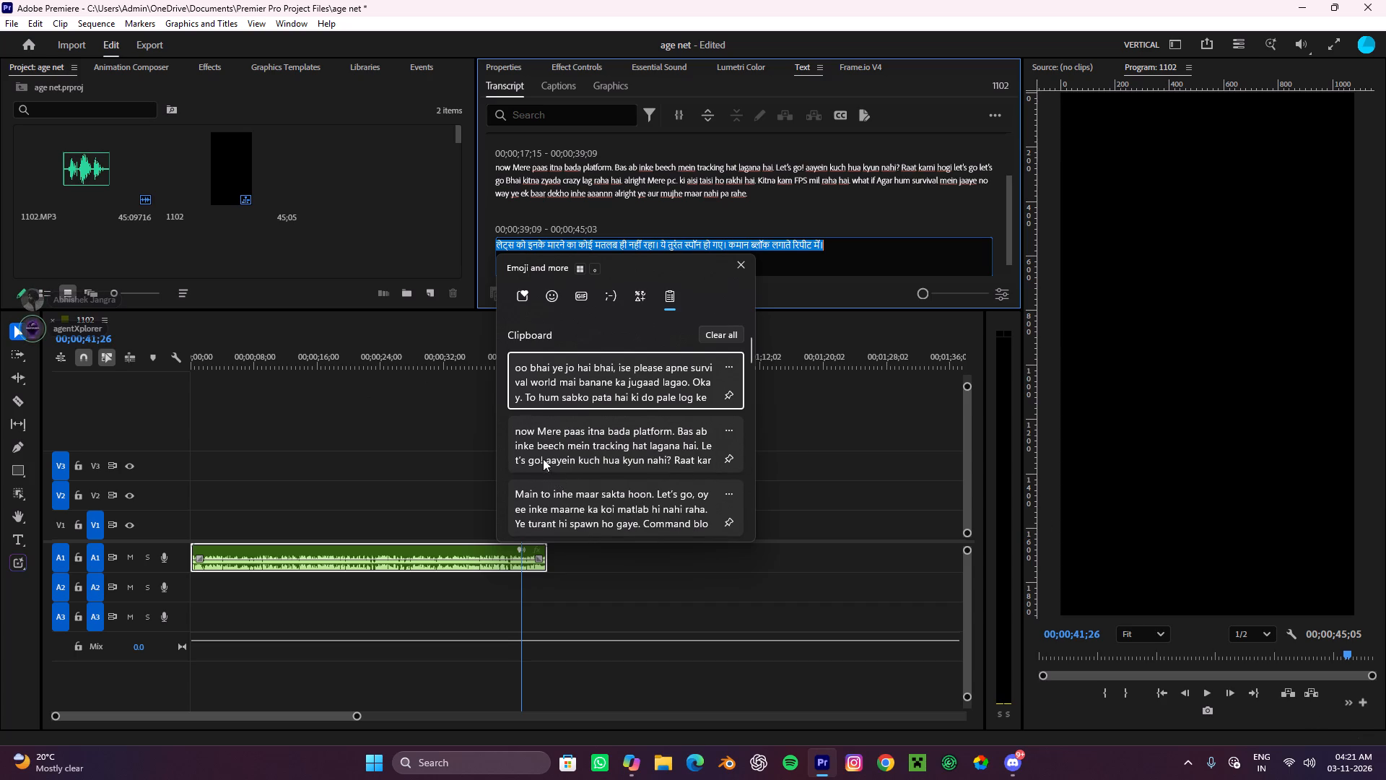
{"action": "scroll", "coordinate": [695, 406], "scroll_direction": "up", "scroll_amount": 2}
{"action": "scroll", "coordinate": [665, 421], "scroll_direction": "down", "scroll_amount": 2}
{"action": "scroll", "coordinate": [664, 422], "scroll_direction": "up", "scroll_amount": 2}
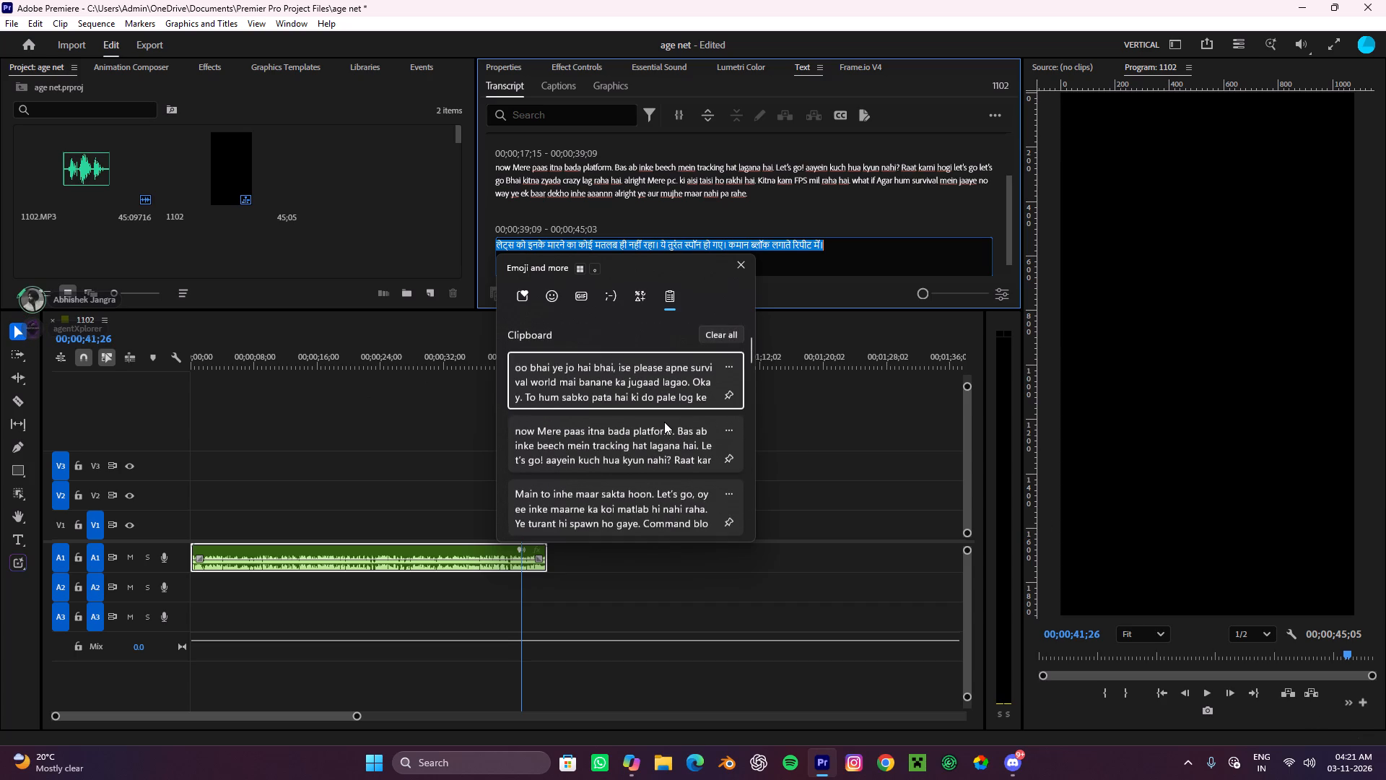
{"action": "scroll", "coordinate": [682, 427], "scroll_direction": "up", "scroll_amount": 2}
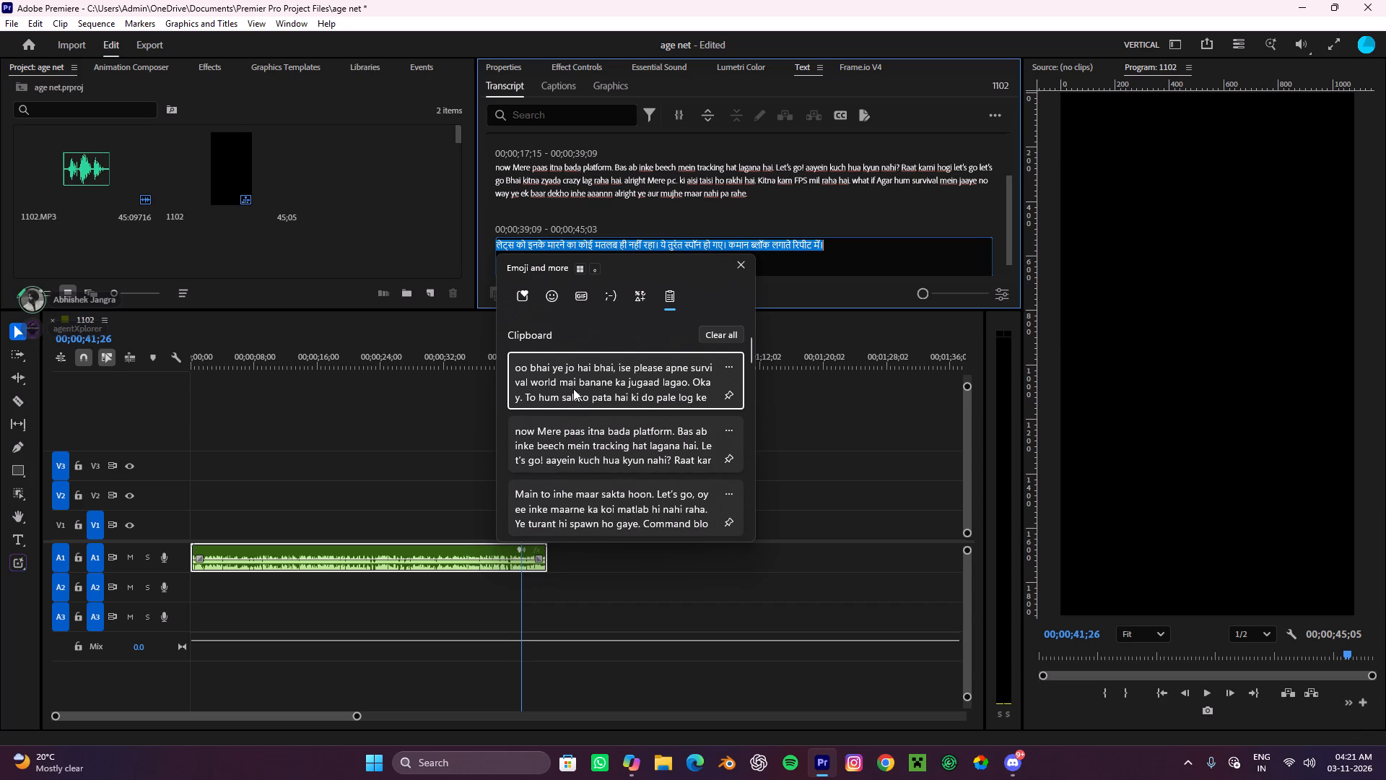
{"action": "left_click", "coordinate": [572, 501]}
{"action": "key", "text": "ctrl+v"}
{"action": "left_click", "coordinate": [610, 233]}
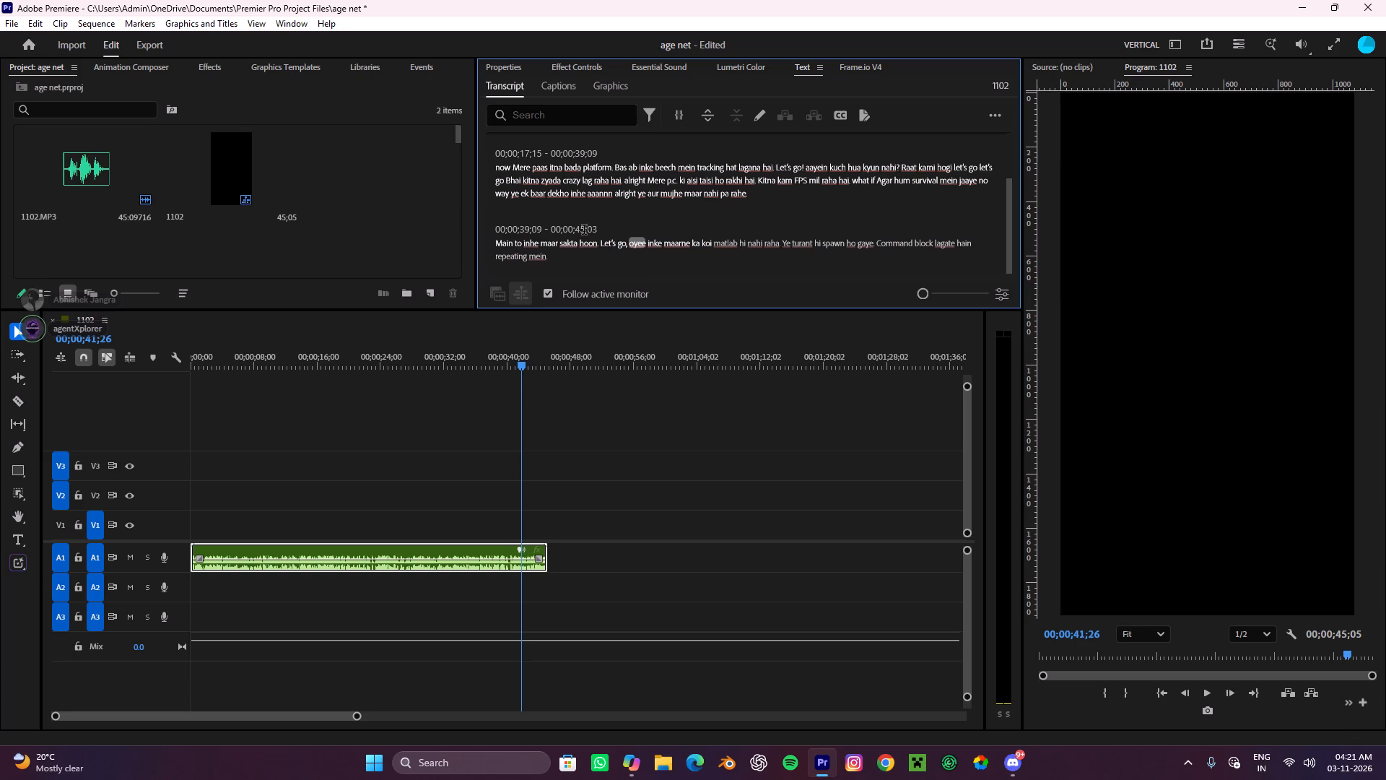
Create captions from the transcript with the Subtitle Default preset, single line, 7 characters maximum length and 1.2 seconds minimum duration.
{"action": "scroll", "coordinate": [709, 208], "scroll_direction": "up", "scroll_amount": 6}
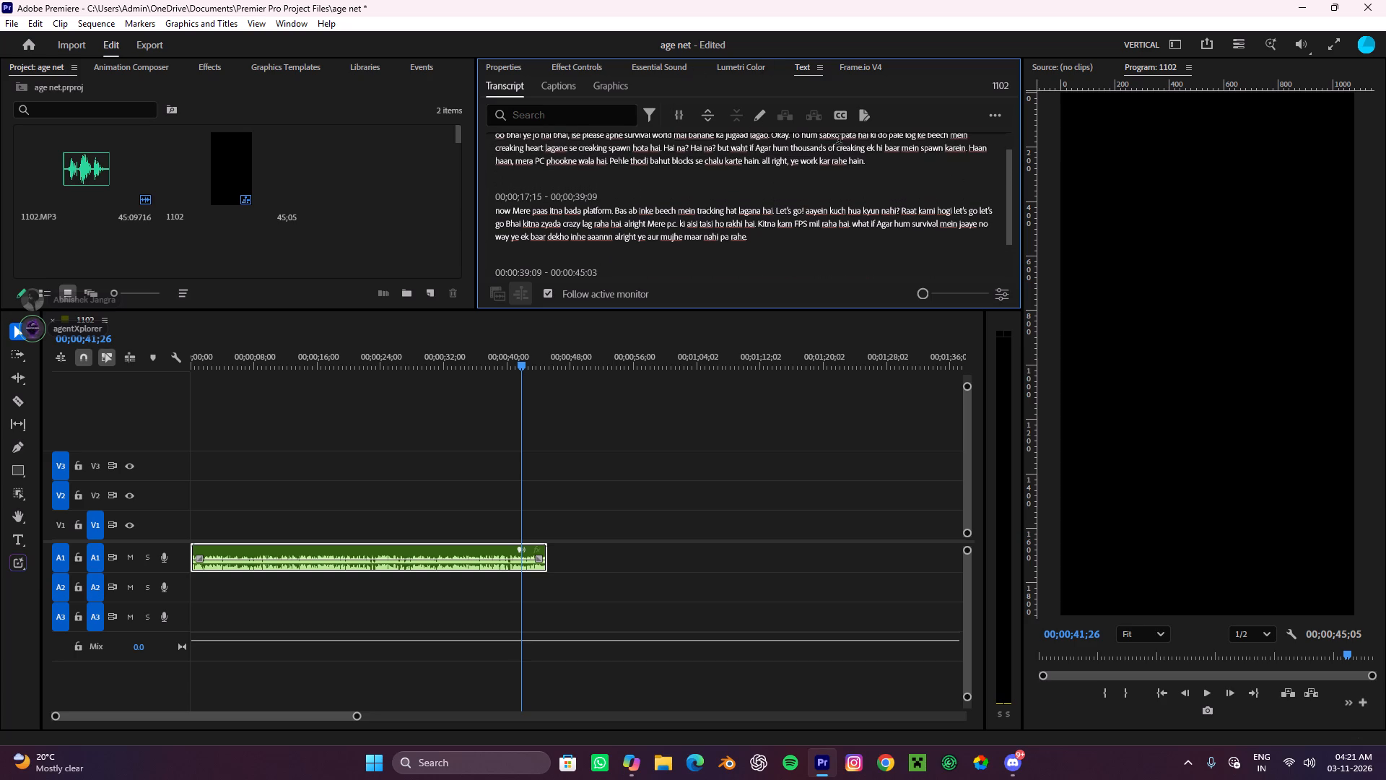
{"action": "left_click", "coordinate": [837, 119]}
{"action": "left_click", "coordinate": [590, 383]}
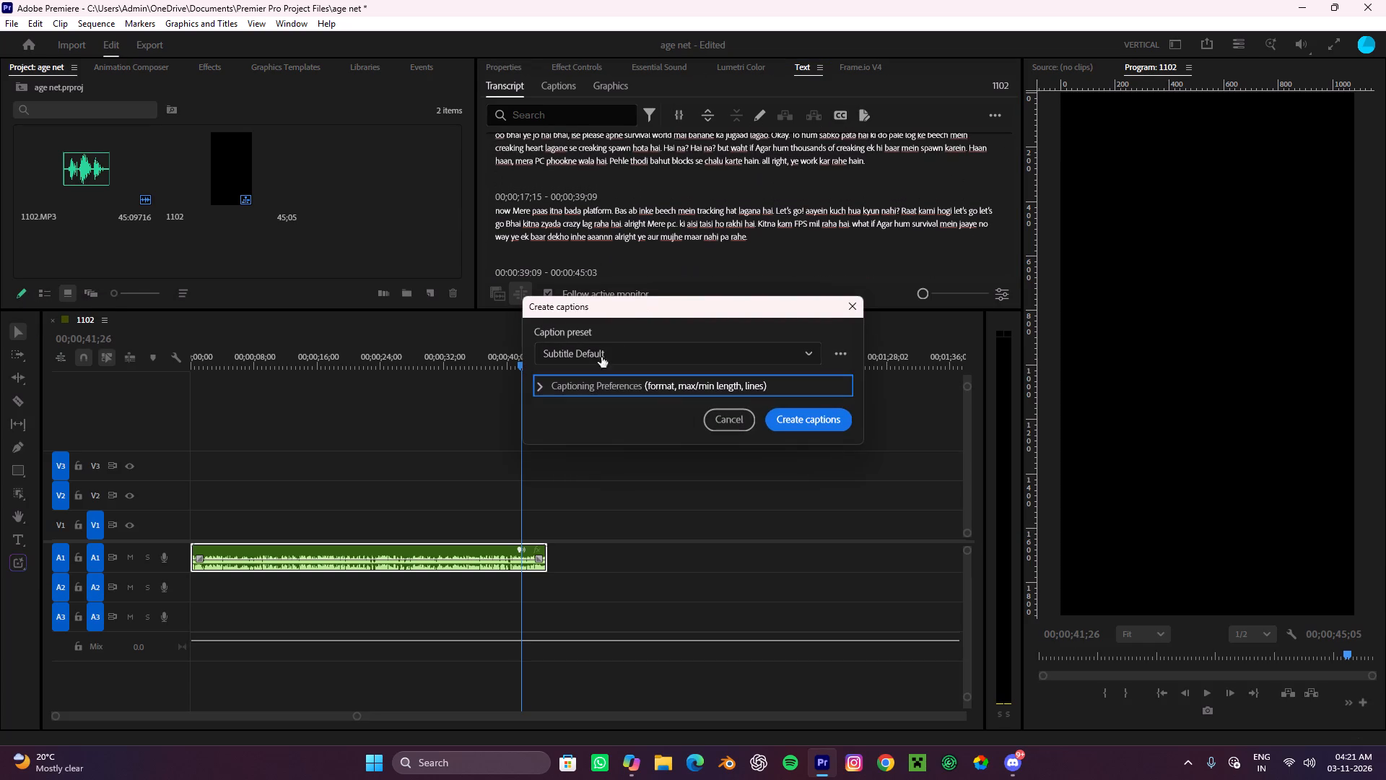
{"action": "left_click_drag", "start_coordinate": [624, 306], "coordinate": [593, 56]}
{"action": "left_click_drag", "start_coordinate": [619, 373], "coordinate": [404, 312]}
{"action": "left_click", "coordinate": [518, 326]}
{"action": "left_click_drag", "start_coordinate": [590, 421], "coordinate": [450, 394]}
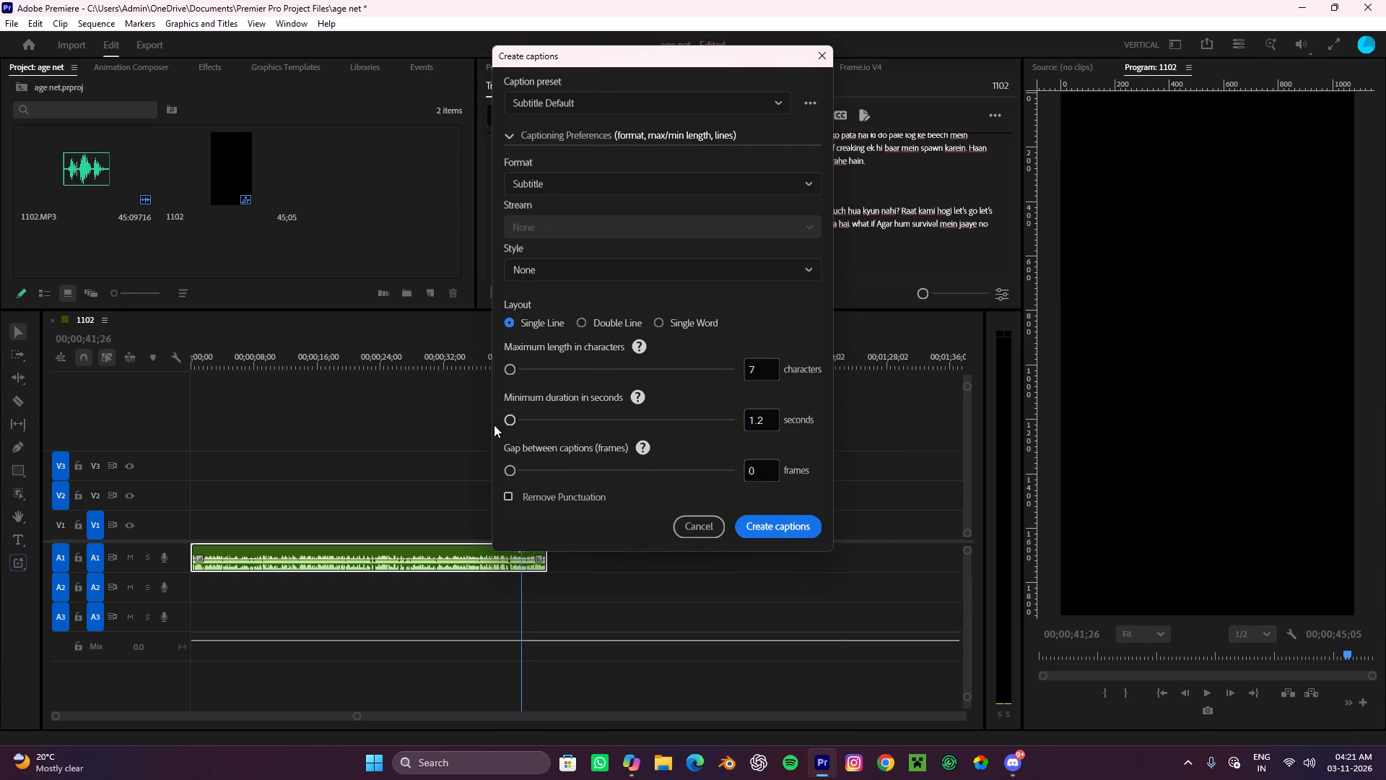
{"action": "left_click", "coordinate": [775, 519]}
With the playhead brought back to the sequence start, set the font of all captions on the Subtitle track to Komika Axis.
{"action": "scroll", "coordinate": [585, 504], "scroll_direction": "down", "scroll_amount": 2, "text": "alt"}
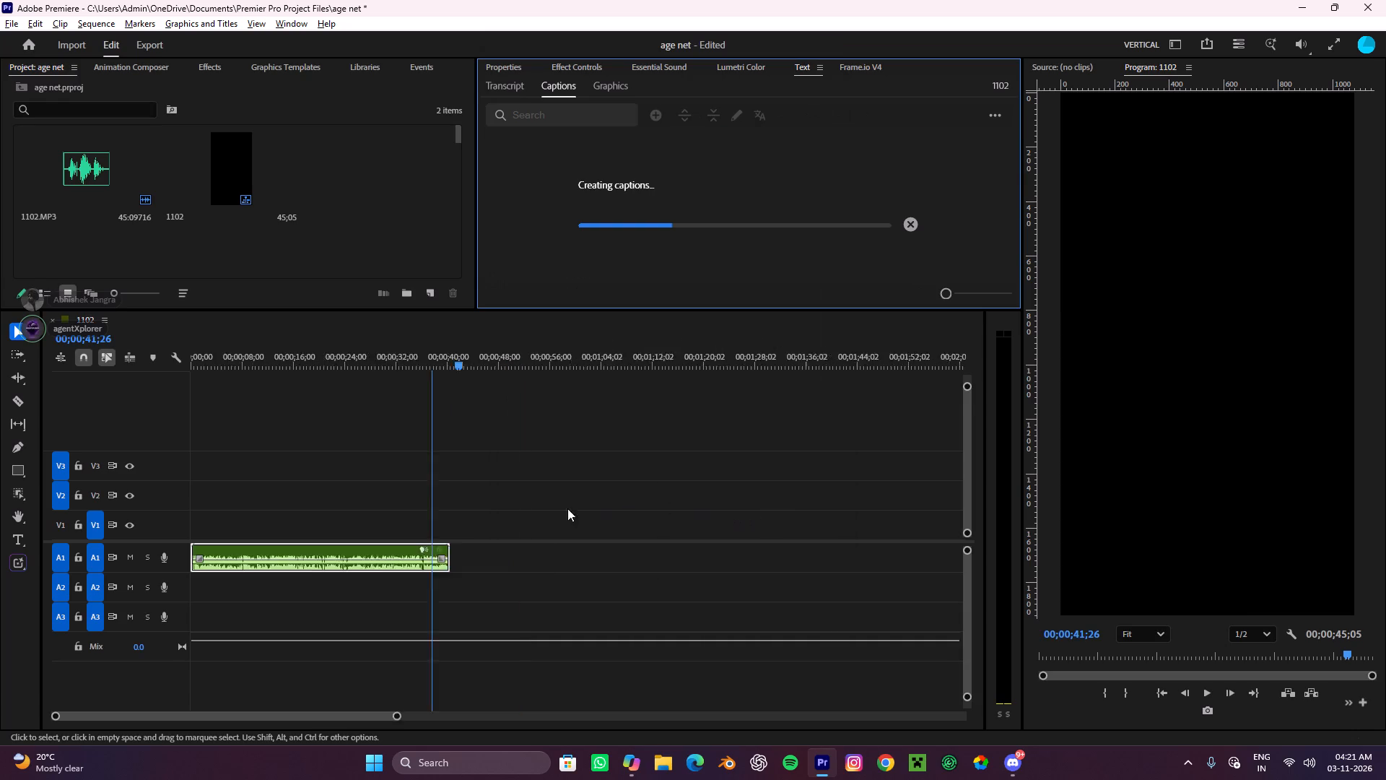
{"action": "scroll", "coordinate": [567, 508], "scroll_direction": "down", "scroll_amount": 6, "text": "alt"}
{"action": "scroll", "coordinate": [437, 491], "scroll_direction": "up", "scroll_amount": 4, "text": "alt"}
{"action": "scroll", "coordinate": [431, 490], "scroll_direction": "up", "scroll_amount": 5}
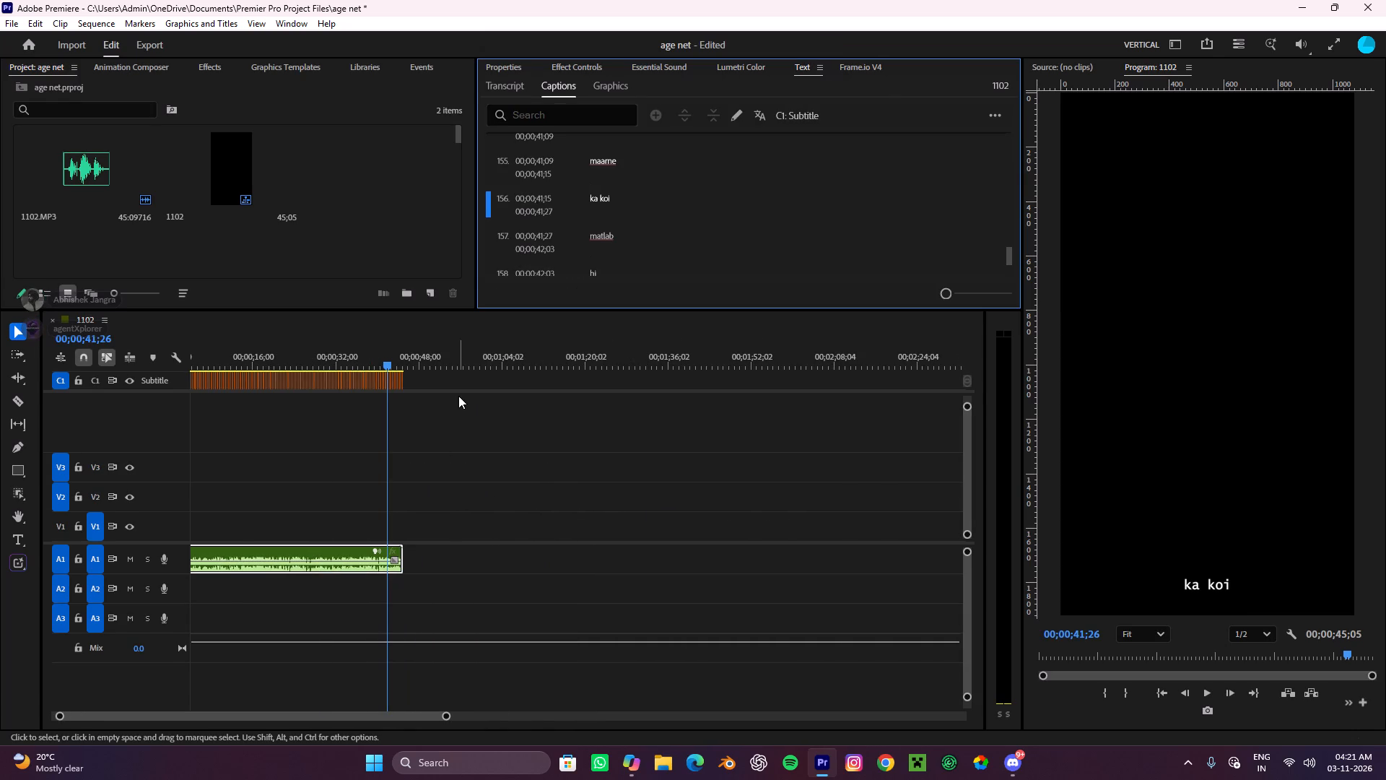
{"action": "left_click_drag", "start_coordinate": [458, 396], "coordinate": [79, 316]}
{"action": "left_click_drag", "start_coordinate": [414, 368], "coordinate": [271, 344]}
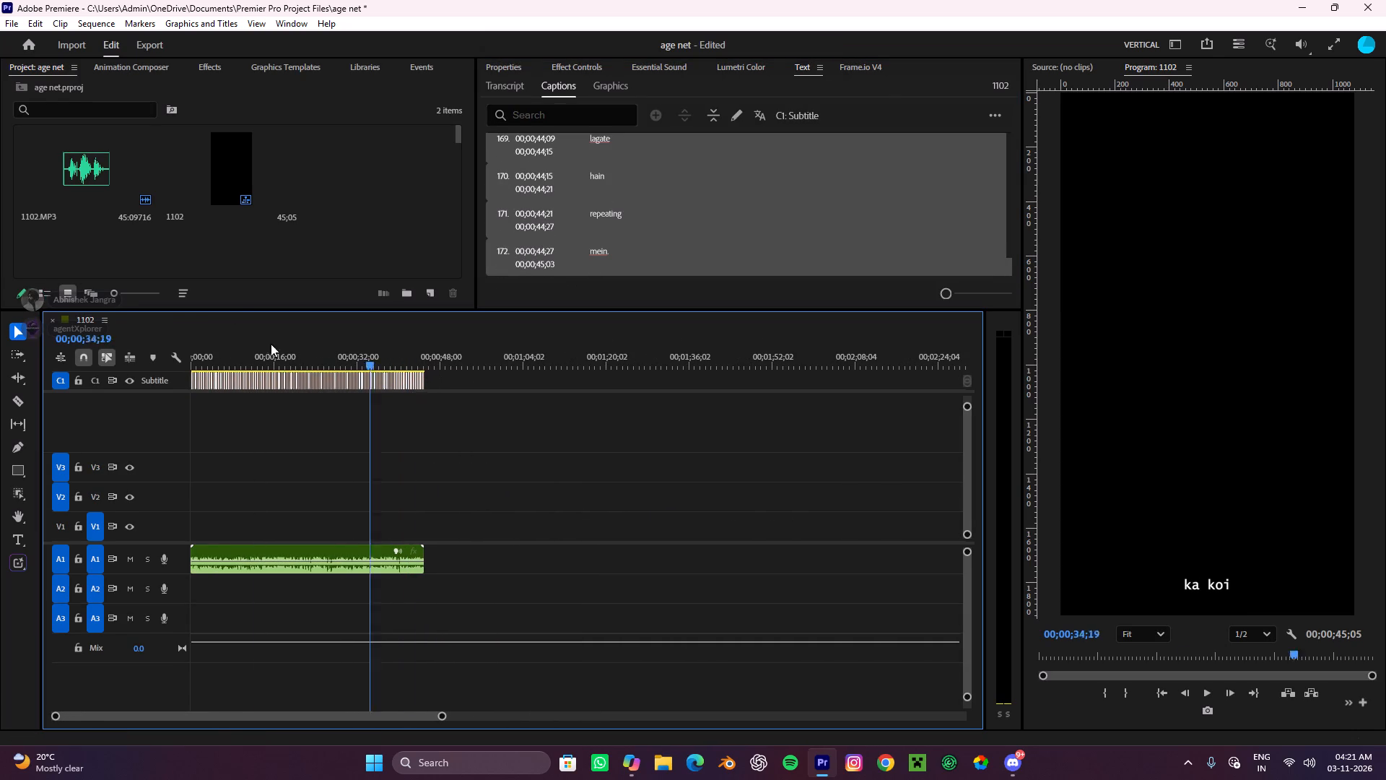
{"action": "left_click_drag", "start_coordinate": [271, 344], "coordinate": [140, 329]}
{"action": "key", "text": "space"}
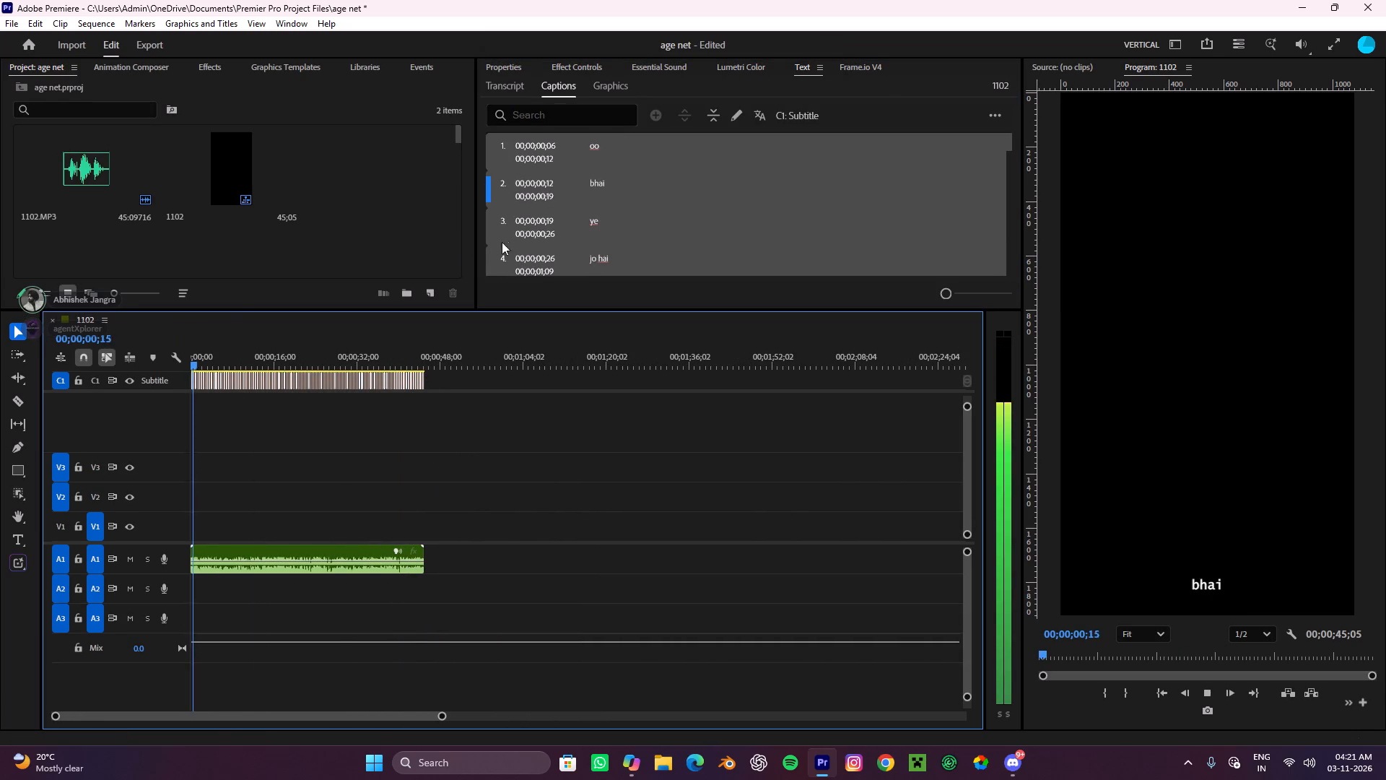
{"action": "key", "text": "space"}
{"action": "left_click", "coordinate": [525, 64]}
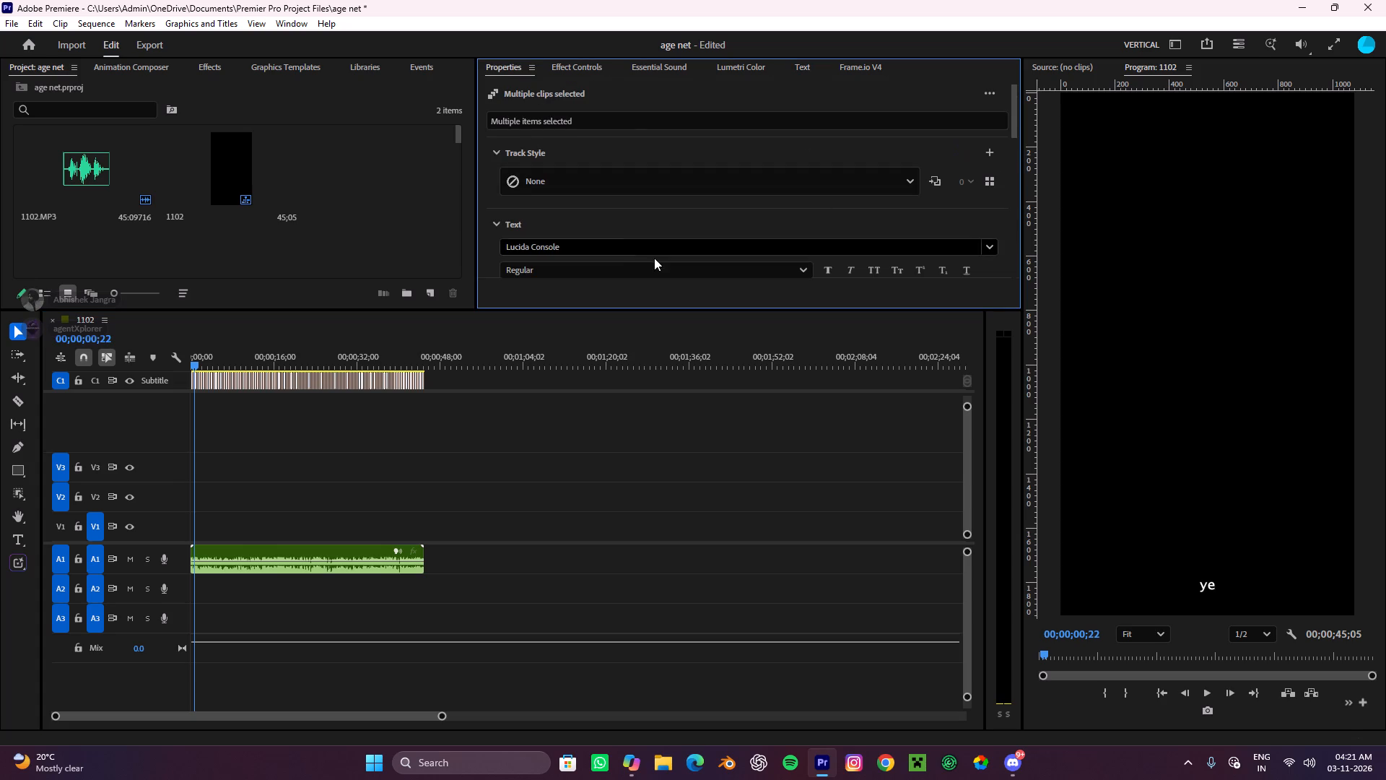
{"action": "left_click", "coordinate": [622, 245]}
{"action": "type", "text": "ko"}
{"action": "type", "text": "mi"}
{"action": "key", "text": "k"}
{"action": "left_click", "coordinate": [681, 290]}
Set the alignment zone of all selected captions to the centre of the frame.
{"action": "scroll", "coordinate": [909, 305], "scroll_direction": "down", "scroll_amount": 4}
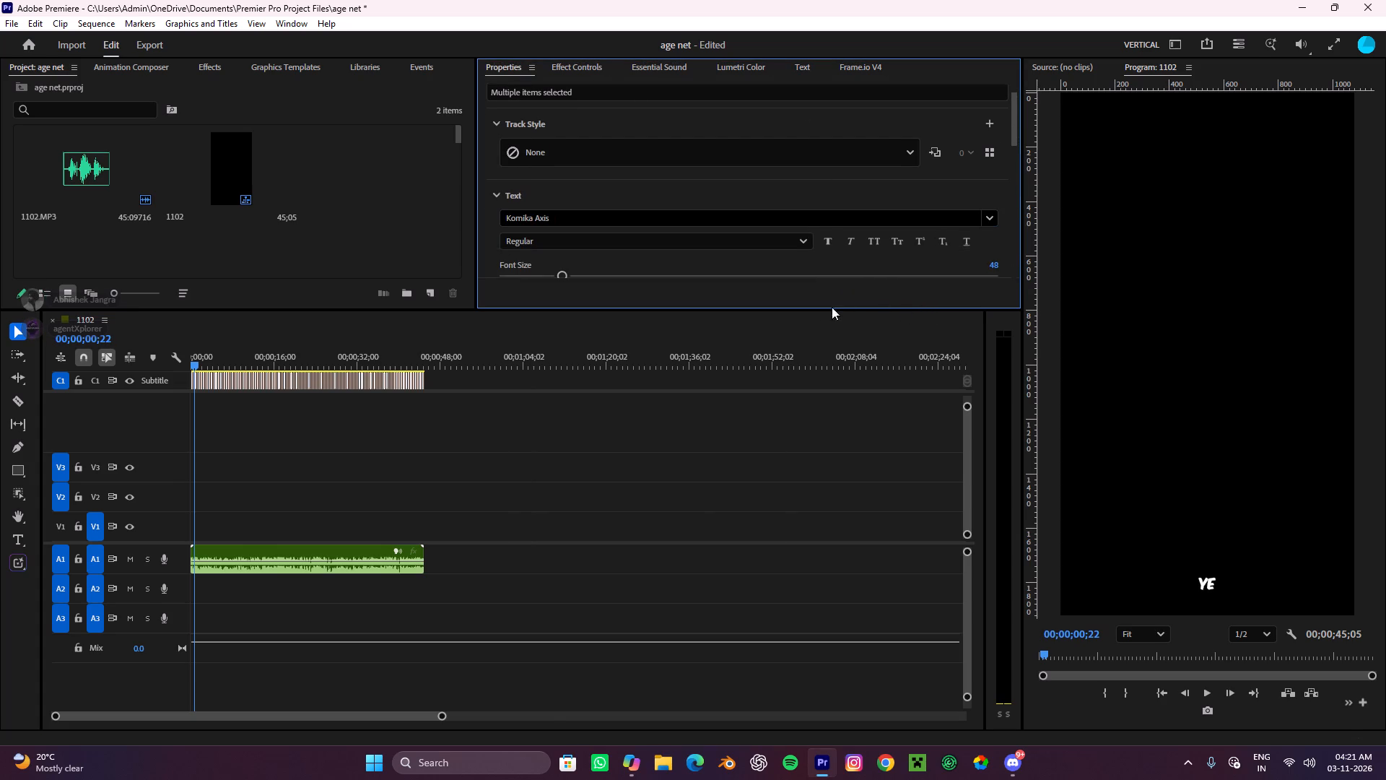
{"action": "scroll", "coordinate": [832, 307], "scroll_direction": "down", "scroll_amount": 2}
{"action": "scroll", "coordinate": [684, 287], "scroll_direction": "down", "scroll_amount": 8}
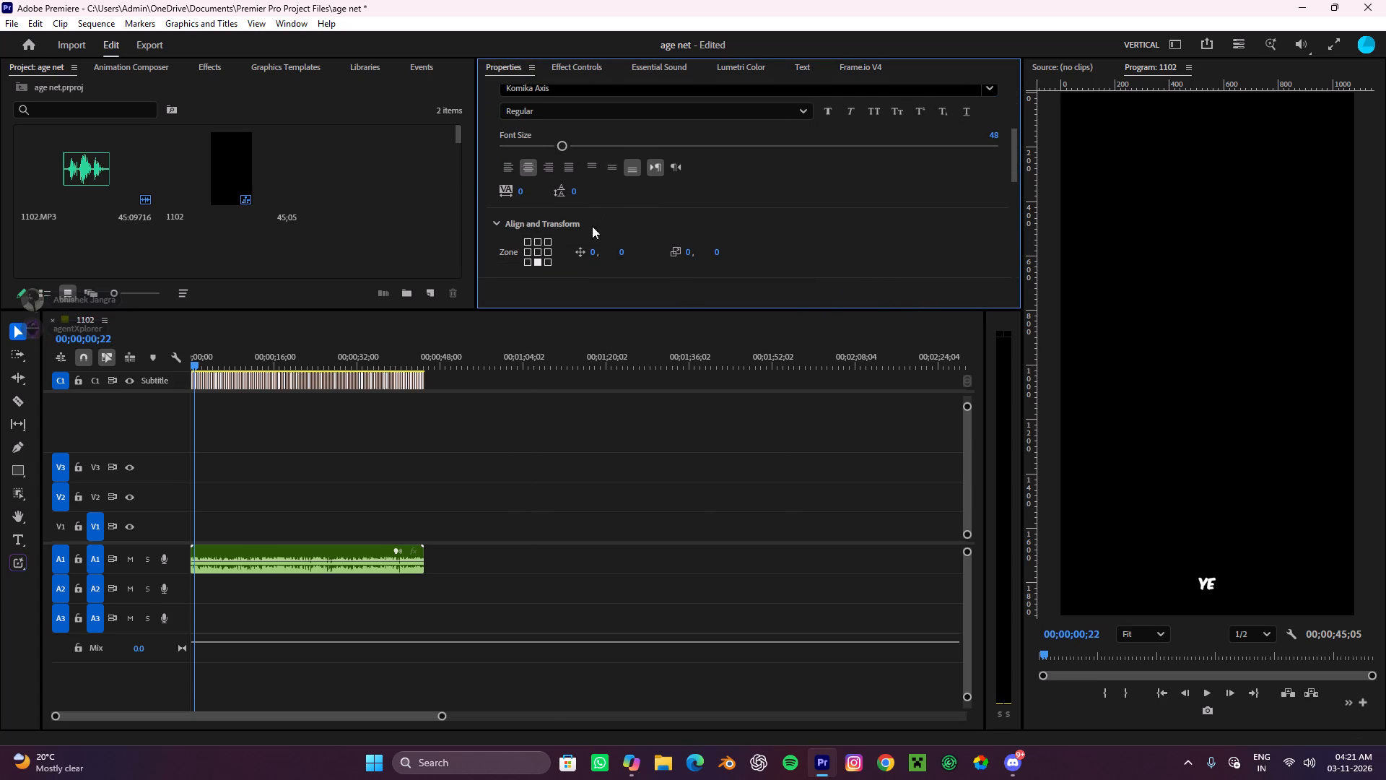
{"action": "left_click", "coordinate": [536, 253]}
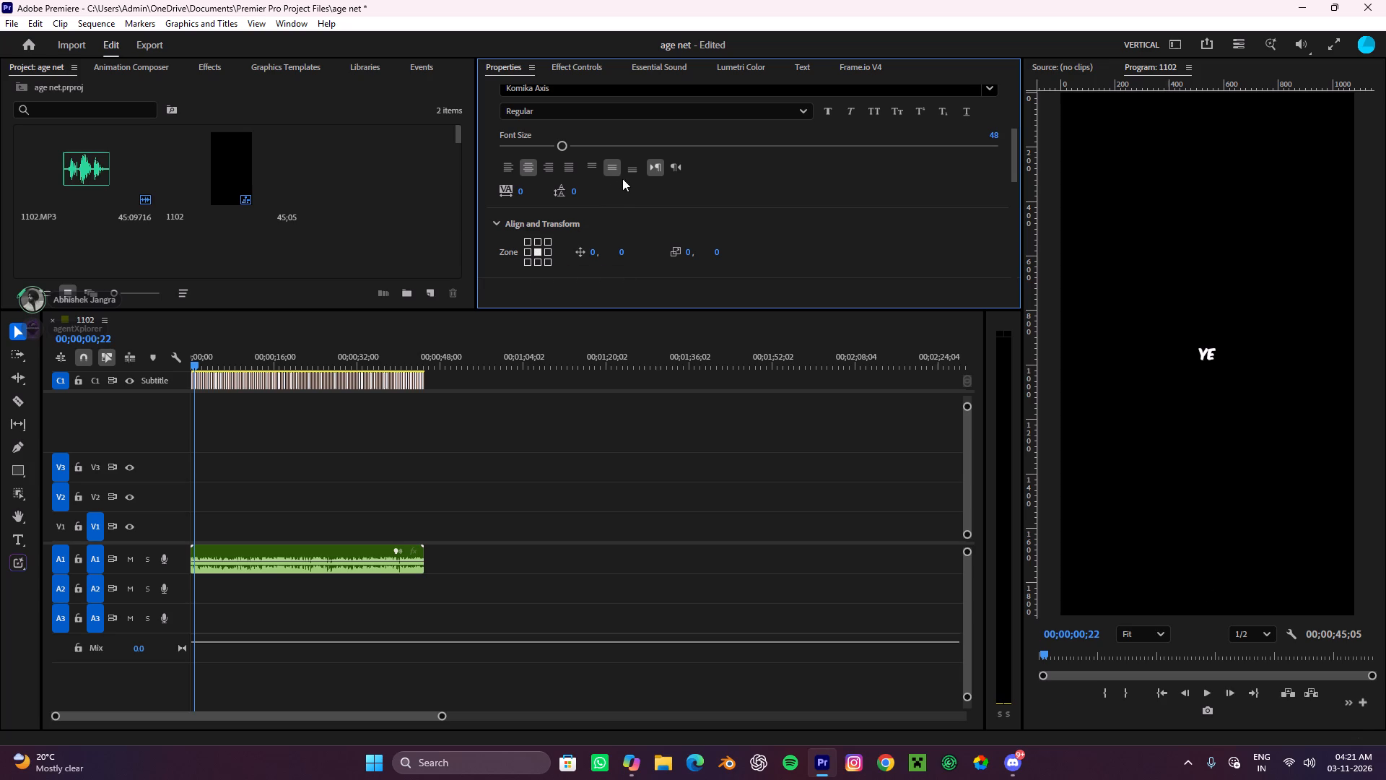
Bottom-align the text of all selected captions vertically and set their font size to 100.
{"action": "left_click", "coordinate": [628, 167]}
{"action": "scroll", "coordinate": [826, 207], "scroll_direction": "down", "scroll_amount": 7}
{"action": "scroll", "coordinate": [761, 209], "scroll_direction": "up", "scroll_amount": 8}
{"action": "left_click", "coordinate": [997, 150]}
{"action": "key", "text": "1"}
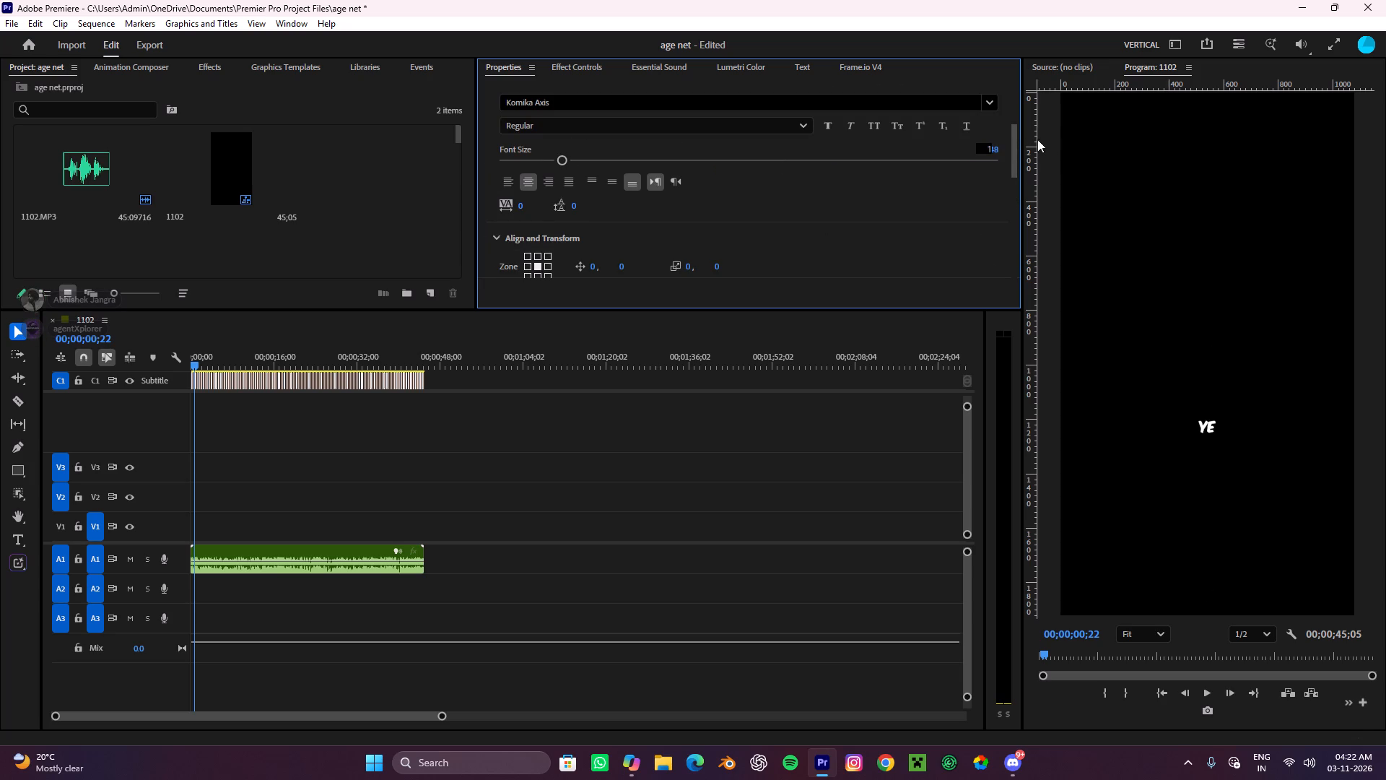
{"action": "key", "text": "0"}
{"action": "key", "text": "0"}
{"action": "left_click", "coordinate": [836, 189]}
Give the captions a black (000000) outer stroke with a width of 12 px.
{"action": "scroll", "coordinate": [831, 238], "scroll_direction": "down", "scroll_amount": 5}
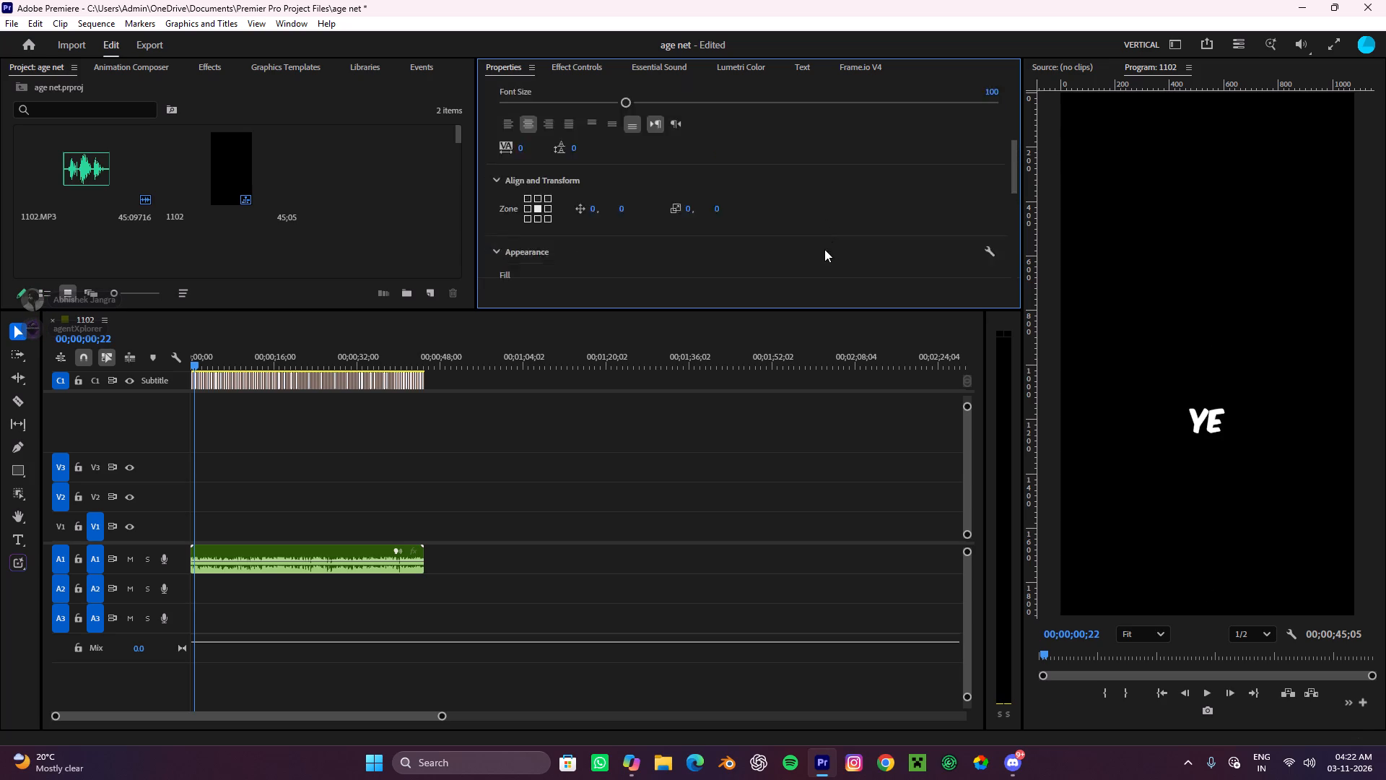
{"action": "scroll", "coordinate": [824, 249], "scroll_direction": "down", "scroll_amount": 6}
{"action": "scroll", "coordinate": [550, 238], "scroll_direction": "down", "scroll_amount": 2}
{"action": "left_click", "coordinate": [502, 214]}
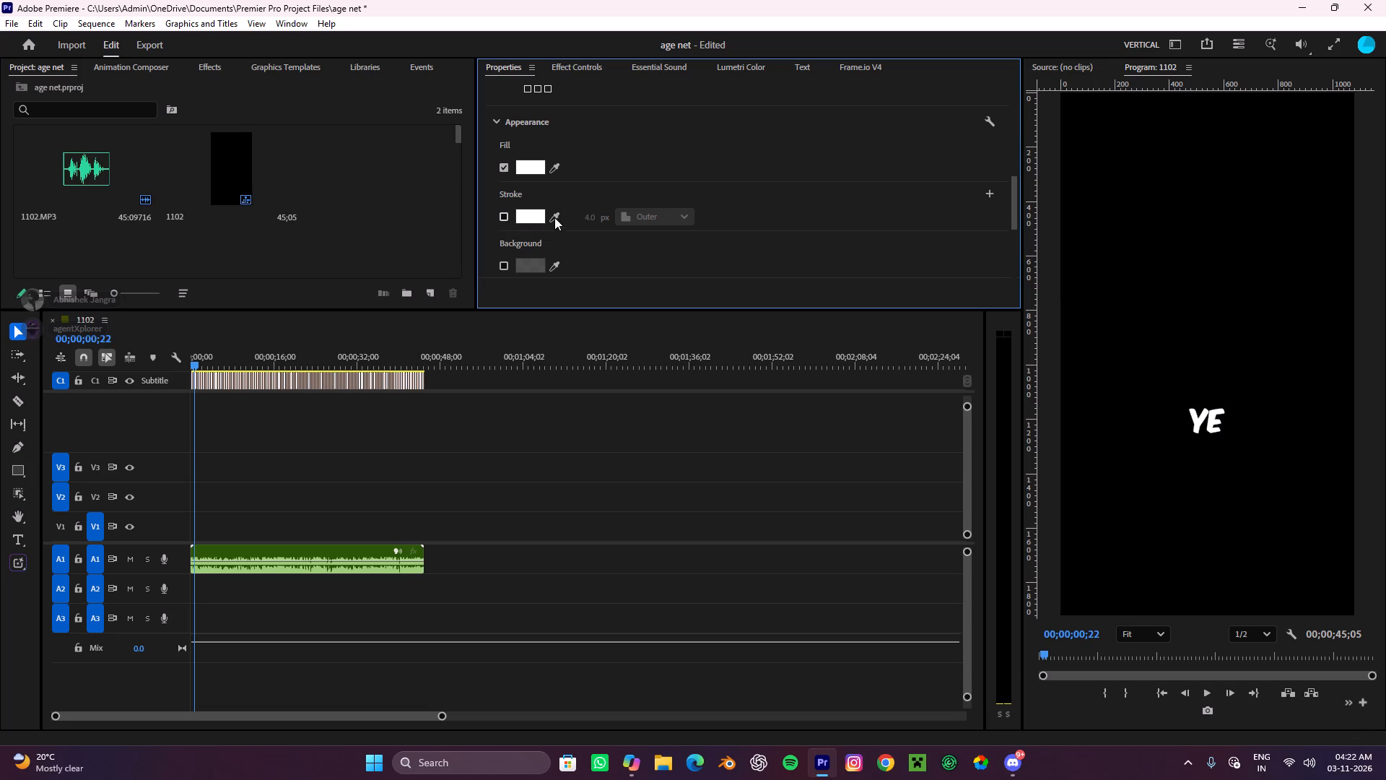
{"action": "left_click", "coordinate": [537, 217]}
{"action": "left_click_drag", "start_coordinate": [541, 372], "coordinate": [352, 59]}
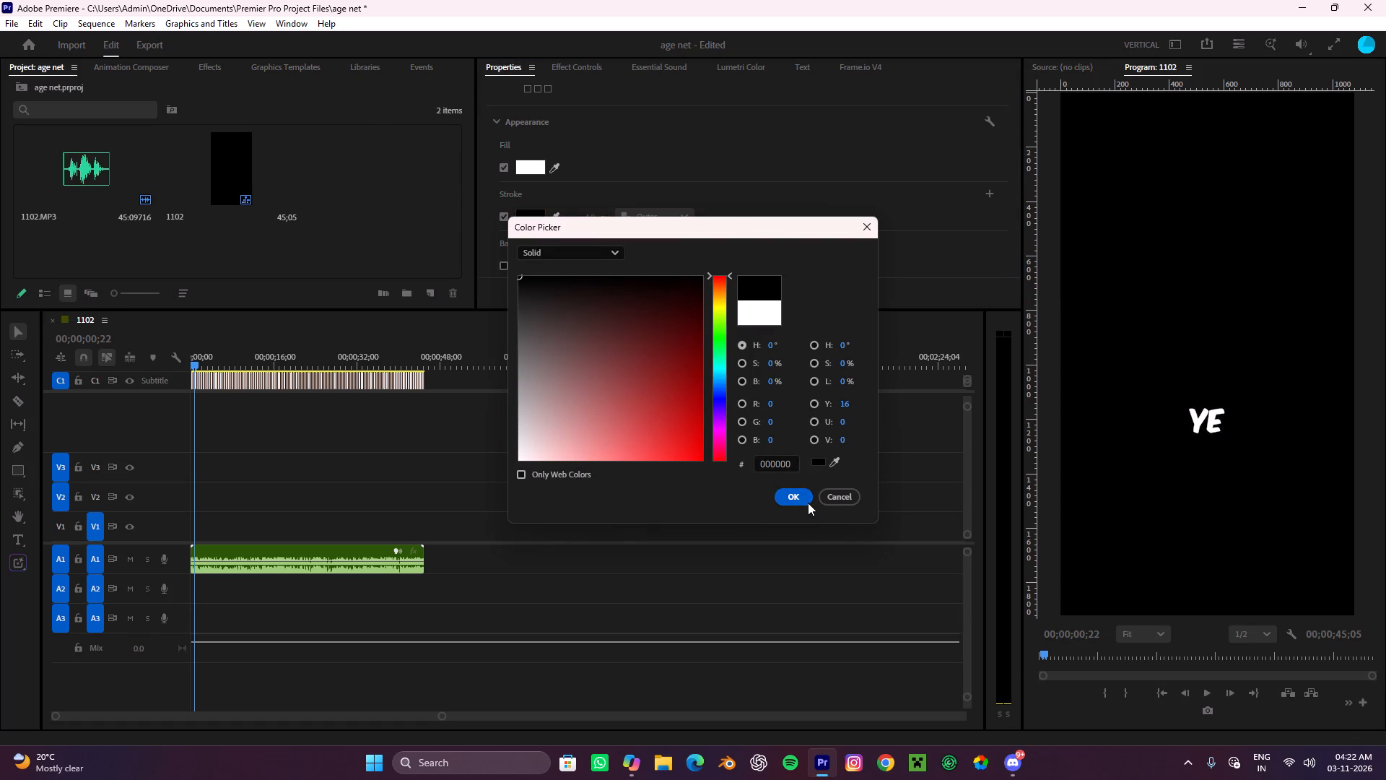
{"action": "left_click", "coordinate": [806, 501]}
{"action": "left_click", "coordinate": [586, 212]}
{"action": "key", "text": "1"}
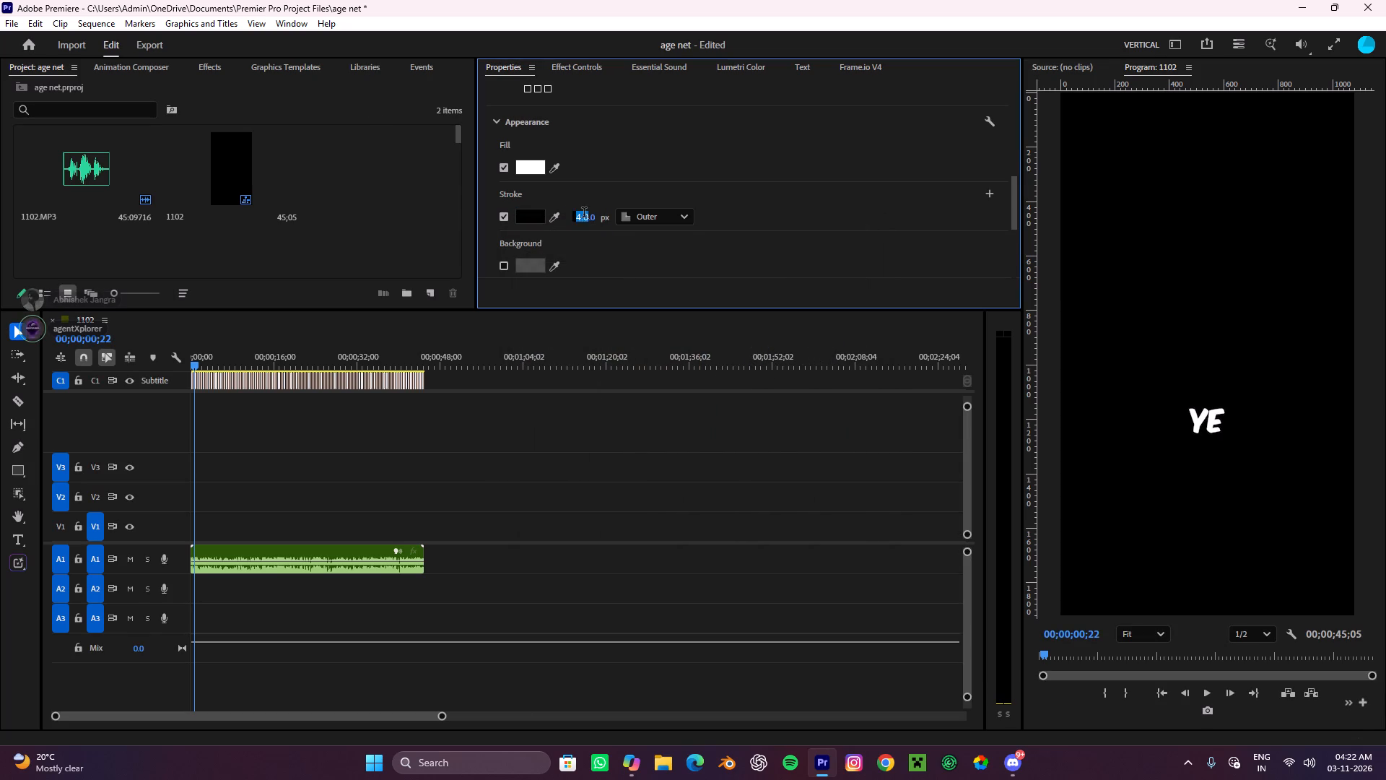
{"action": "key", "text": "2"}
{"action": "left_click", "coordinate": [706, 268]}
Reduce the blur of the captions' shadow to its minimum.
{"action": "scroll", "coordinate": [647, 310], "scroll_direction": "up", "scroll_amount": 1}
{"action": "scroll", "coordinate": [644, 301], "scroll_direction": "down", "scroll_amount": 4}
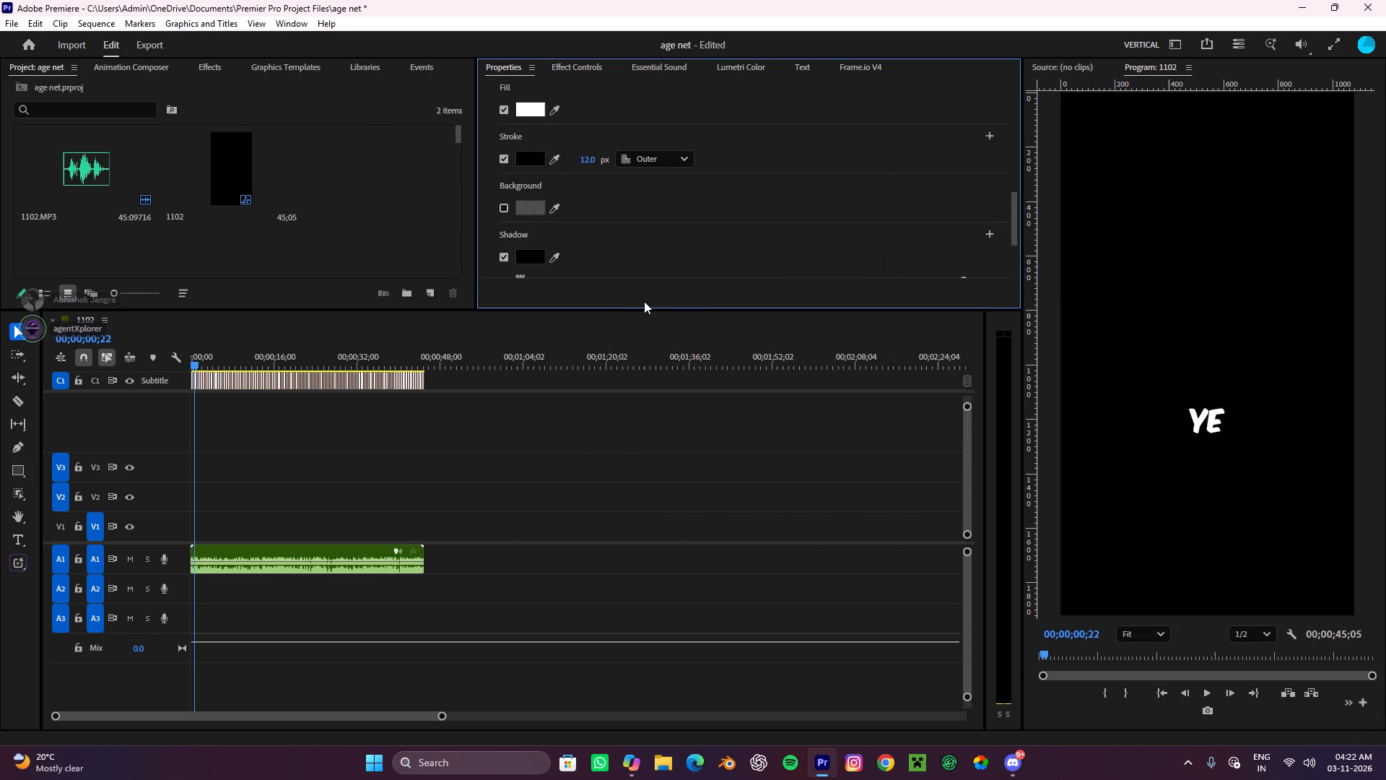
{"action": "scroll", "coordinate": [644, 301], "scroll_direction": "down", "scroll_amount": 4}
{"action": "scroll", "coordinate": [643, 232], "scroll_direction": "down", "scroll_amount": 7}
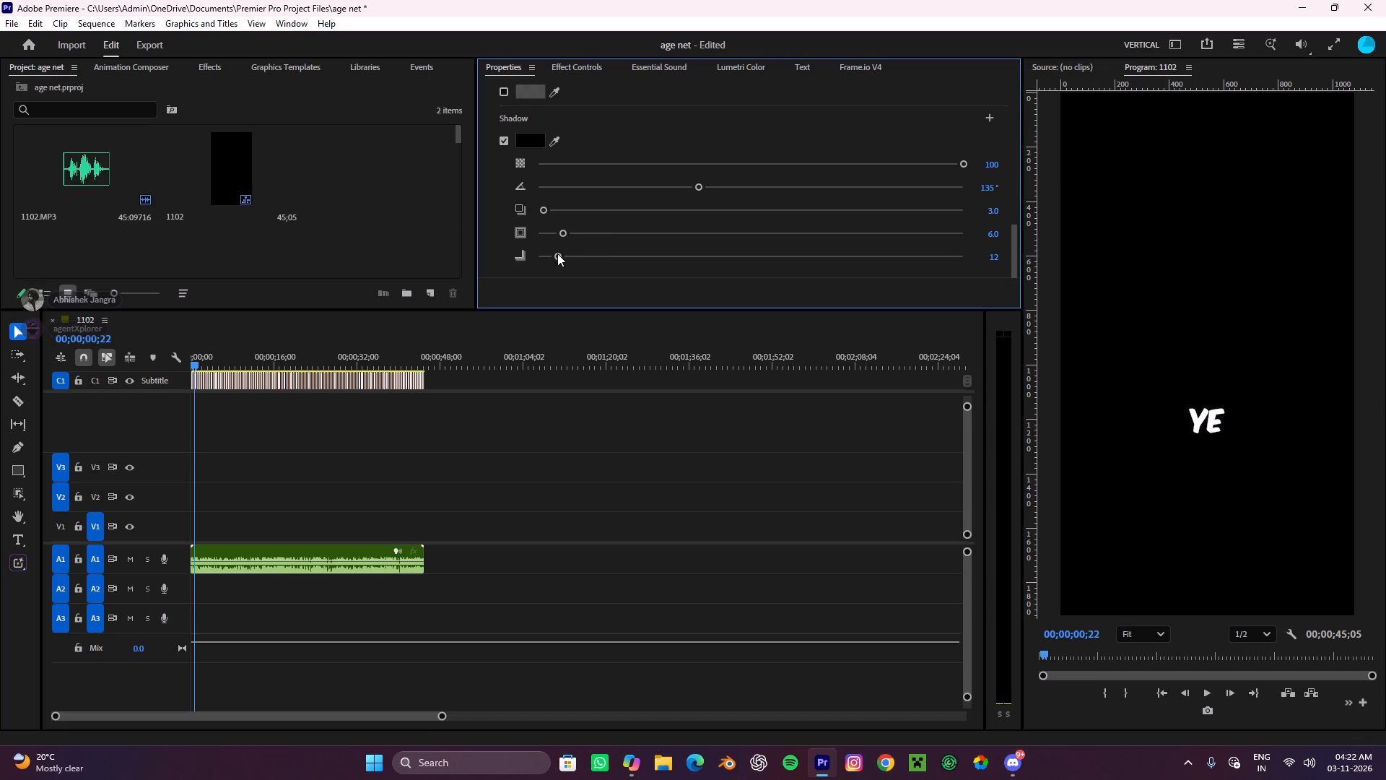
{"action": "left_click_drag", "start_coordinate": [557, 253], "coordinate": [523, 256]}
{"action": "scroll", "coordinate": [575, 133], "scroll_direction": "up", "scroll_amount": 2}
{"action": "scroll", "coordinate": [676, 181], "scroll_direction": "up", "scroll_amount": 8}
{"action": "scroll", "coordinate": [581, 194], "scroll_direction": "up", "scroll_amount": 4}
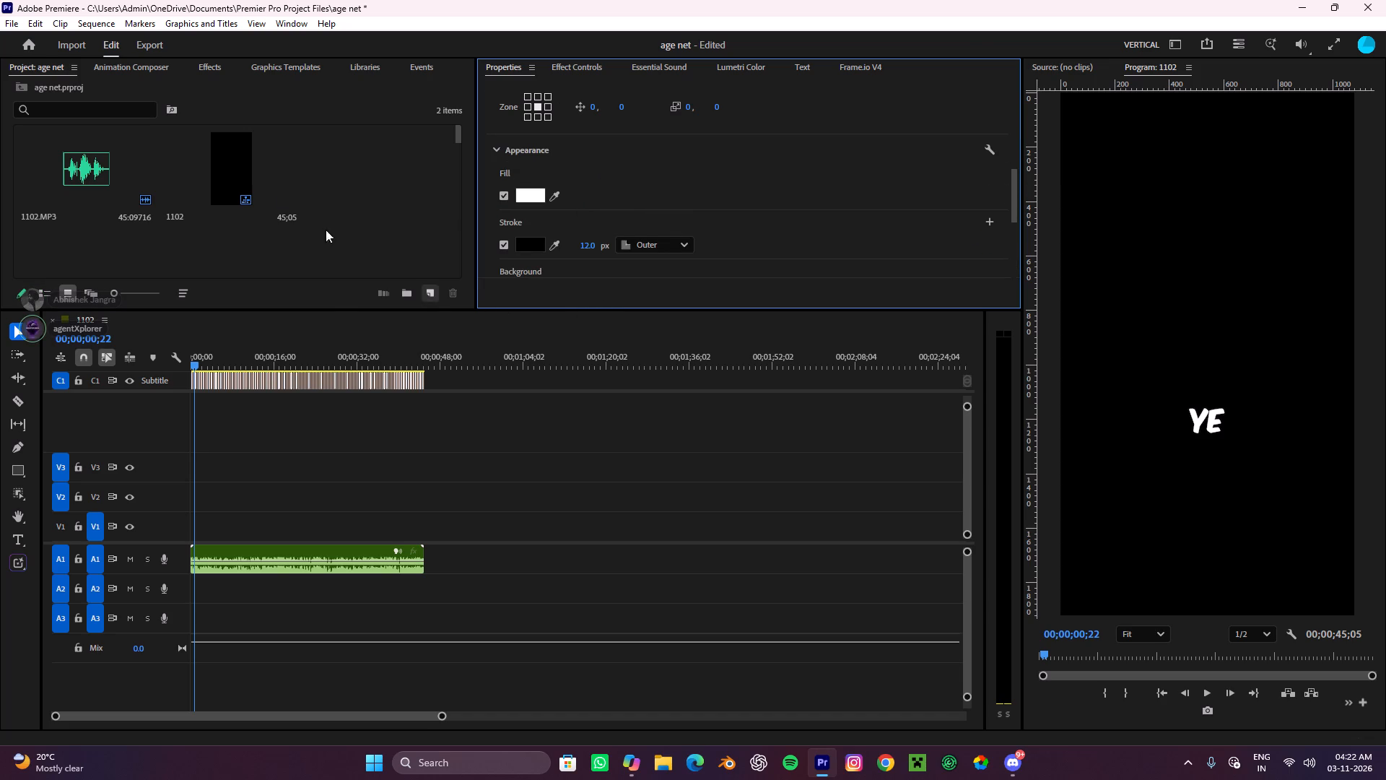
Upgrade the selected captions to graphics.
{"action": "left_click", "coordinate": [206, 28]}
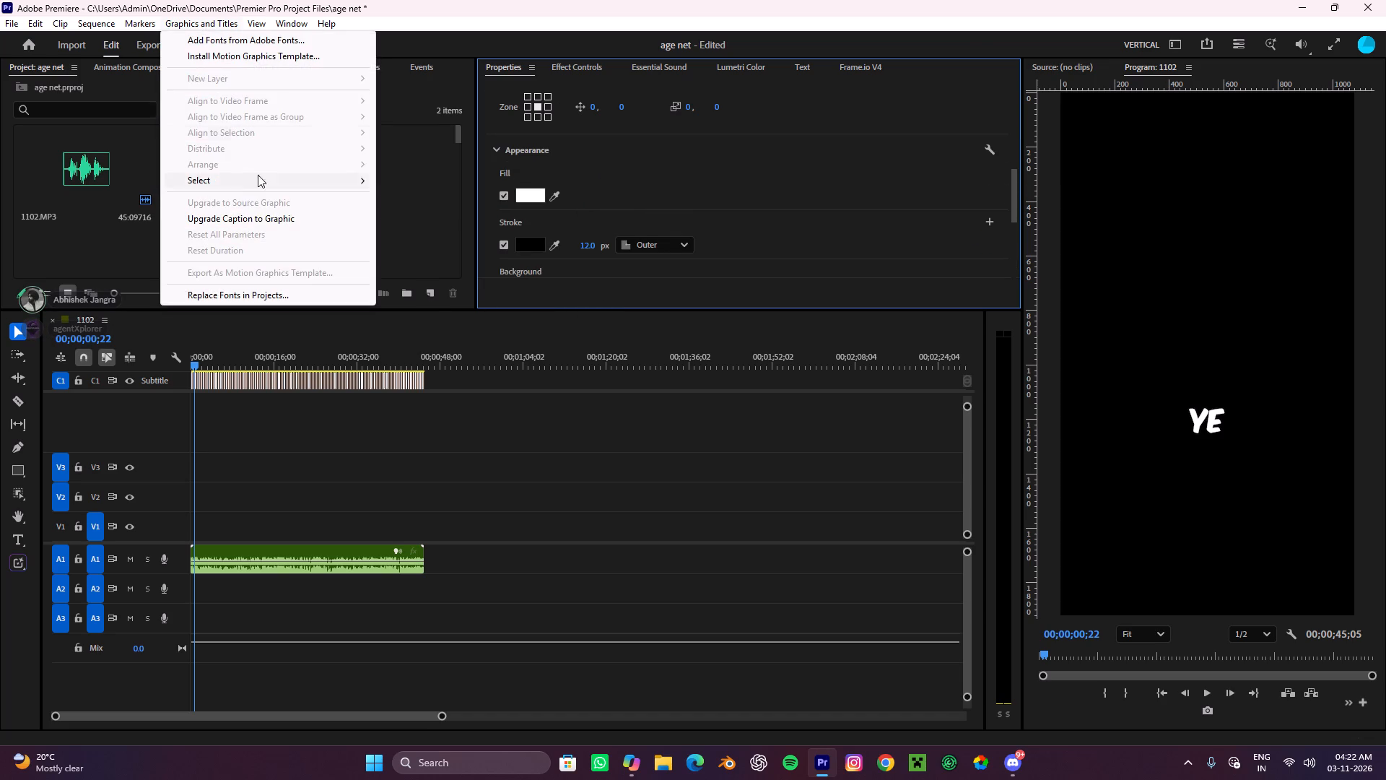
{"action": "left_click", "coordinate": [245, 219]}
Apply the YOOOOOO effect preset to all caption graphics on track V3.
{"action": "left_click_drag", "start_coordinate": [533, 460], "coordinate": [104, 445]}
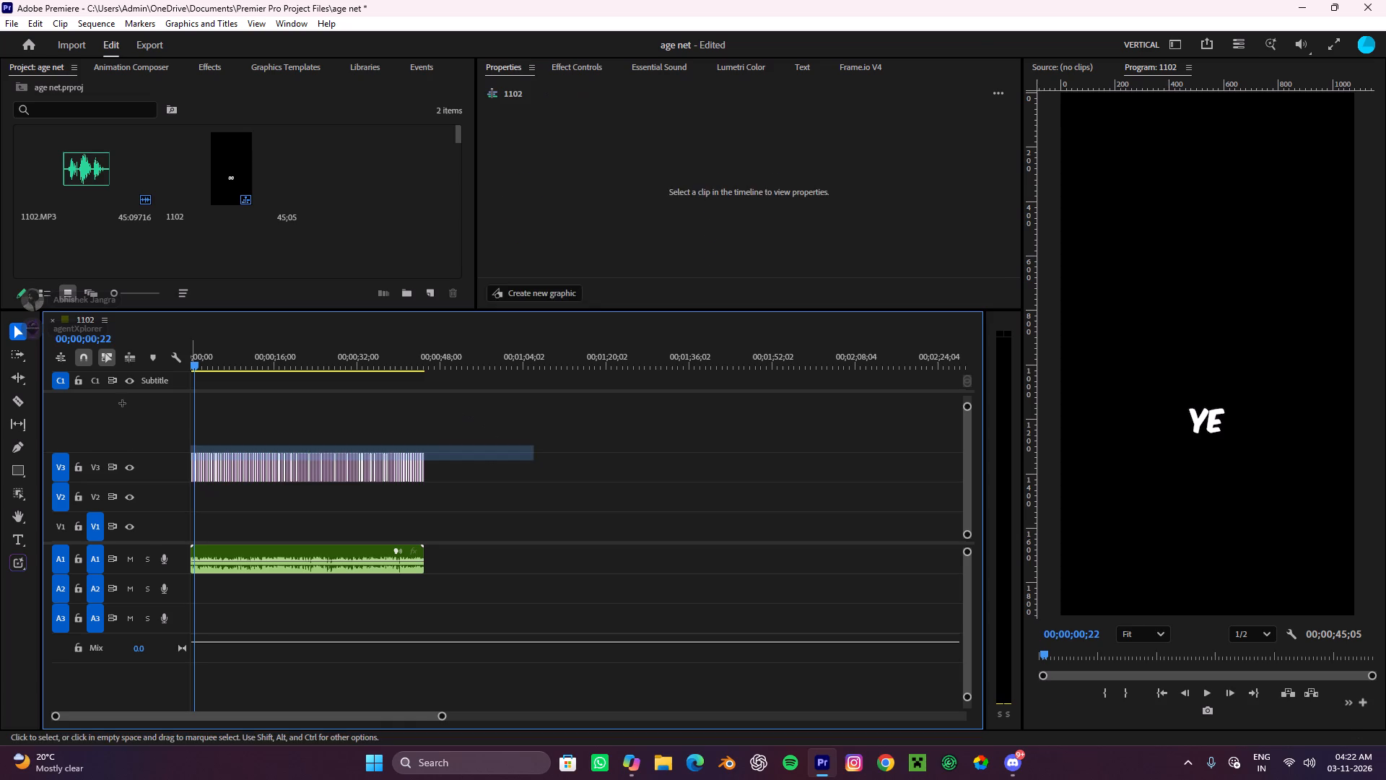
{"action": "left_click", "coordinate": [212, 69]}
{"action": "left_click", "coordinate": [80, 87]}
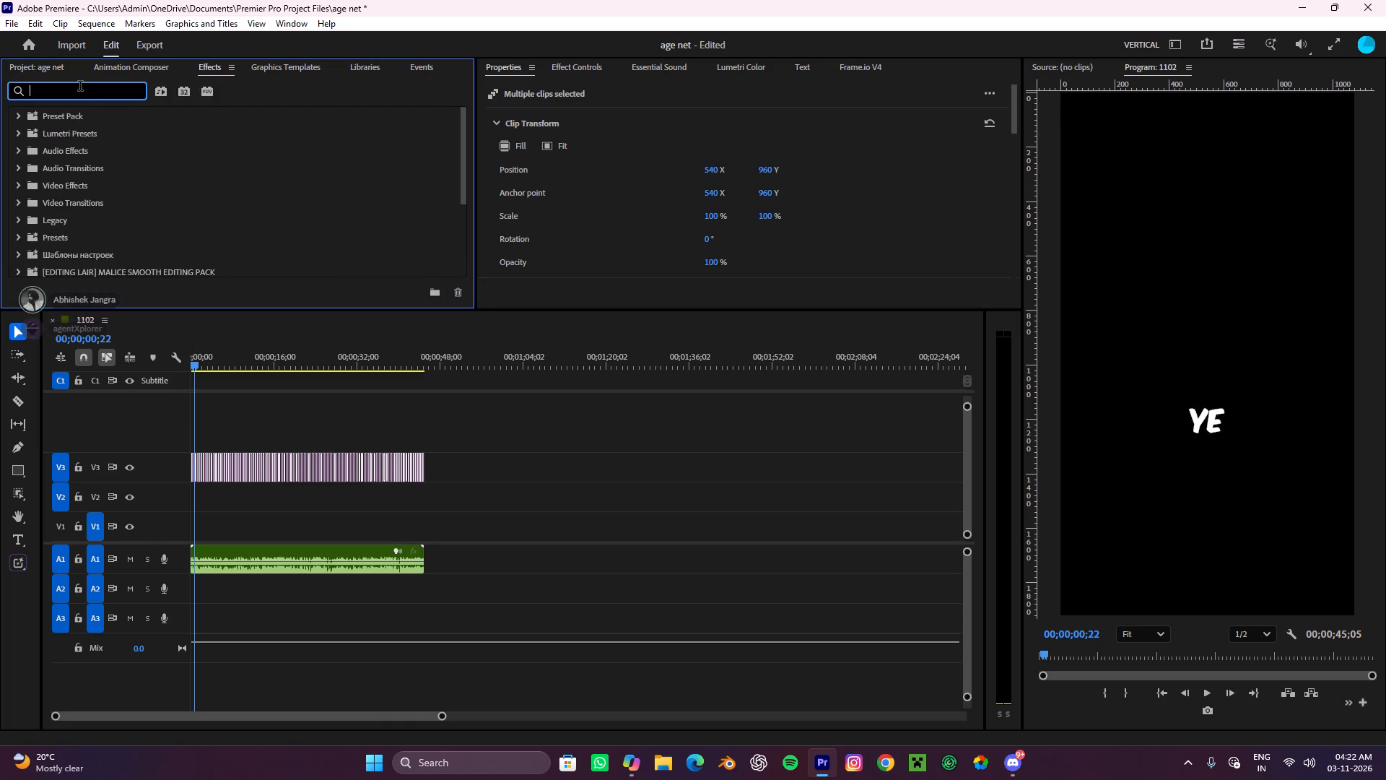
{"action": "key", "text": "y"}
{"action": "key", "text": "o"}
{"action": "key", "text": "o"}
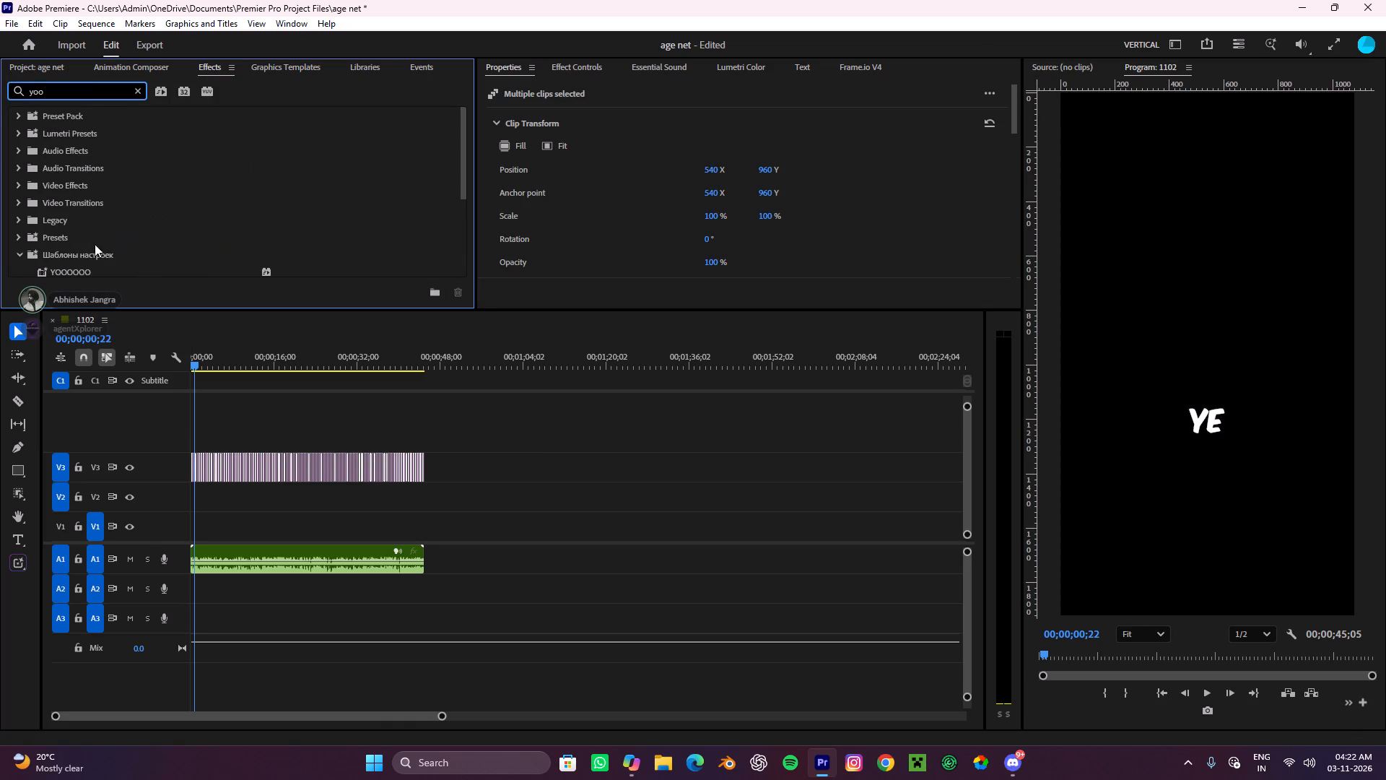
{"action": "left_click_drag", "start_coordinate": [72, 272], "coordinate": [312, 474]}
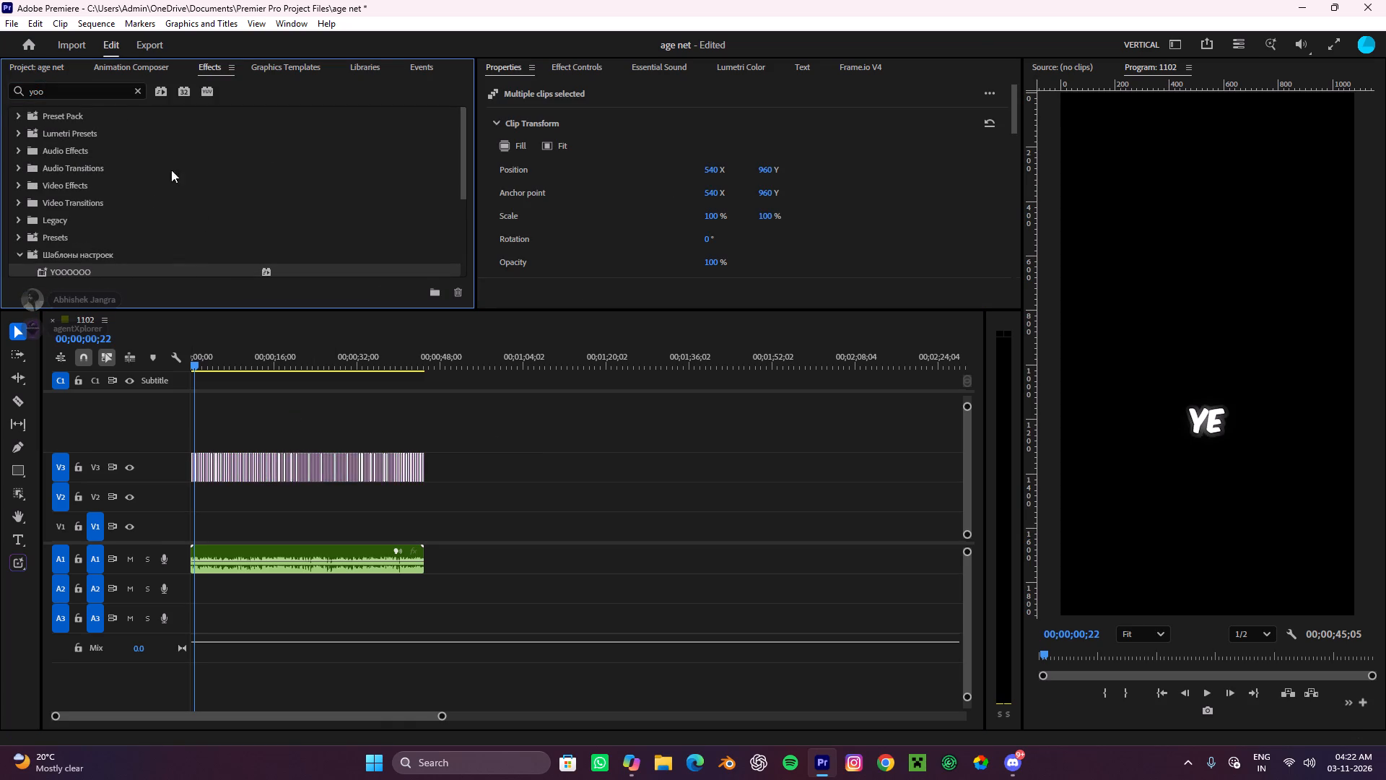
Find the "new pop subtitle" preset by searching for "pop" and apply it to all caption graphics on V3.
{"action": "left_click_drag", "start_coordinate": [71, 95], "coordinate": [0, 81]}
{"action": "key", "text": "o"}
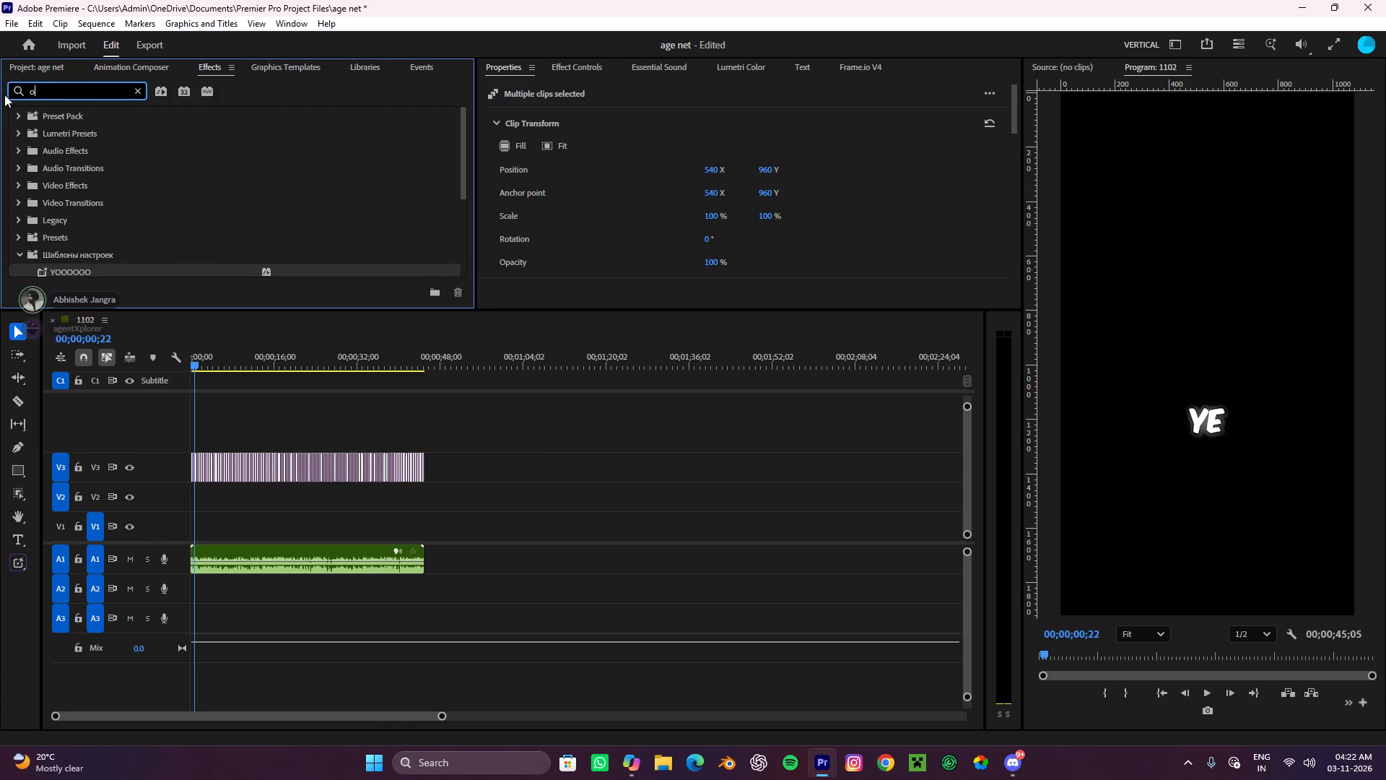
{"action": "key", "text": "BackSpace"}
{"action": "type", "text": "pop"}
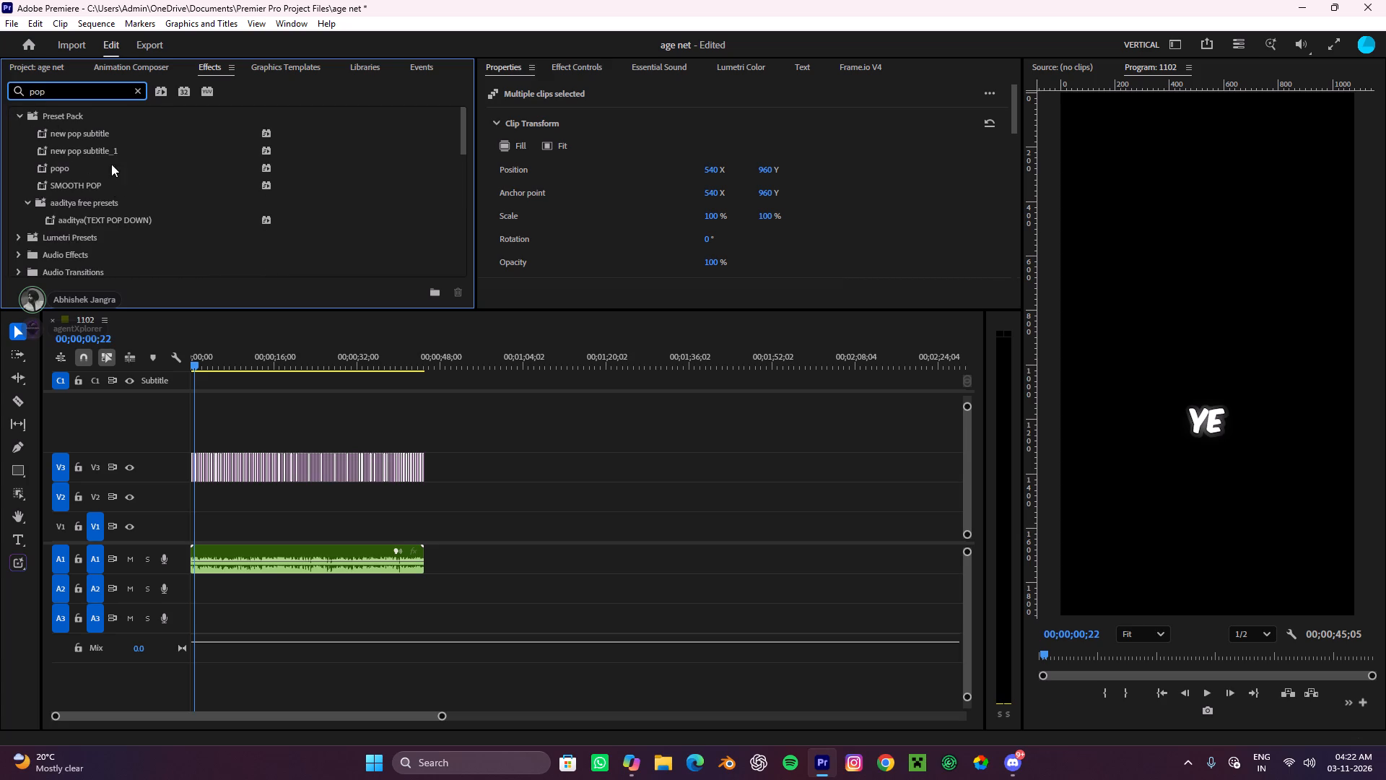
{"action": "left_click_drag", "start_coordinate": [83, 133], "coordinate": [347, 472]}
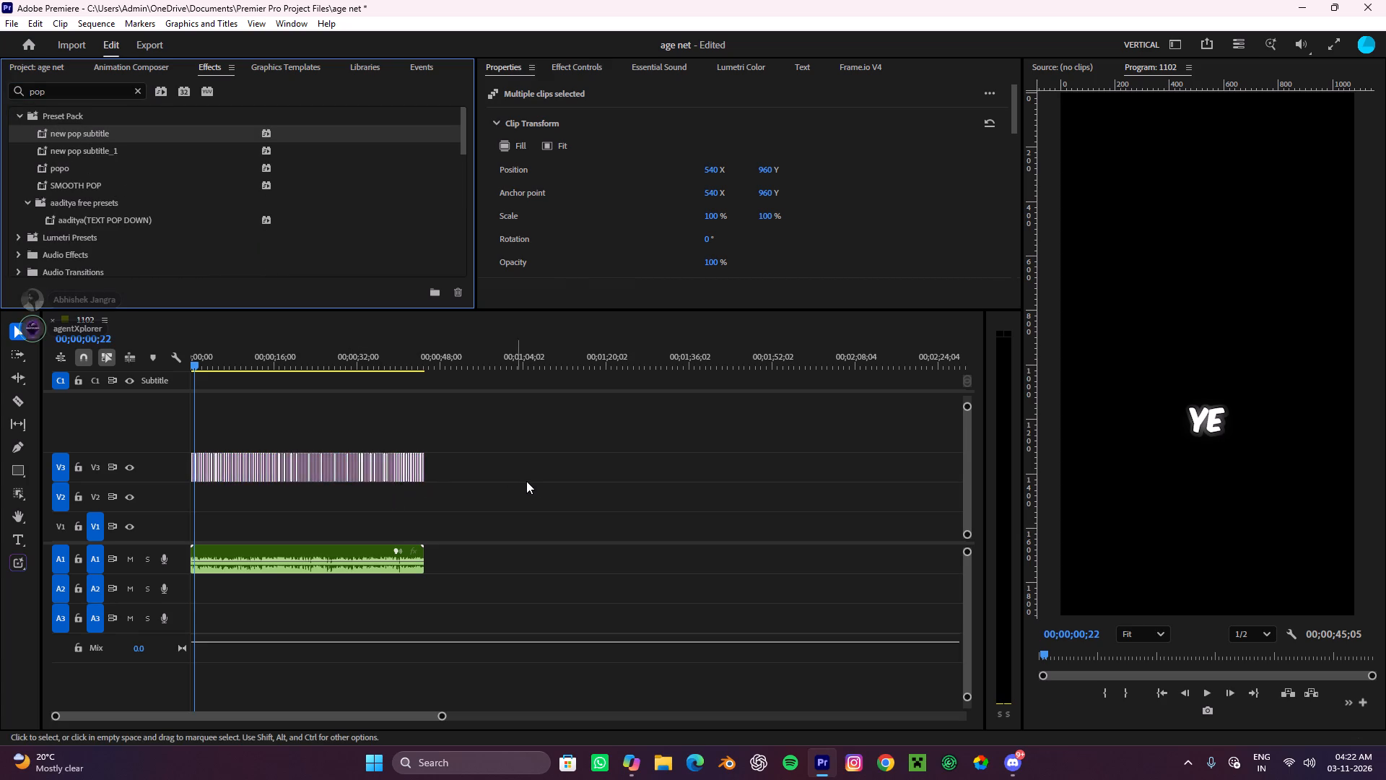
Play the sequence from 00;00;00;22 to check the animated captions against the voice-over.
{"action": "left_click", "coordinate": [531, 482]}
{"action": "key", "text": "space"}
{"action": "scroll", "coordinate": [528, 482], "scroll_direction": "up", "scroll_amount": 5, "text": "alt"}
{"action": "scroll", "coordinate": [528, 482], "scroll_direction": "up", "scroll_amount": 4}
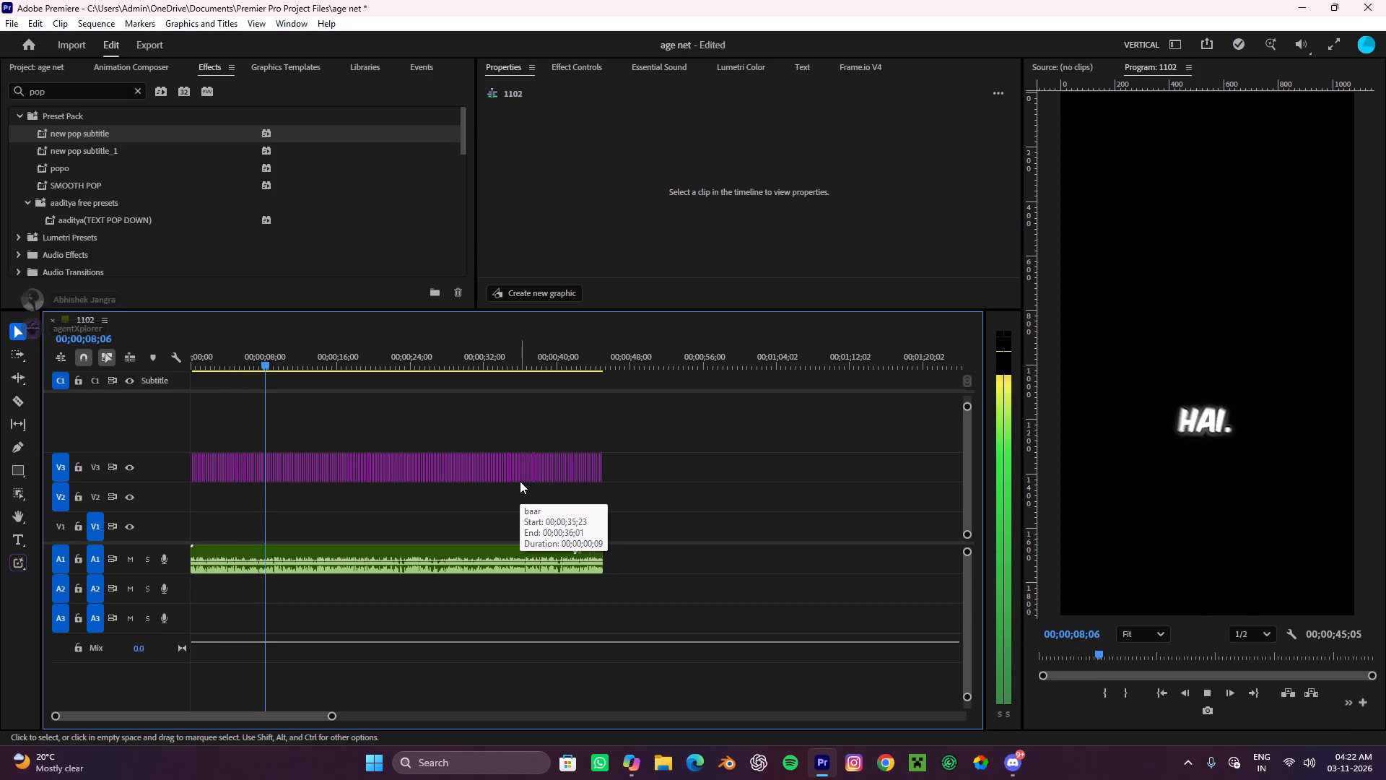
{"action": "scroll", "coordinate": [577, 514], "scroll_direction": "down", "scroll_amount": 3, "text": "alt"}
{"action": "scroll", "coordinate": [577, 514], "scroll_direction": "up", "scroll_amount": 4, "text": "alt"}
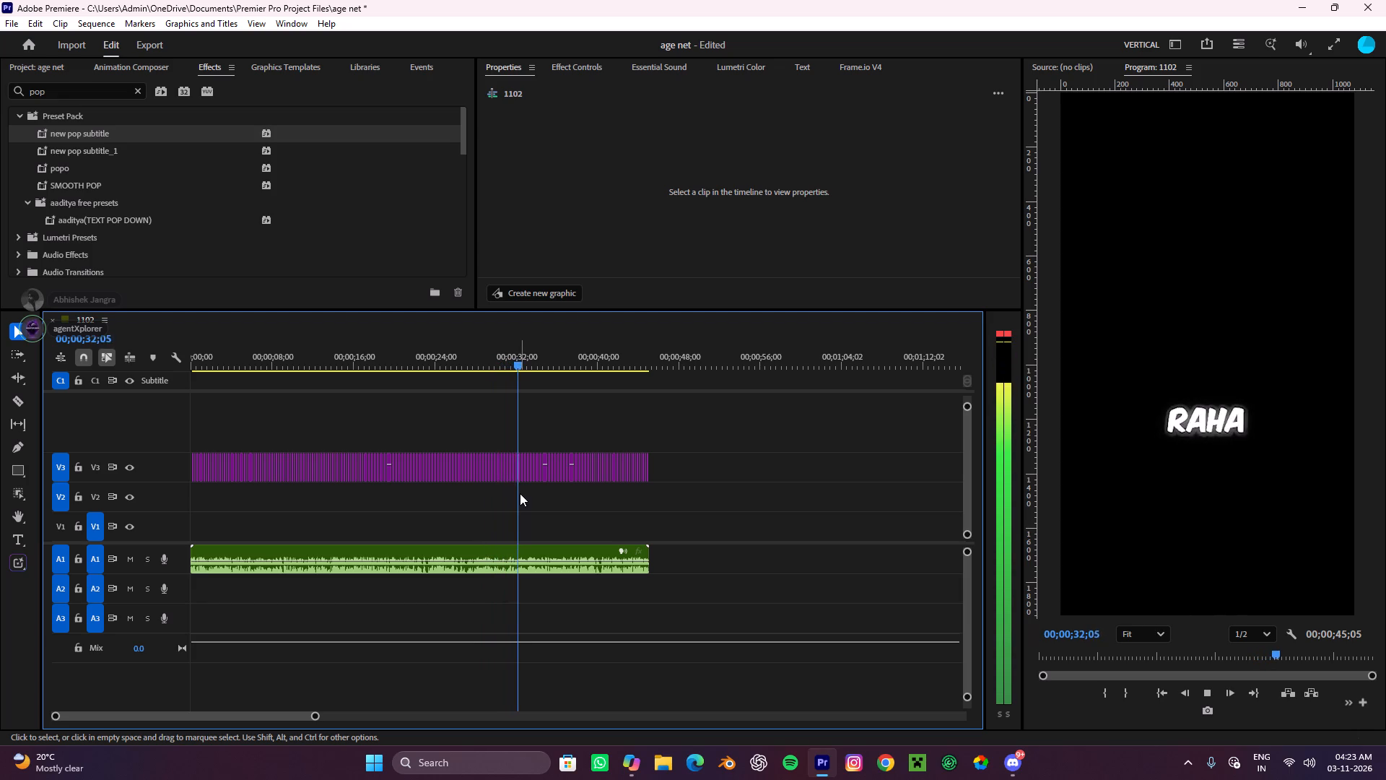
{"action": "key", "text": "space"}
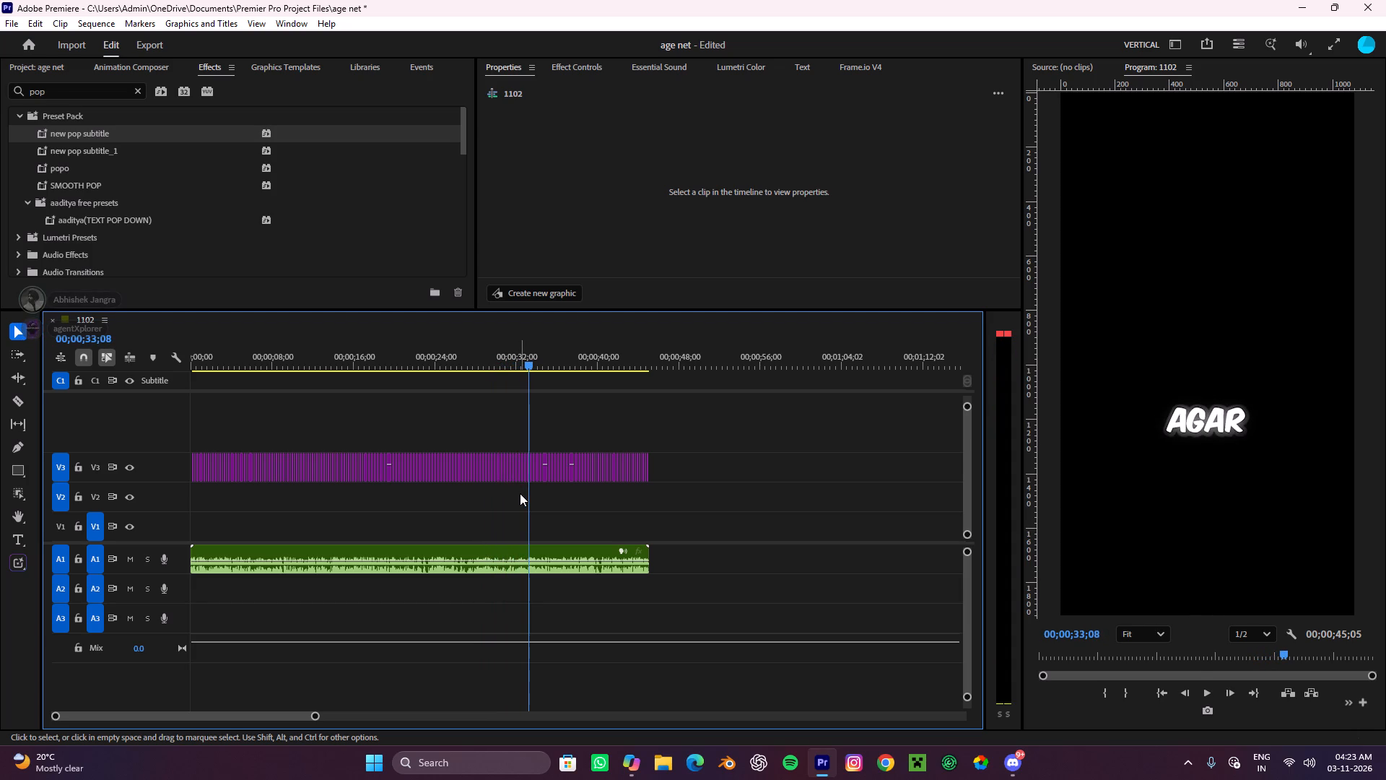
{"action": "key", "text": "space"}
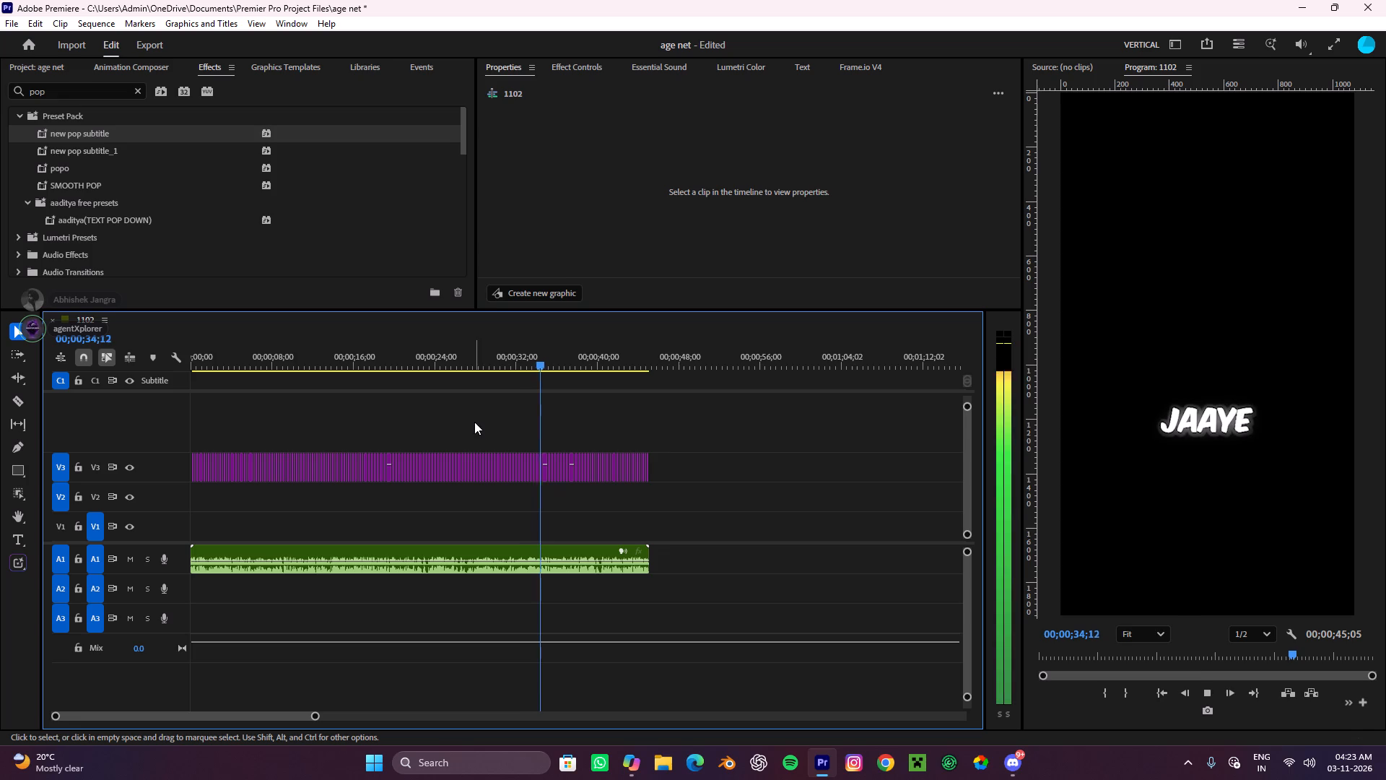
{"action": "key", "text": "space"}
Shrink the video tracks V1 to V3 to their minimum height in the timeline.
{"action": "scroll", "coordinate": [522, 444], "scroll_direction": "up", "scroll_amount": 8, "text": "alt"}
{"action": "scroll", "coordinate": [521, 444], "scroll_direction": "down", "scroll_amount": 4}
{"action": "scroll", "coordinate": [518, 450], "scroll_direction": "up", "scroll_amount": 4, "text": "alt"}
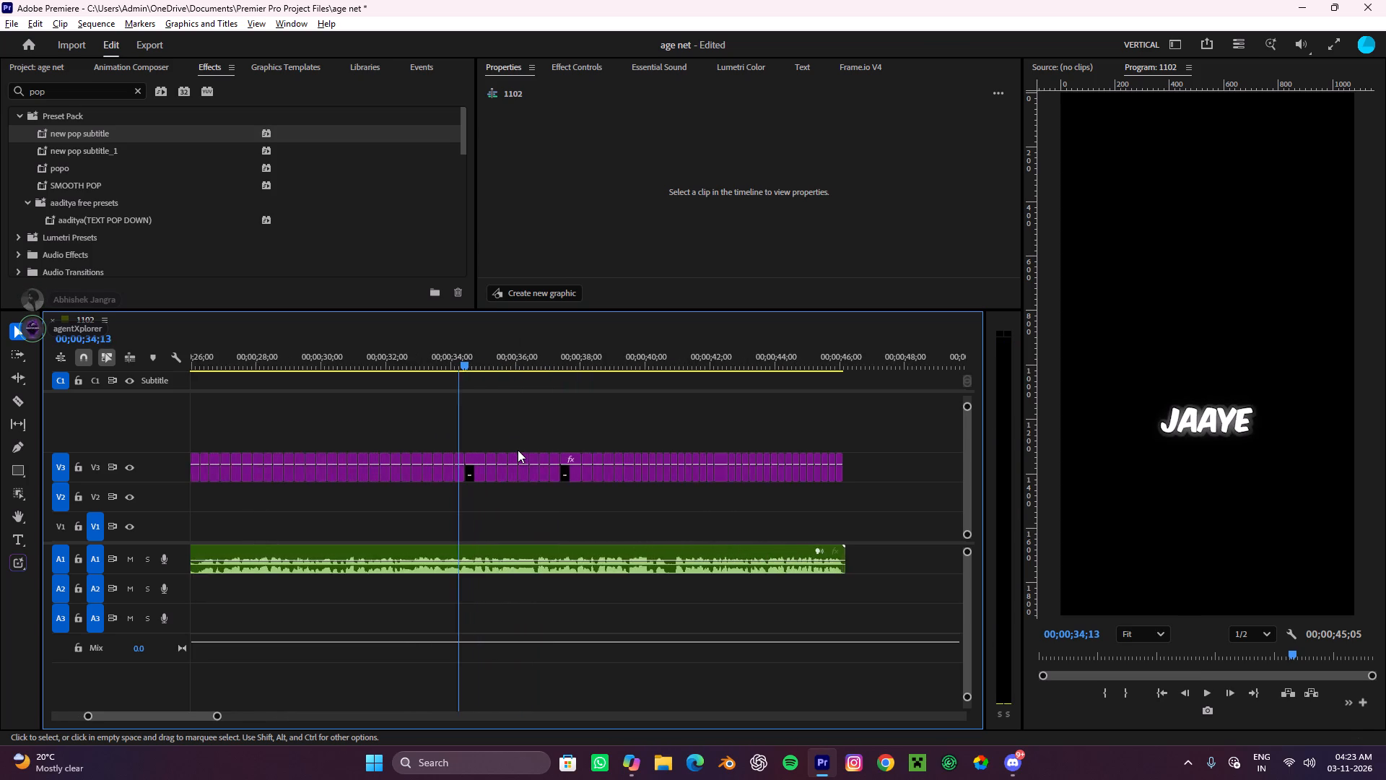
{"action": "scroll", "coordinate": [518, 450], "scroll_direction": "up", "scroll_amount": 8, "text": "alt"}
{"action": "scroll", "coordinate": [518, 450], "scroll_direction": "down", "scroll_amount": 8, "text": "alt"}
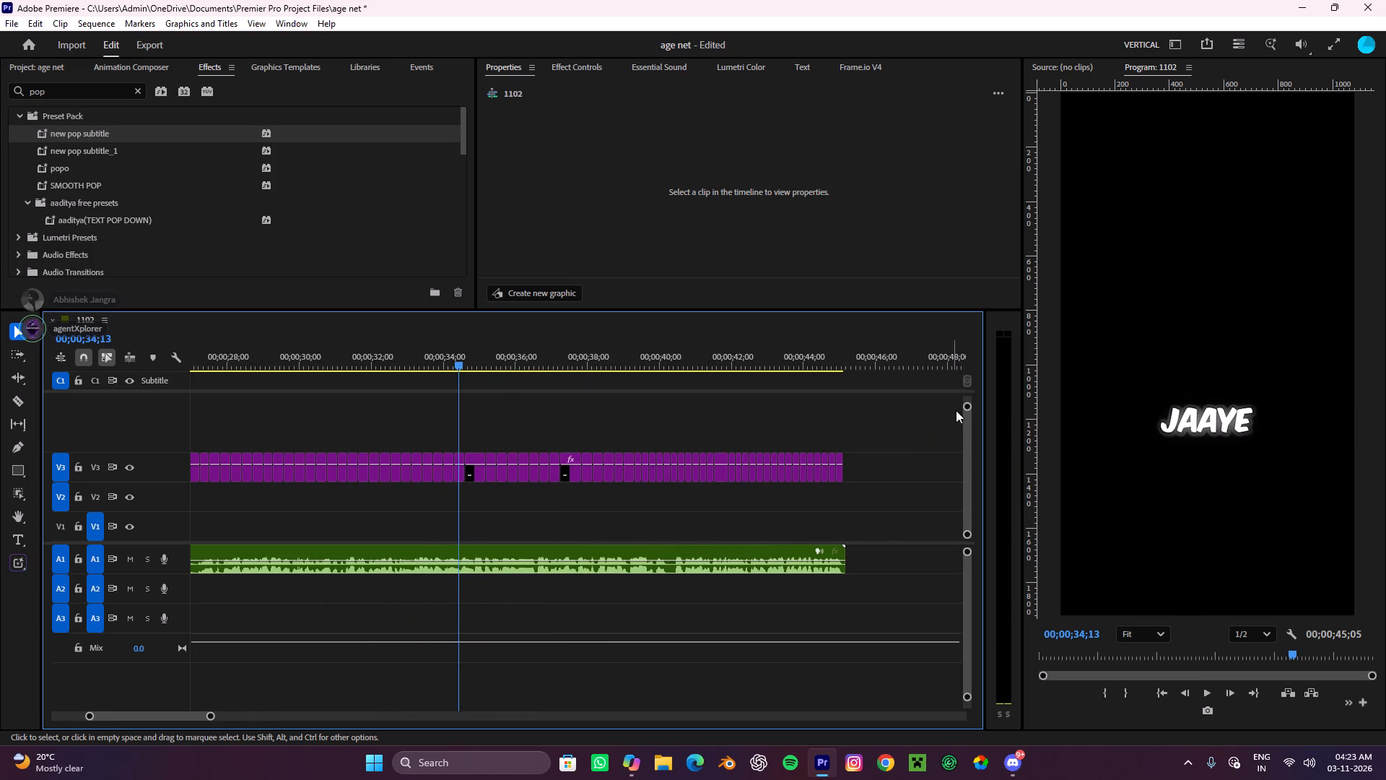
{"action": "left_click_drag", "start_coordinate": [967, 404], "coordinate": [975, 300]}
Continue playback from 00;00;34;13 to check the remaining captions against the voice-over.
{"action": "key", "text": "space"}
{"action": "scroll", "coordinate": [793, 442], "scroll_direction": "down", "scroll_amount": 4}
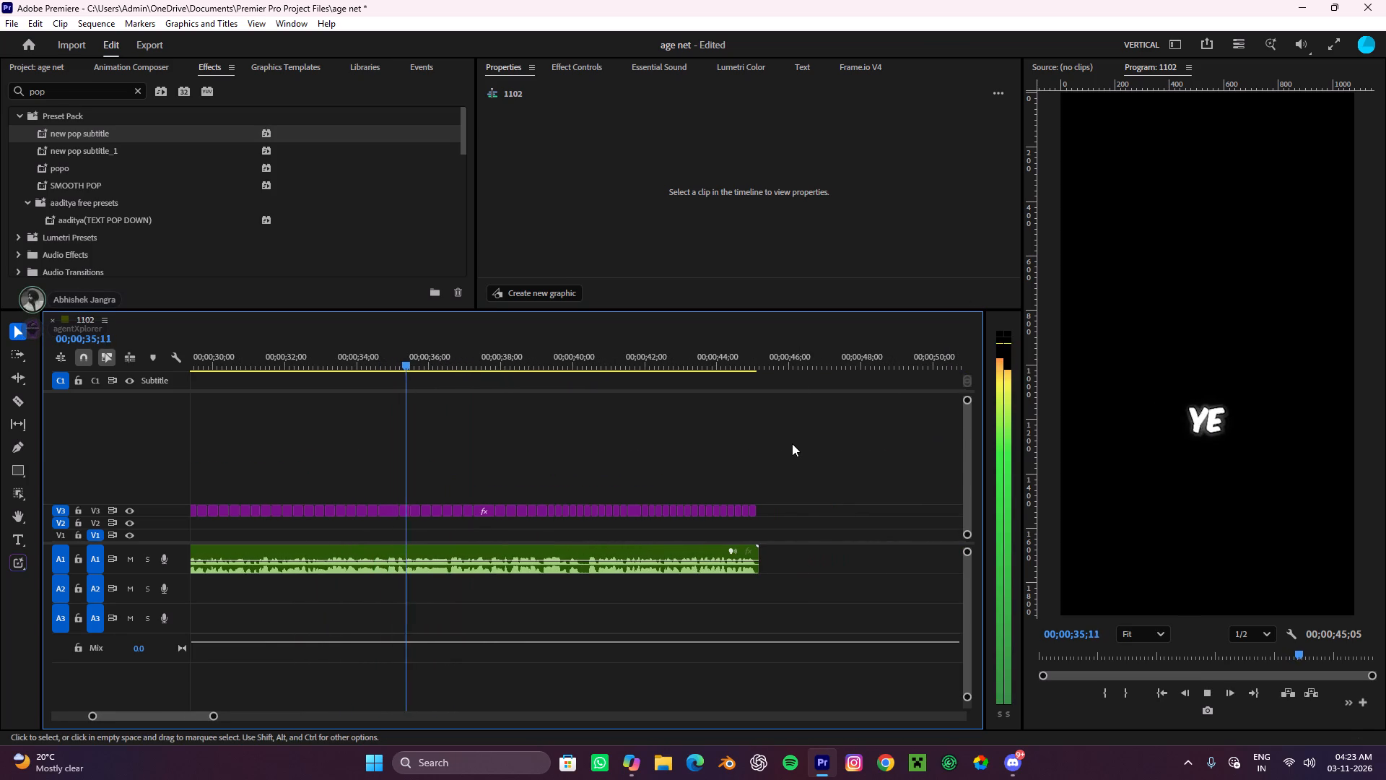
{"action": "scroll", "coordinate": [792, 443], "scroll_direction": "down", "scroll_amount": 9, "text": "alt"}
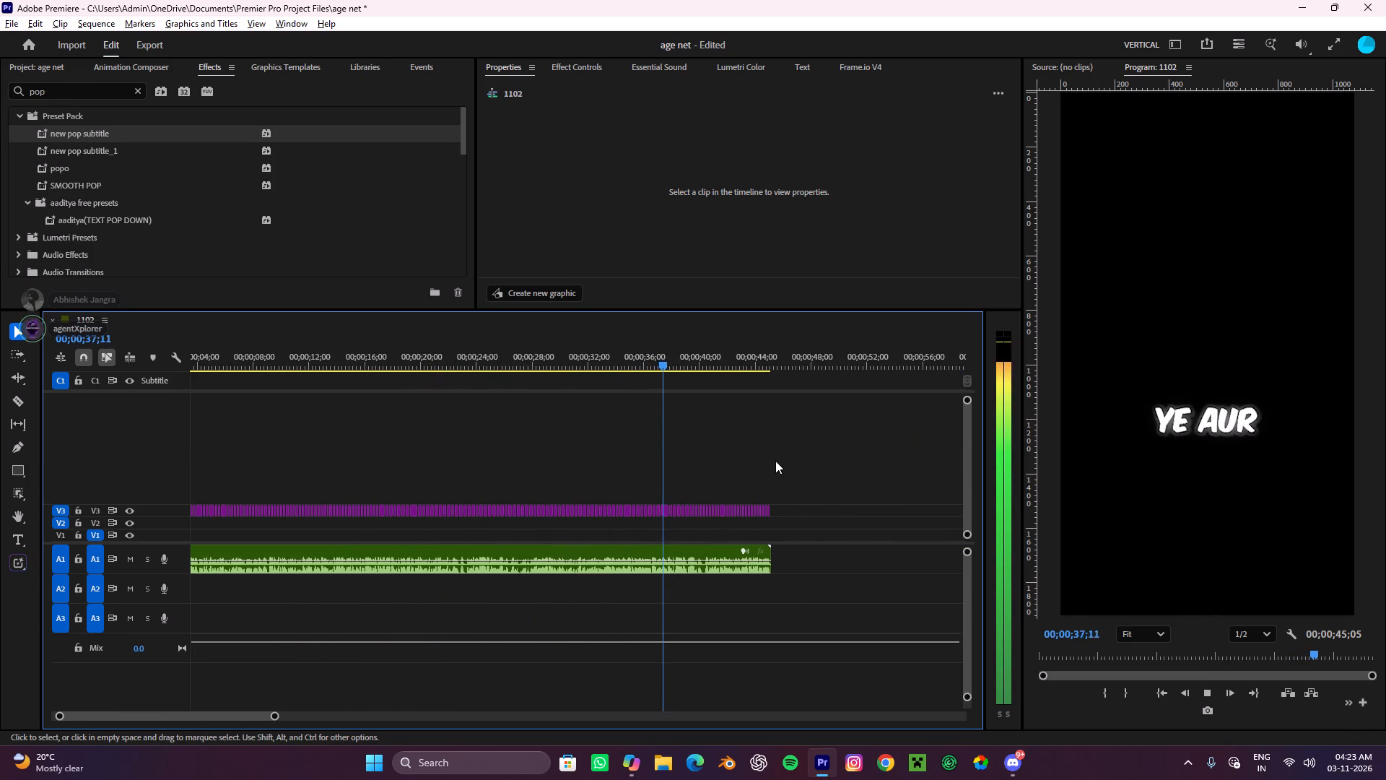
{"action": "scroll", "coordinate": [775, 461], "scroll_direction": "down", "scroll_amount": 3}
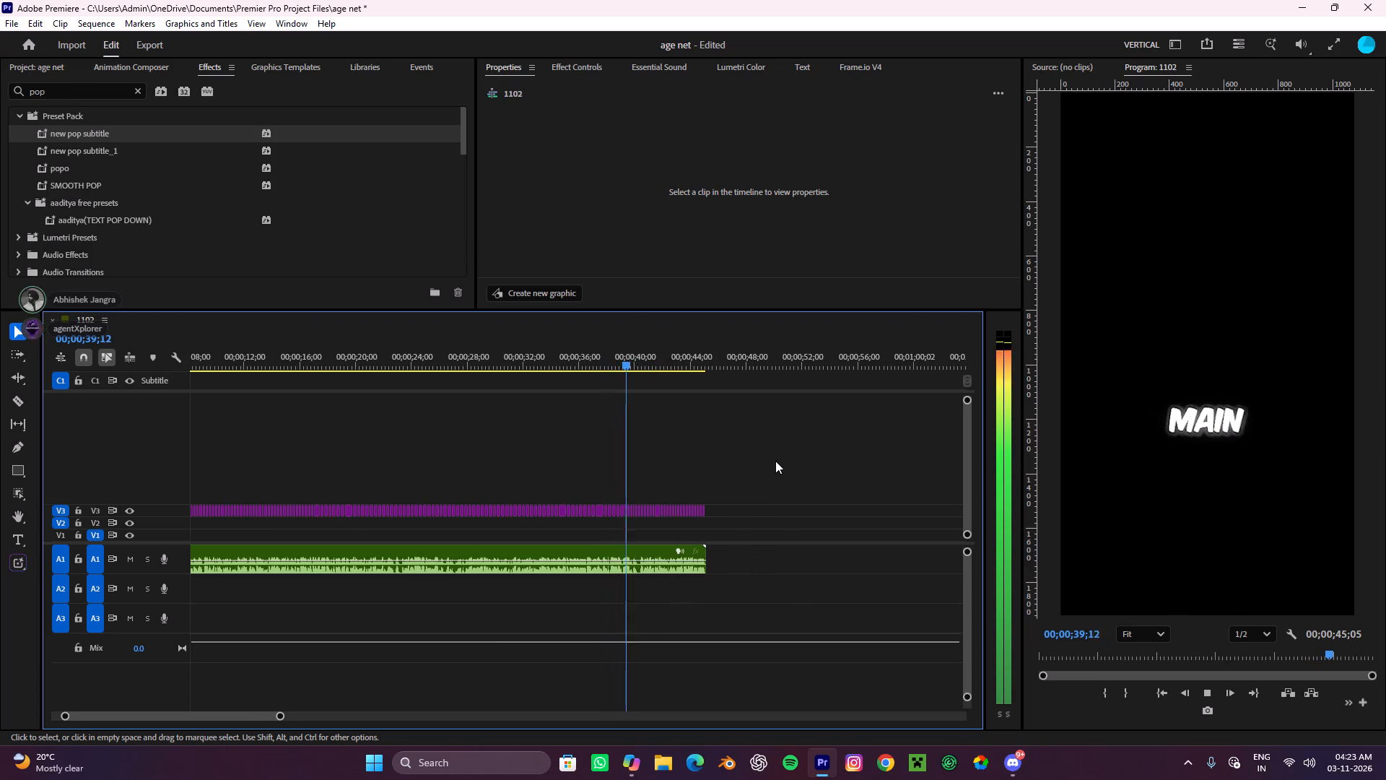
{"action": "key", "text": "space"}
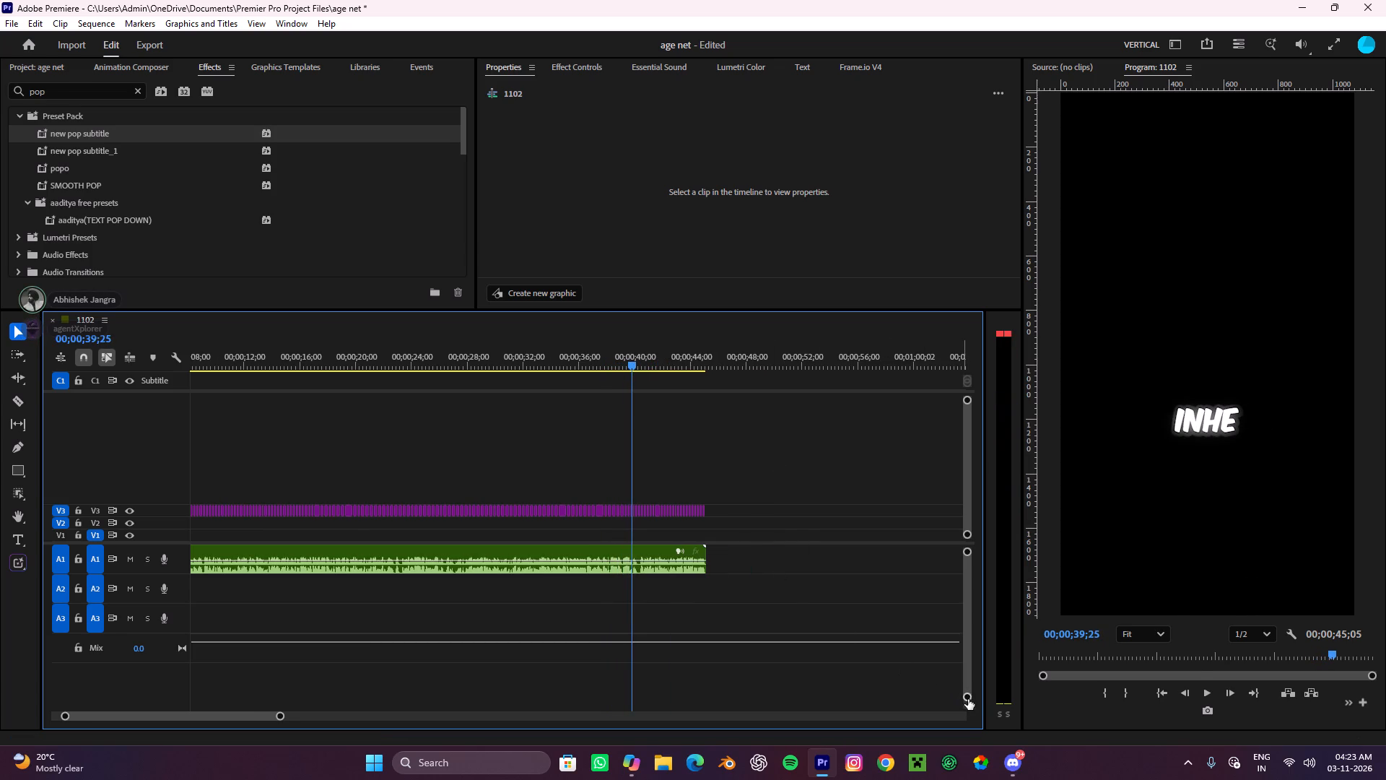
Shrink the audio tracks A1 to A3 to their minimum height in the timeline.
{"action": "left_click_drag", "start_coordinate": [968, 700], "coordinate": [966, 751]}
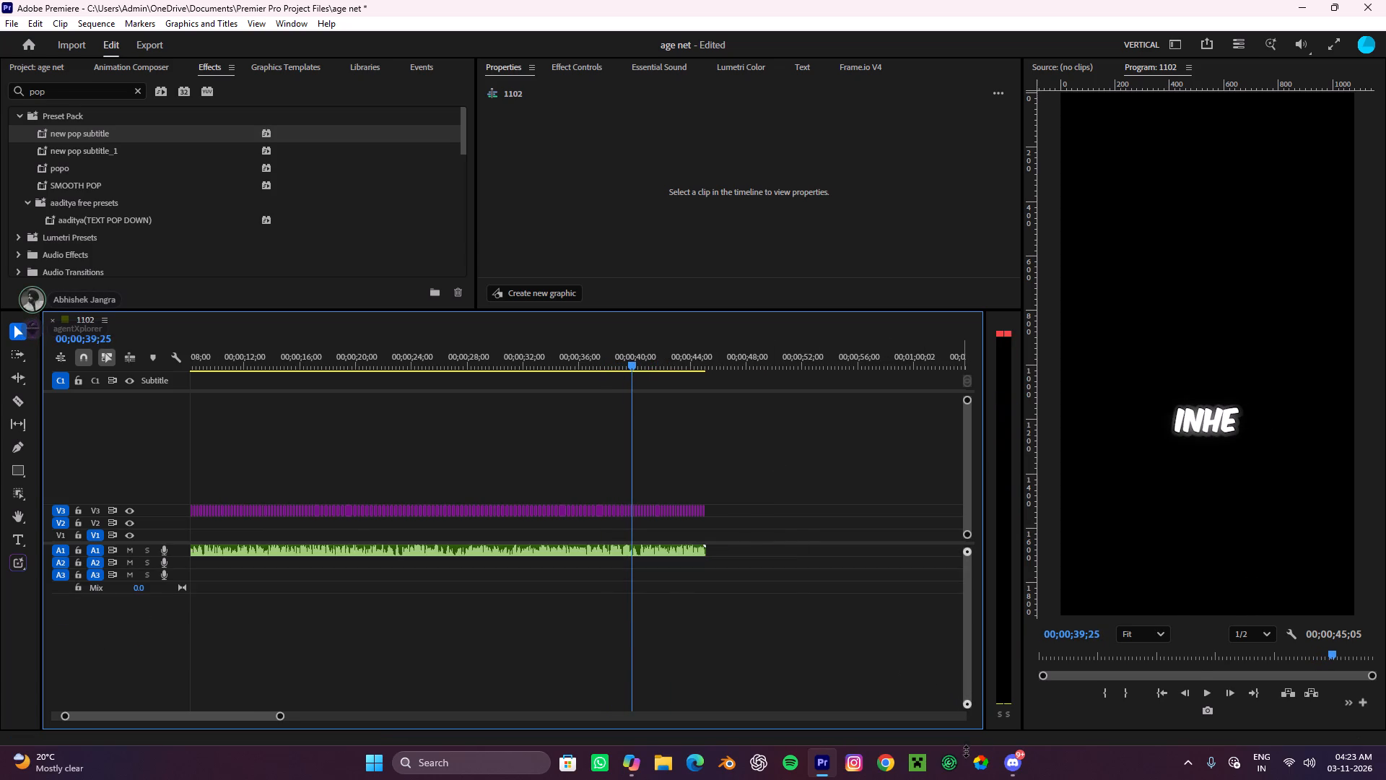
{"action": "left_click_drag", "start_coordinate": [966, 751], "coordinate": [966, 752]}
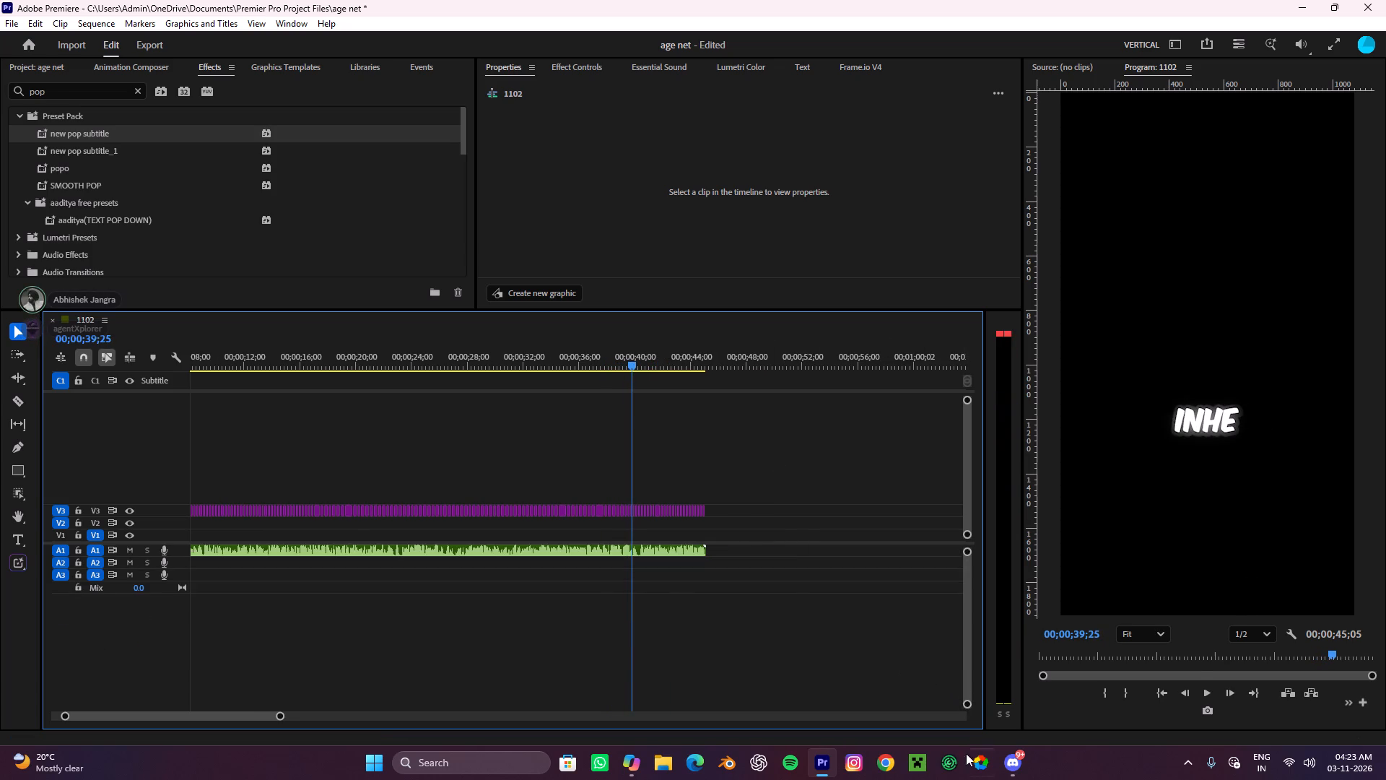
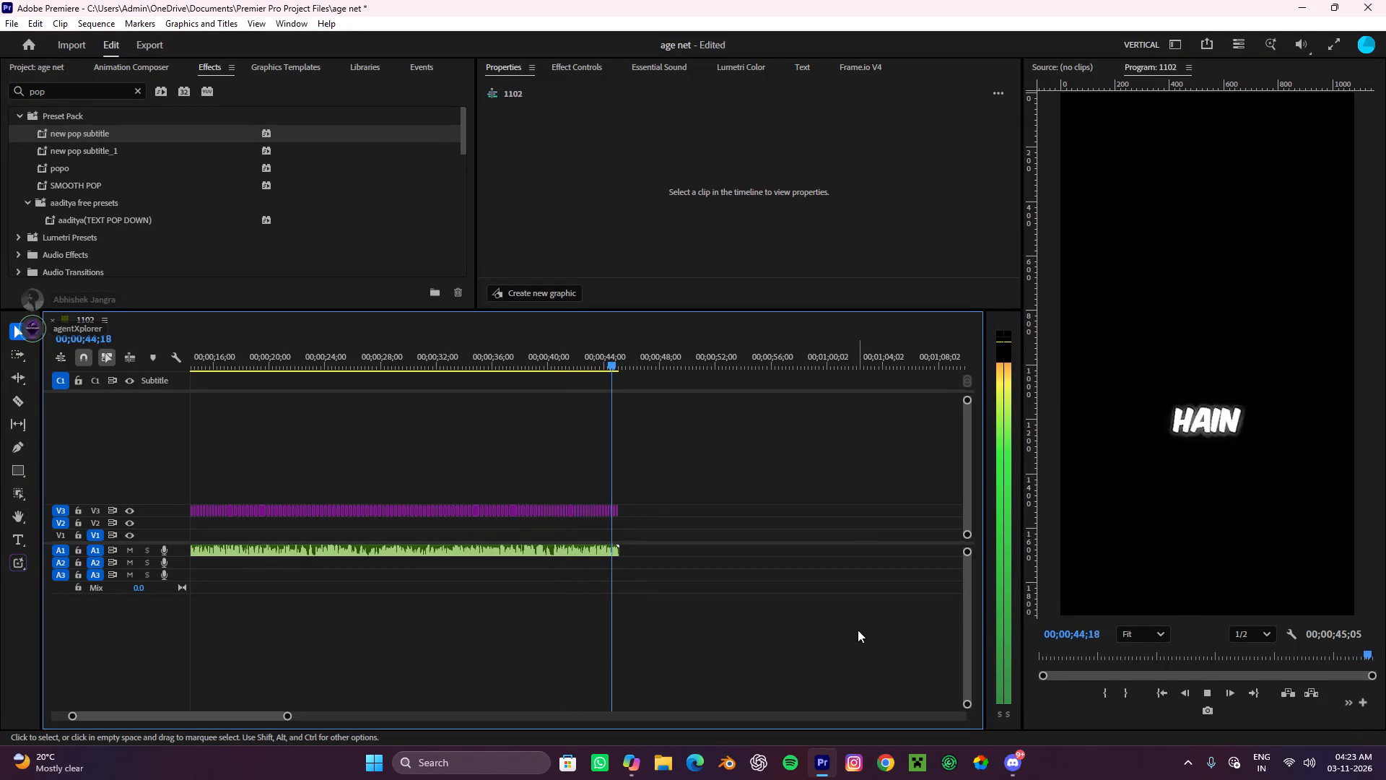
Return the playhead to the start of the sequence and briefly play the opening captions.
{"action": "left_click_drag", "start_coordinate": [626, 355], "coordinate": [0, 393]}
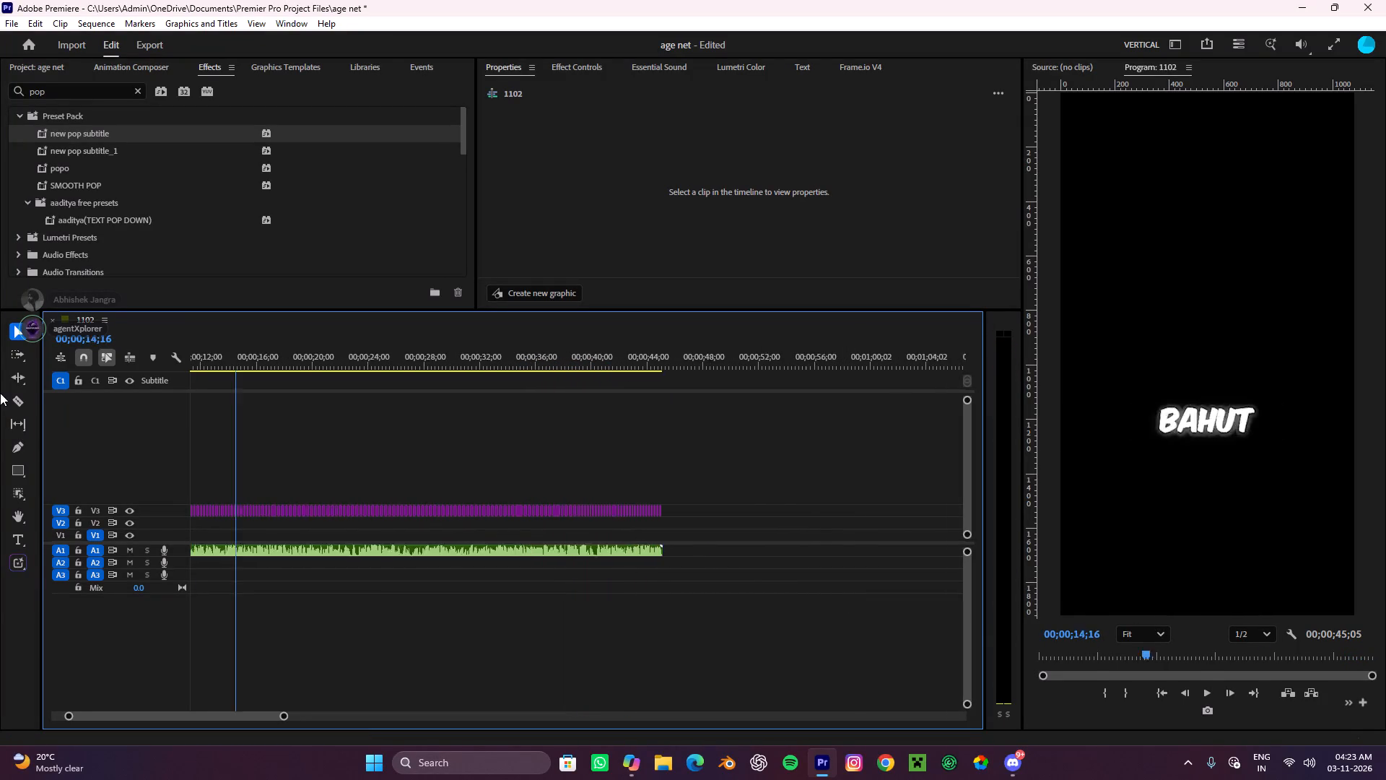
{"action": "left_click_drag", "start_coordinate": [0, 393], "coordinate": [0, 397]}
{"action": "key", "text": "space"}
{"action": "key", "text": "space"}
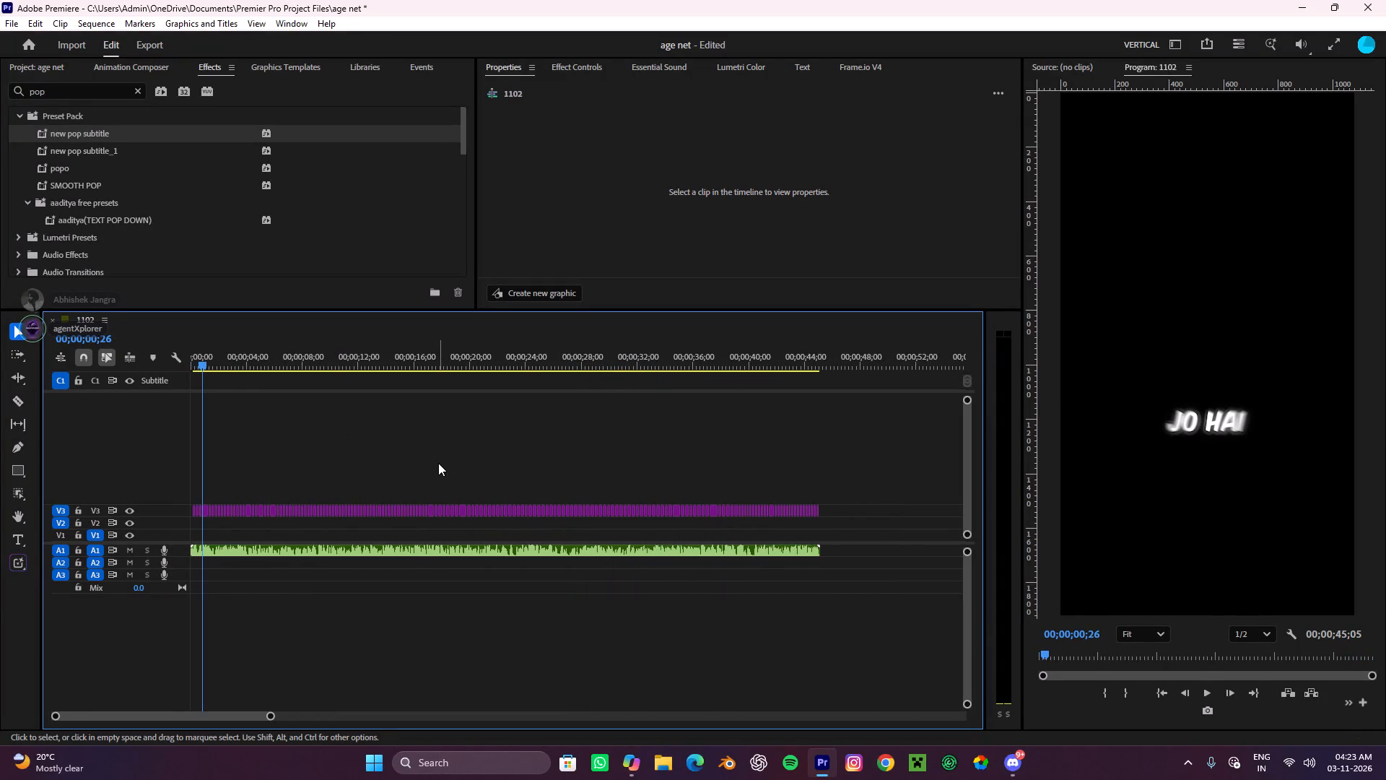
Create a bright green 1080 x 1920 color matte at 29.97 fps, keeping the name Color Matte.
{"action": "scroll", "coordinate": [438, 463], "scroll_direction": "down", "scroll_amount": 6, "text": "alt"}
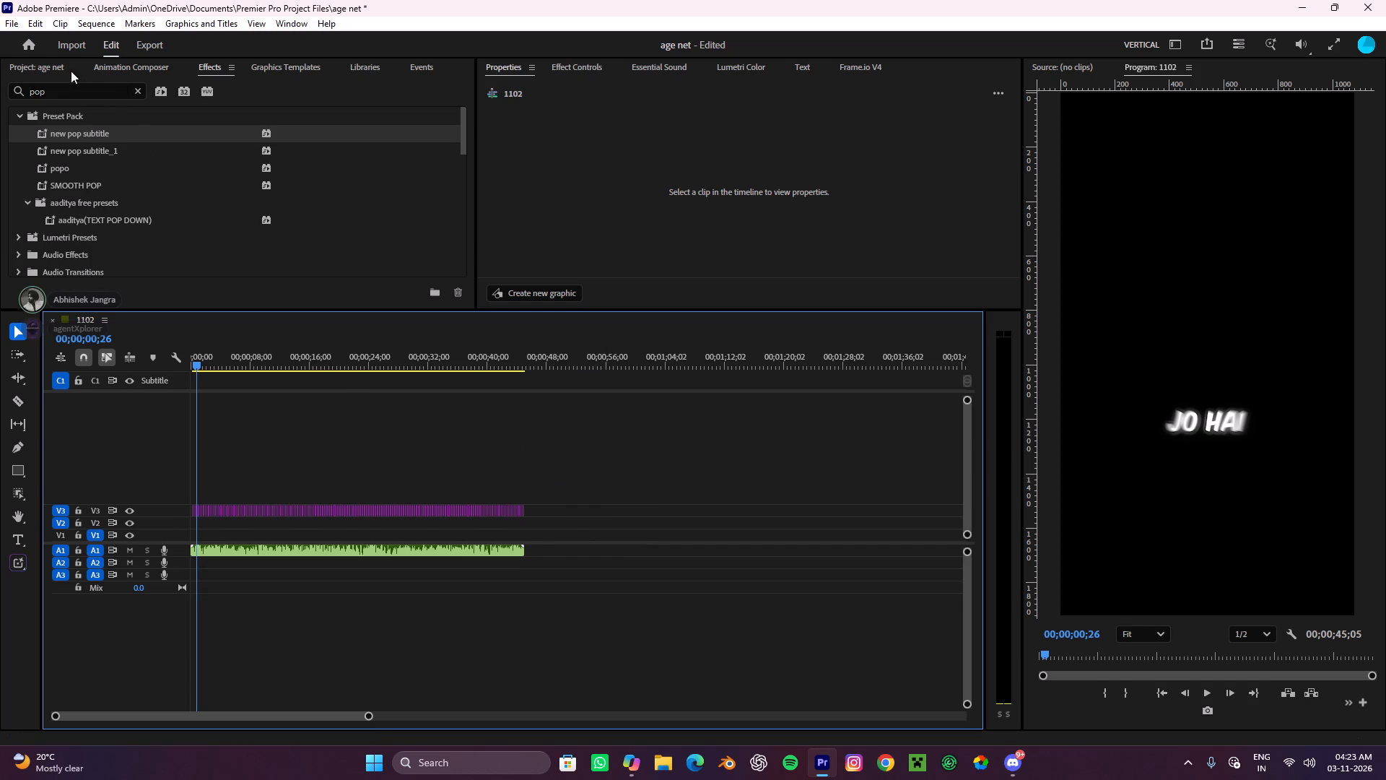
{"action": "left_click", "coordinate": [56, 63]}
{"action": "left_click", "coordinate": [435, 296]}
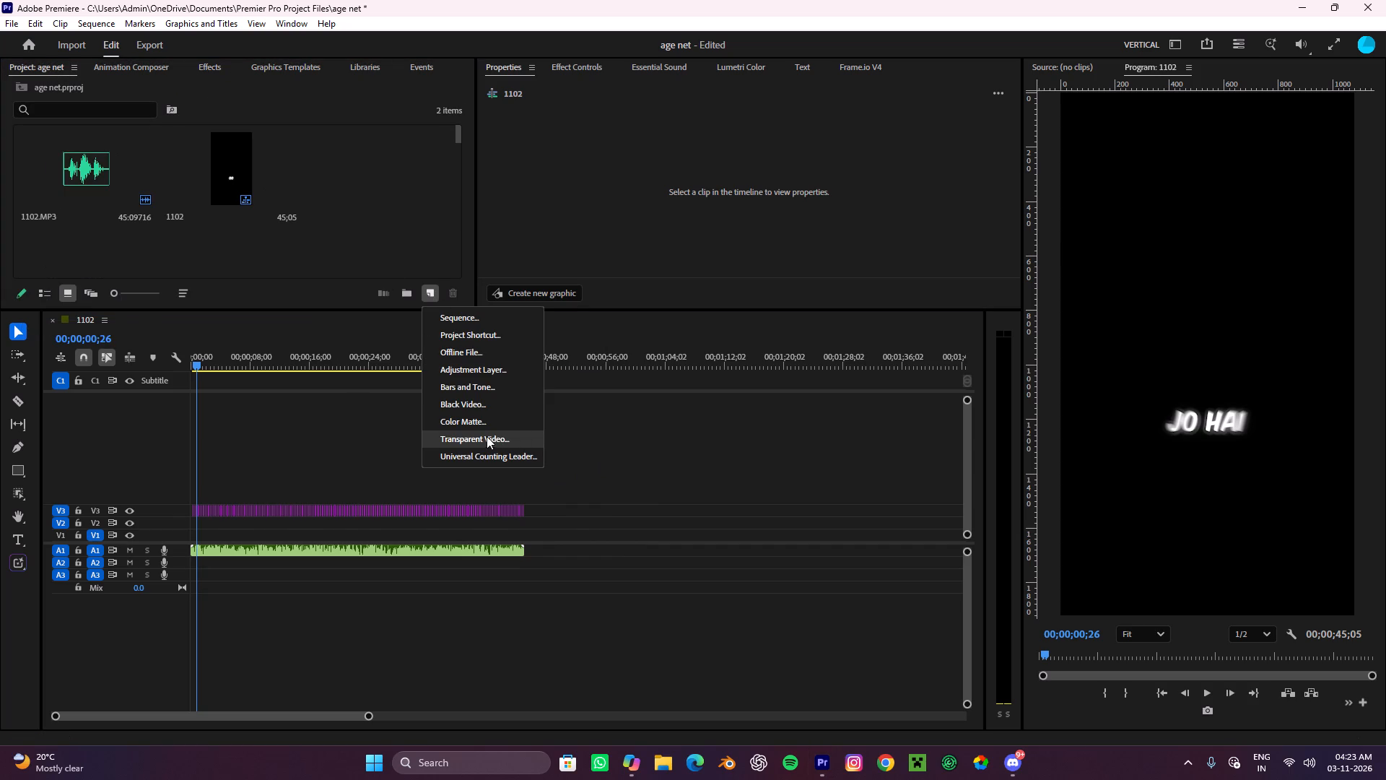
{"action": "left_click", "coordinate": [473, 416]}
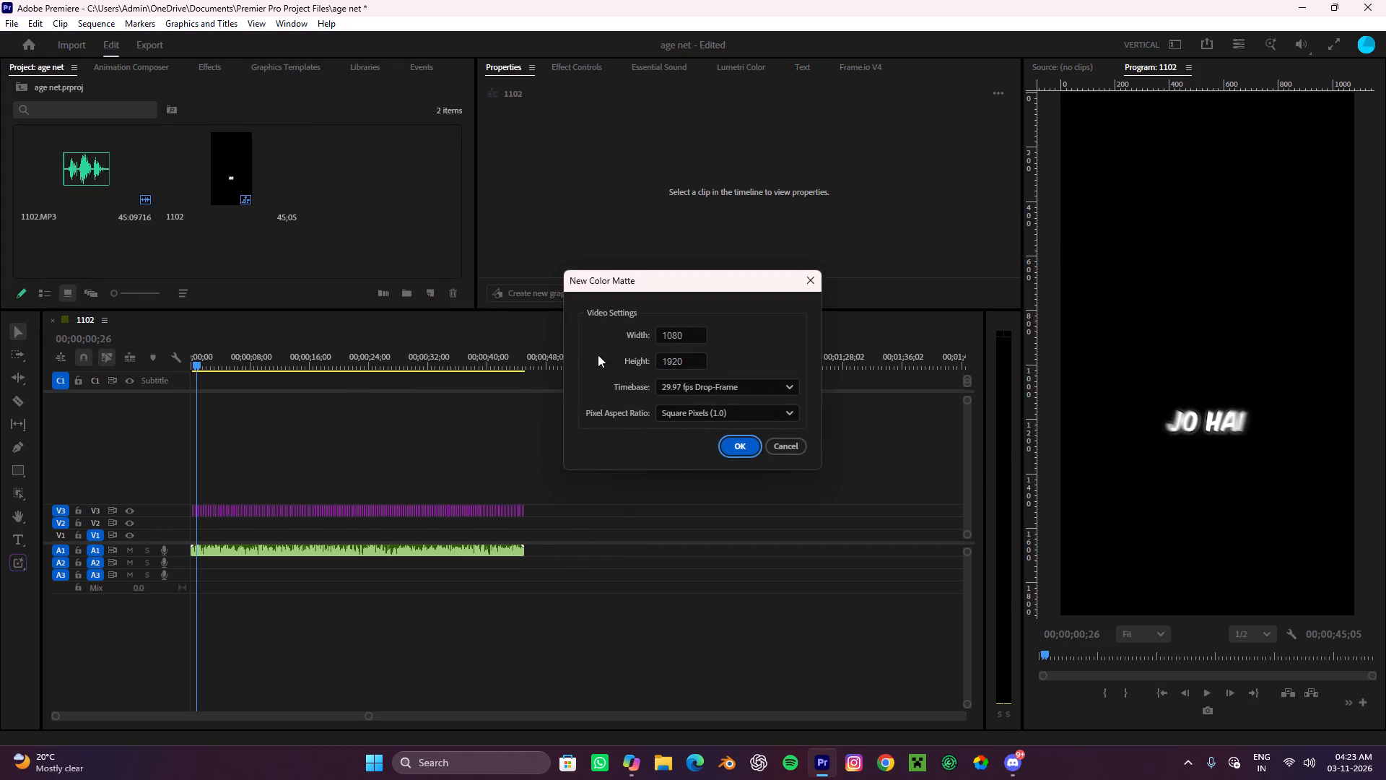
{"action": "left_click", "coordinate": [742, 444]}
{"action": "left_click_drag", "start_coordinate": [718, 318], "coordinate": [718, 319]}
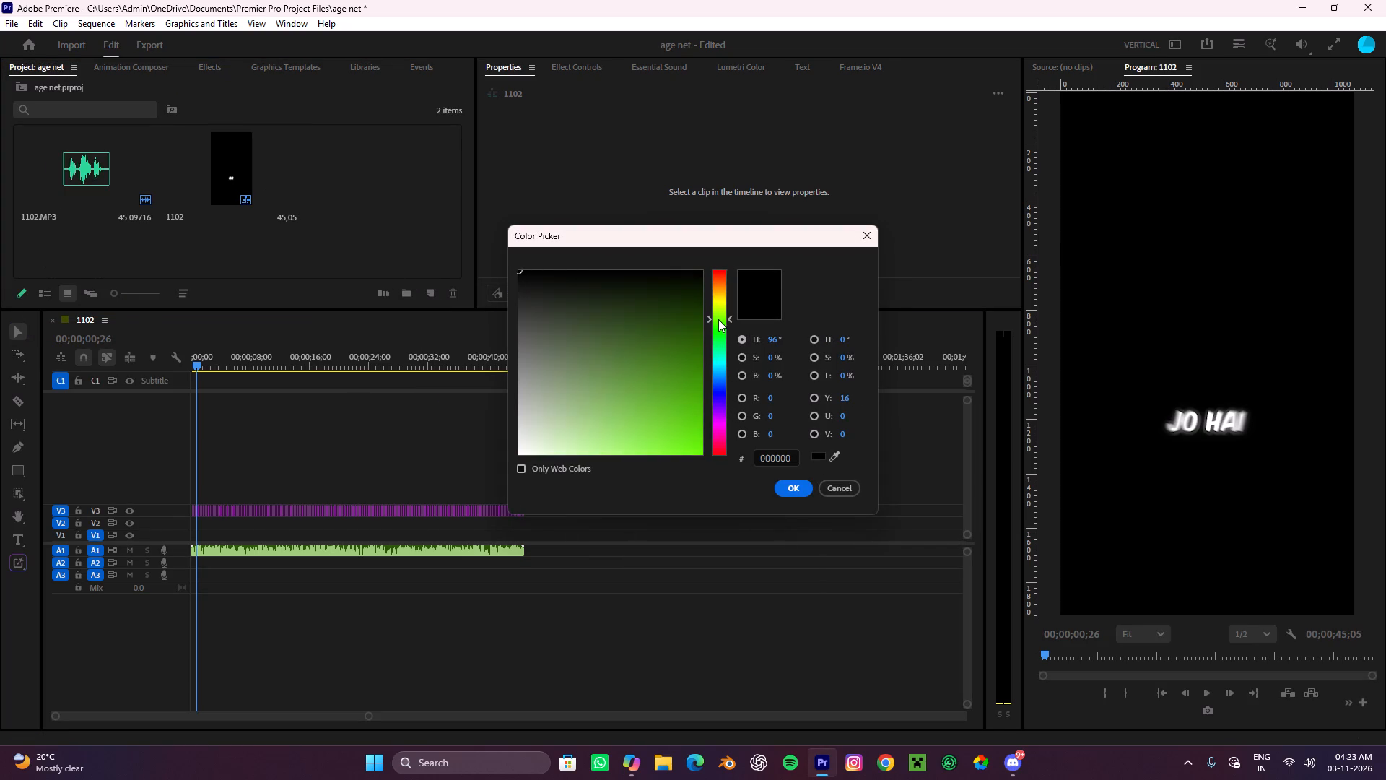
{"action": "left_click_drag", "start_coordinate": [718, 319], "coordinate": [718, 328]}
{"action": "left_click_drag", "start_coordinate": [634, 435], "coordinate": [780, 523]}
{"action": "left_click", "coordinate": [786, 490]}
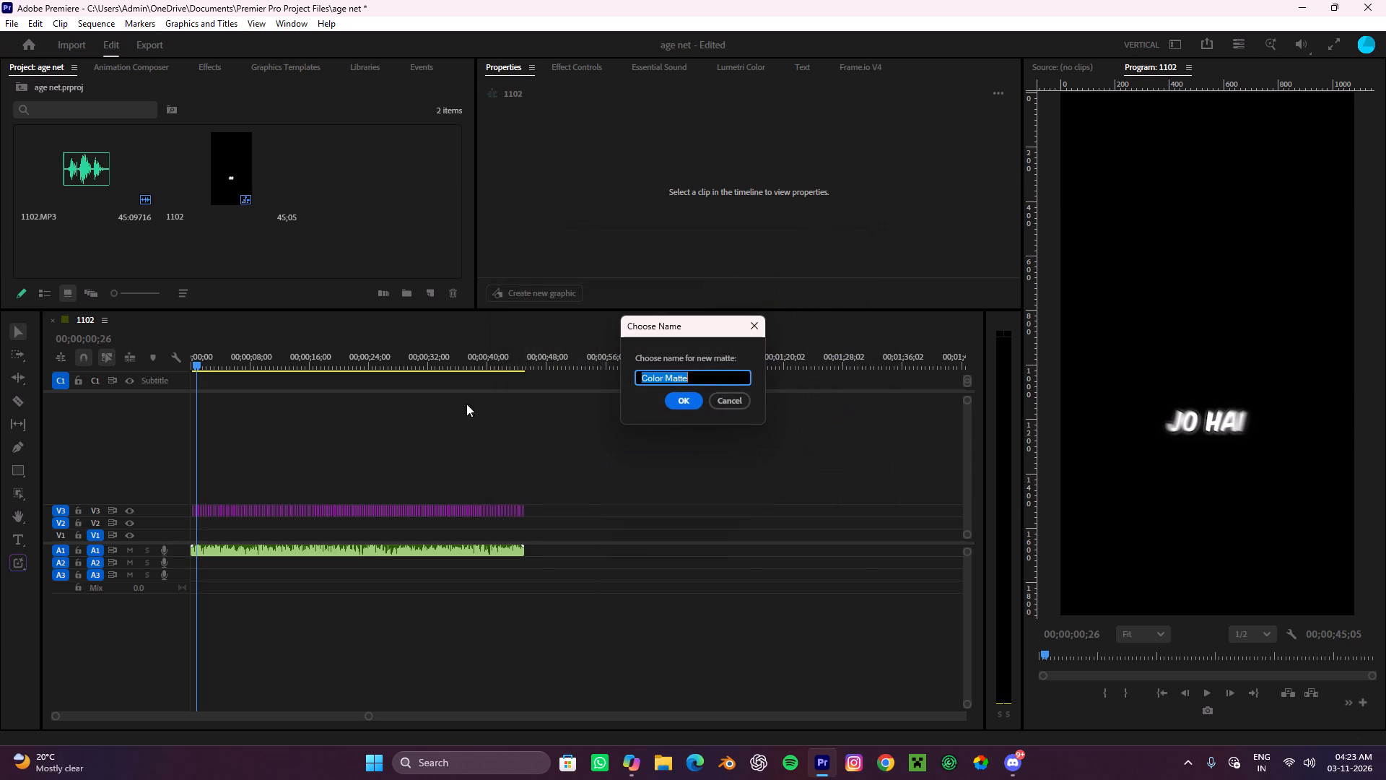
{"action": "left_click", "coordinate": [684, 403]}
Place the green color matte on V2 from the sequence start and extend it to the end of the audio.
{"action": "left_click_drag", "start_coordinate": [385, 131], "coordinate": [411, 541]}
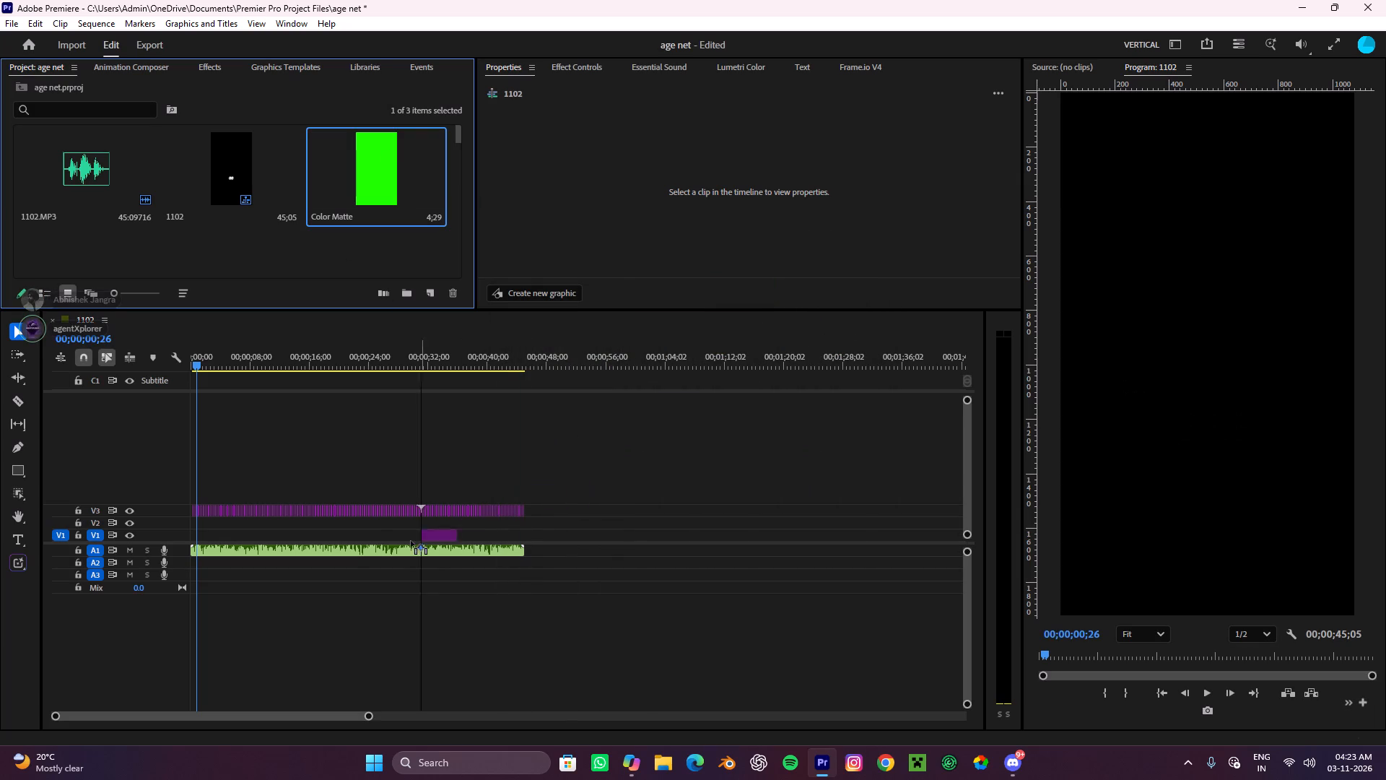
{"action": "left_click_drag", "start_coordinate": [411, 541], "coordinate": [181, 522]}
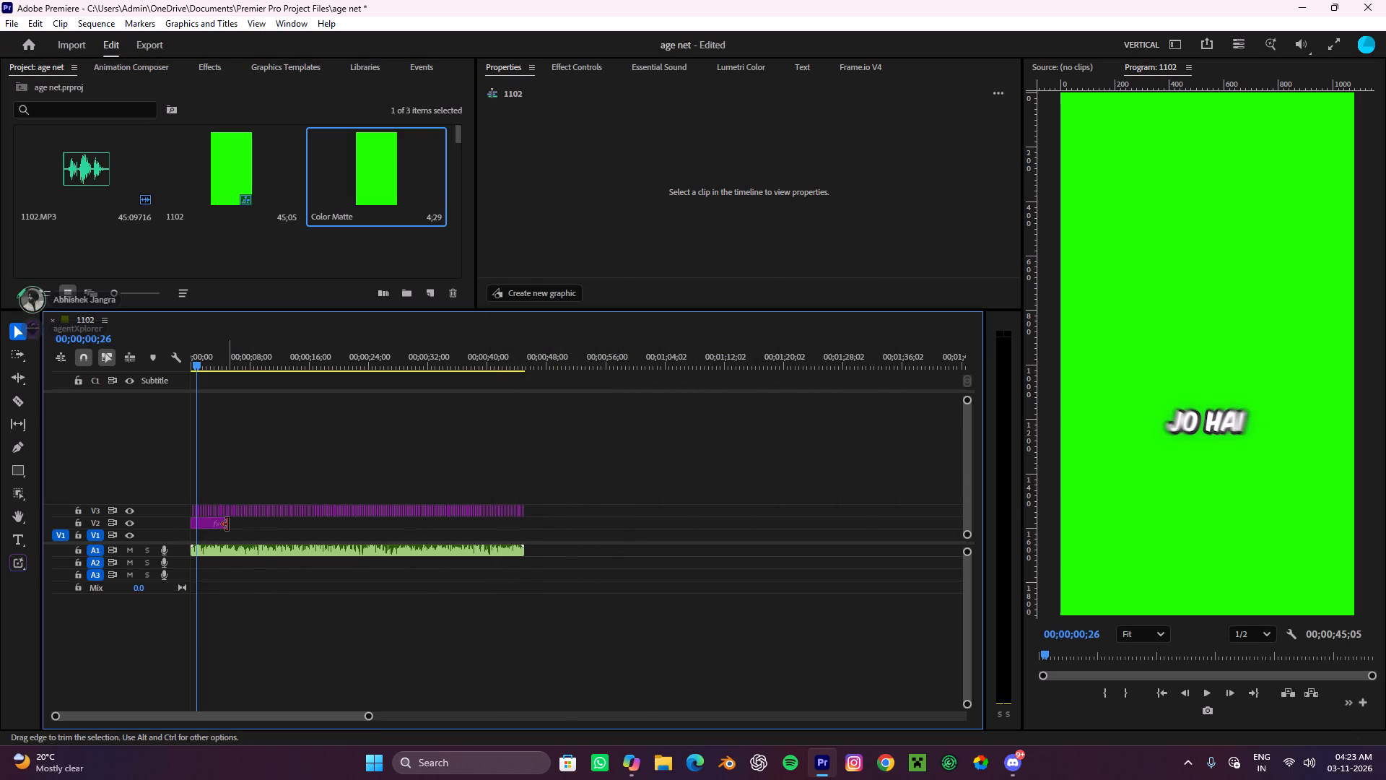
{"action": "left_click_drag", "start_coordinate": [227, 524], "coordinate": [532, 545]}
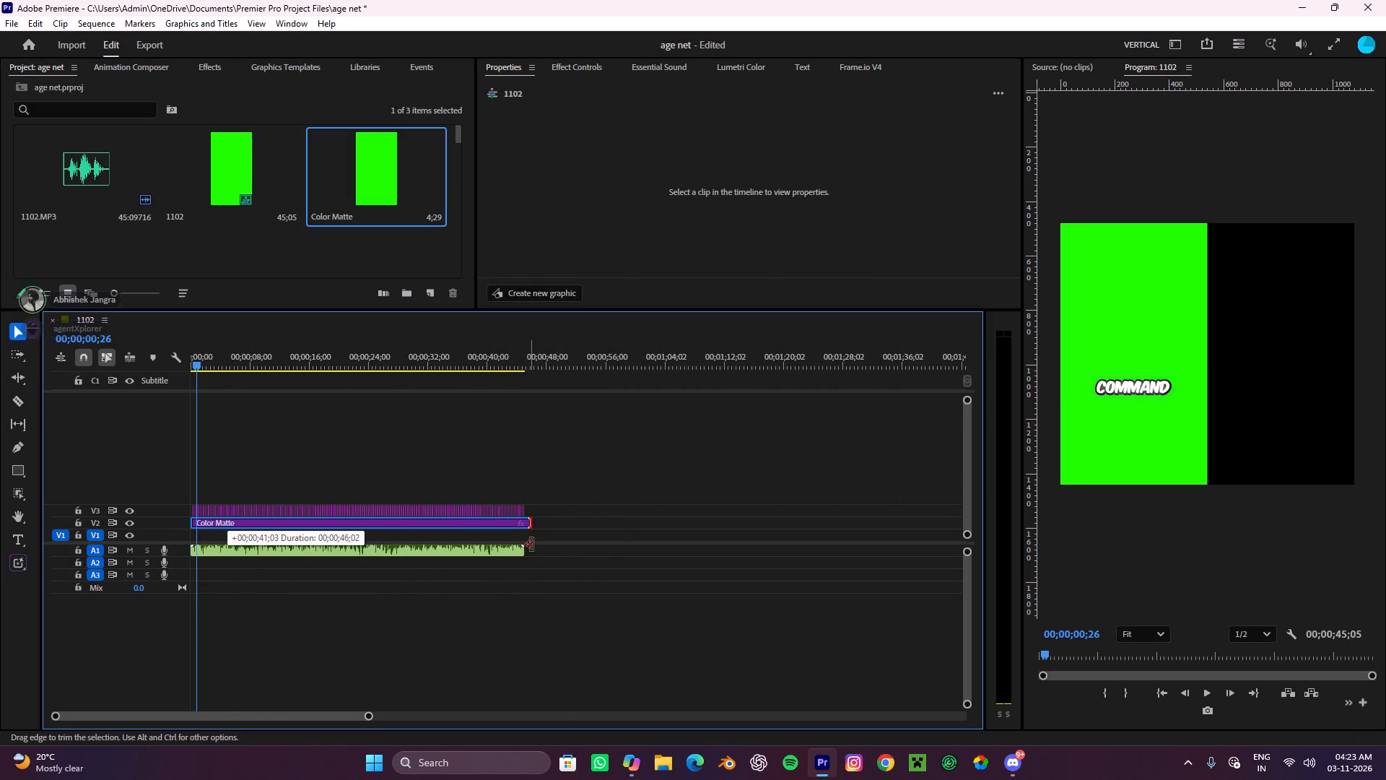
{"action": "left_click_drag", "start_coordinate": [532, 545], "coordinate": [526, 551]}
Examine the color matte's end against the audio's end and its coverage beneath the captions along the timeline.
{"action": "scroll", "coordinate": [528, 552], "scroll_direction": "up", "scroll_amount": 15, "text": "alt"}
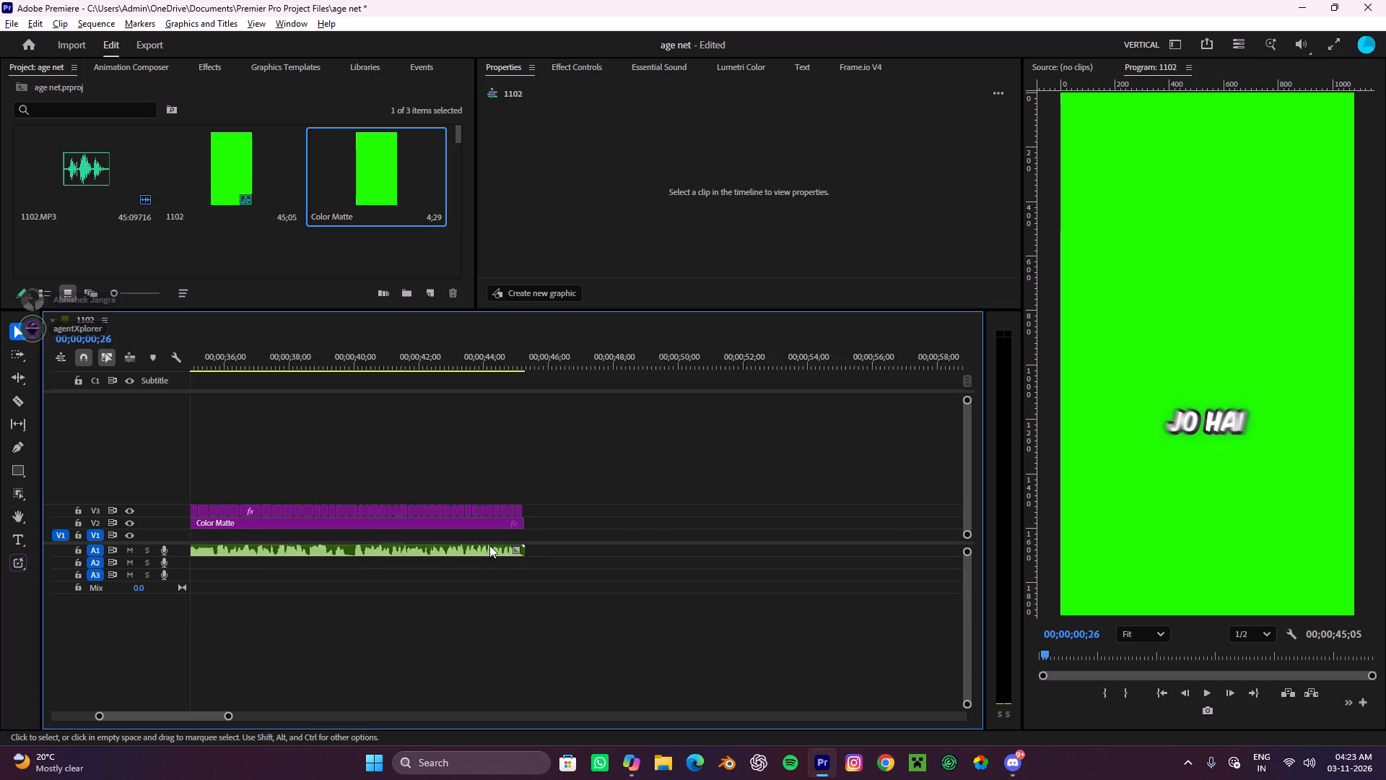
{"action": "scroll", "coordinate": [489, 545], "scroll_direction": "up", "scroll_amount": 15, "text": "alt"}
{"action": "key", "text": "c"}
{"action": "key", "text": "v"}
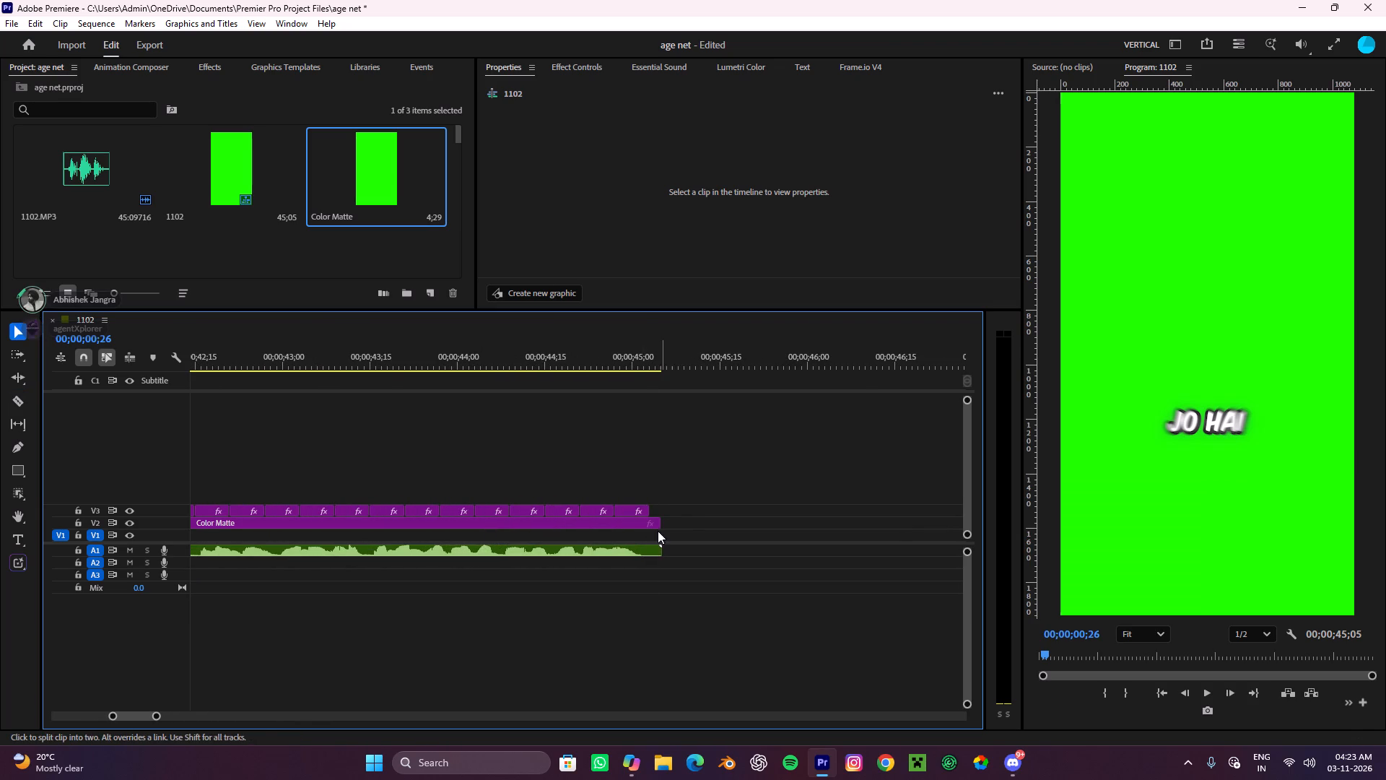
{"action": "scroll", "coordinate": [678, 516], "scroll_direction": "down", "scroll_amount": 9, "text": "alt"}
{"action": "scroll", "coordinate": [228, 448], "scroll_direction": "down", "scroll_amount": 8, "text": "alt"}
{"action": "scroll", "coordinate": [225, 557], "scroll_direction": "up", "scroll_amount": 2, "text": "alt"}
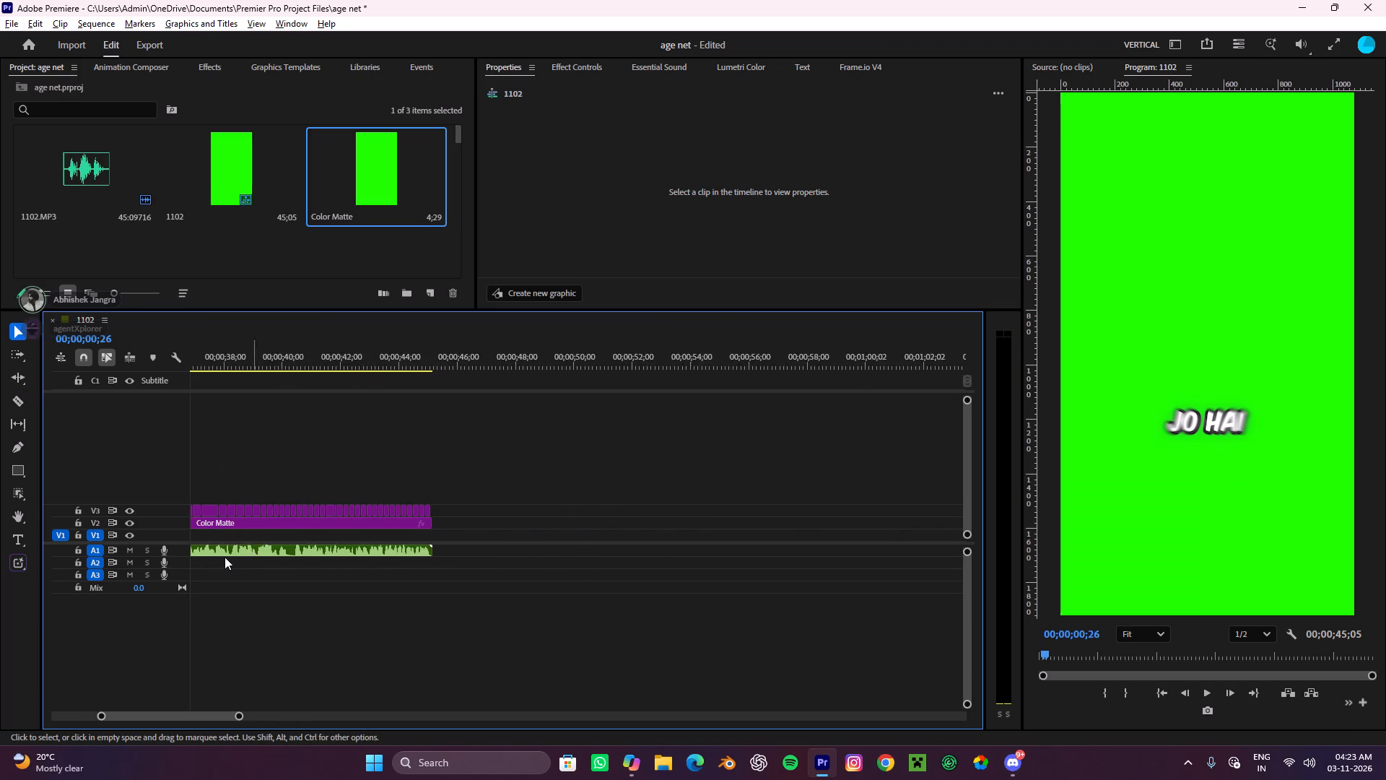
{"action": "scroll", "coordinate": [225, 557], "scroll_direction": "up", "scroll_amount": 14, "text": "alt"}
{"action": "scroll", "coordinate": [224, 556], "scroll_direction": "up", "scroll_amount": 11}
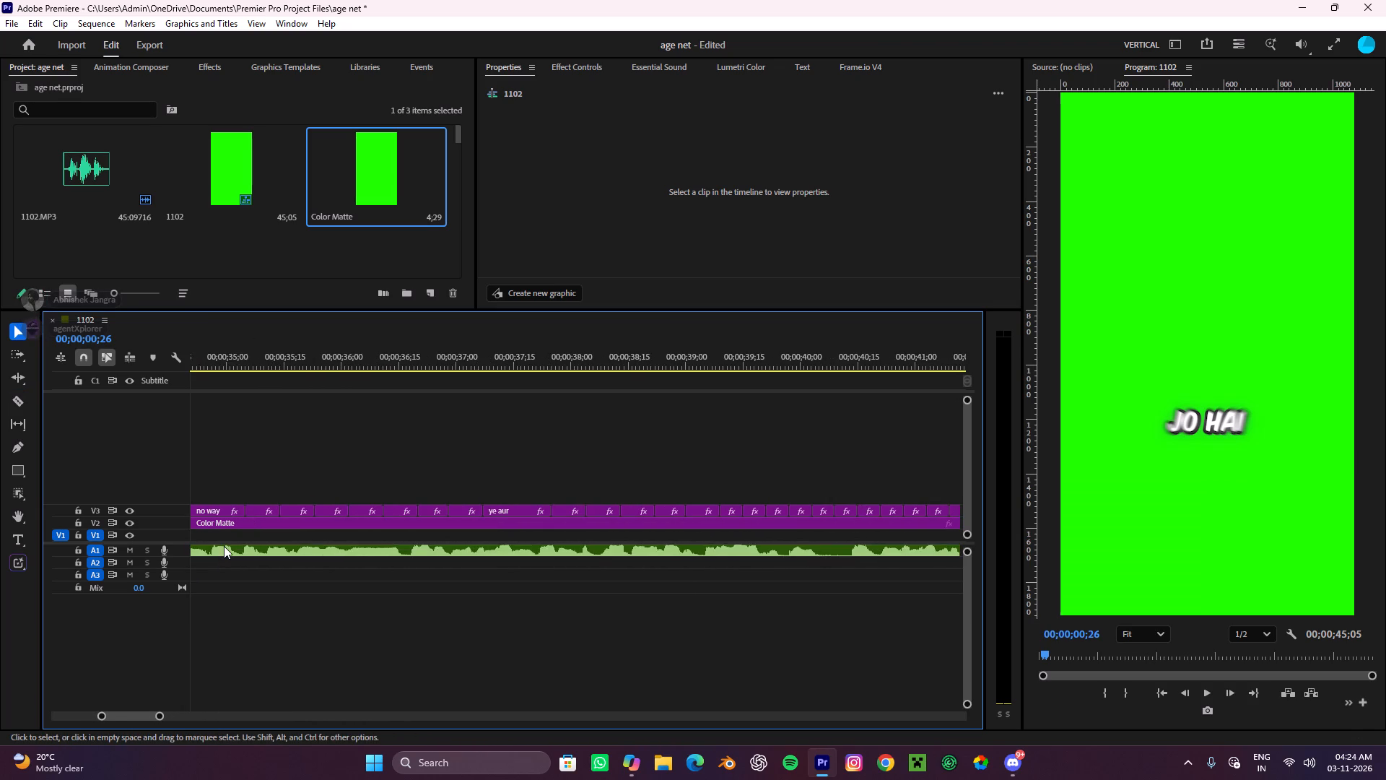
{"action": "scroll", "coordinate": [224, 546], "scroll_direction": "up", "scroll_amount": 6}
{"action": "scroll", "coordinate": [224, 546], "scroll_direction": "up", "scroll_amount": 15}
{"action": "scroll", "coordinate": [227, 537], "scroll_direction": "up", "scroll_amount": 6}
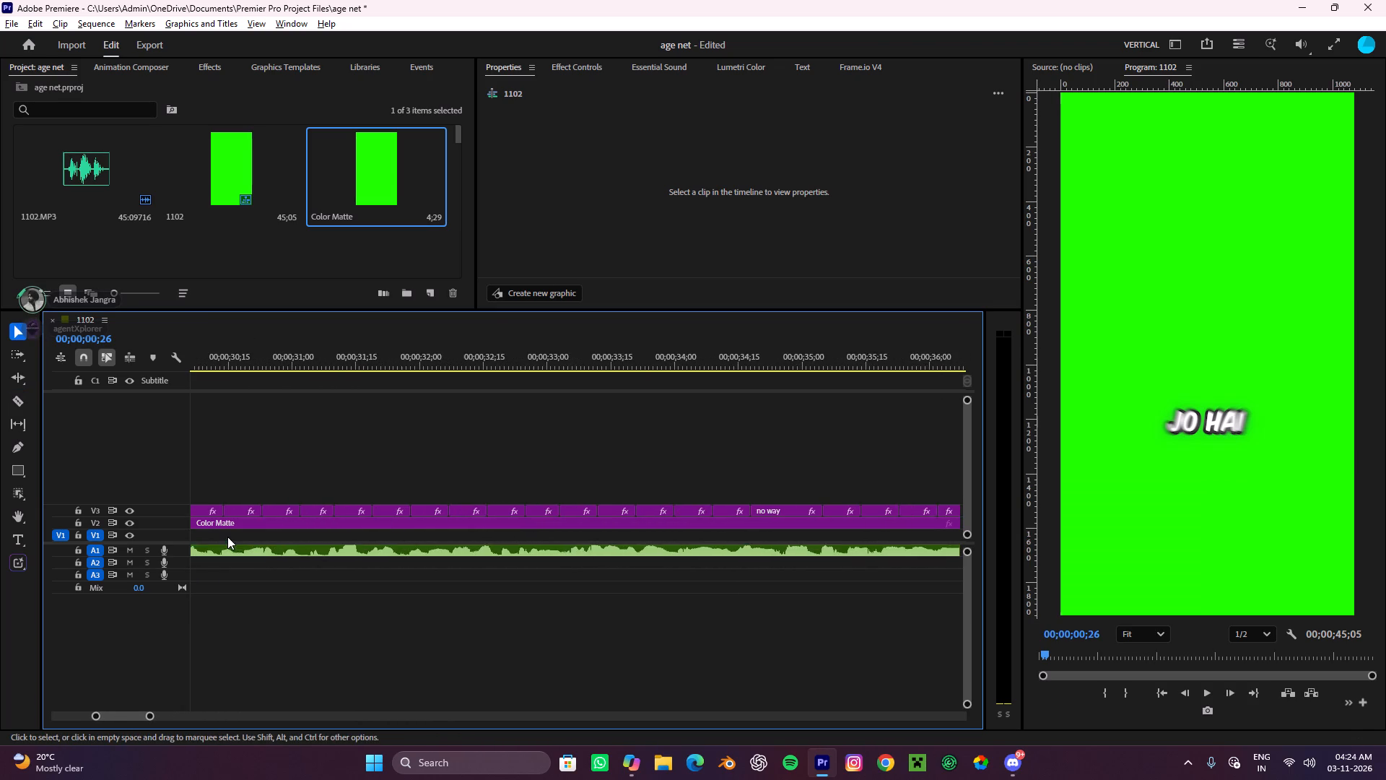
{"action": "scroll", "coordinate": [227, 537], "scroll_direction": "down", "scroll_amount": 15, "text": "alt"}
{"action": "scroll", "coordinate": [228, 540], "scroll_direction": "up", "scroll_amount": 4}
{"action": "scroll", "coordinate": [228, 540], "scroll_direction": "up", "scroll_amount": 4, "text": "alt"}
{"action": "scroll", "coordinate": [229, 540], "scroll_direction": "down", "scroll_amount": 4, "text": "alt"}
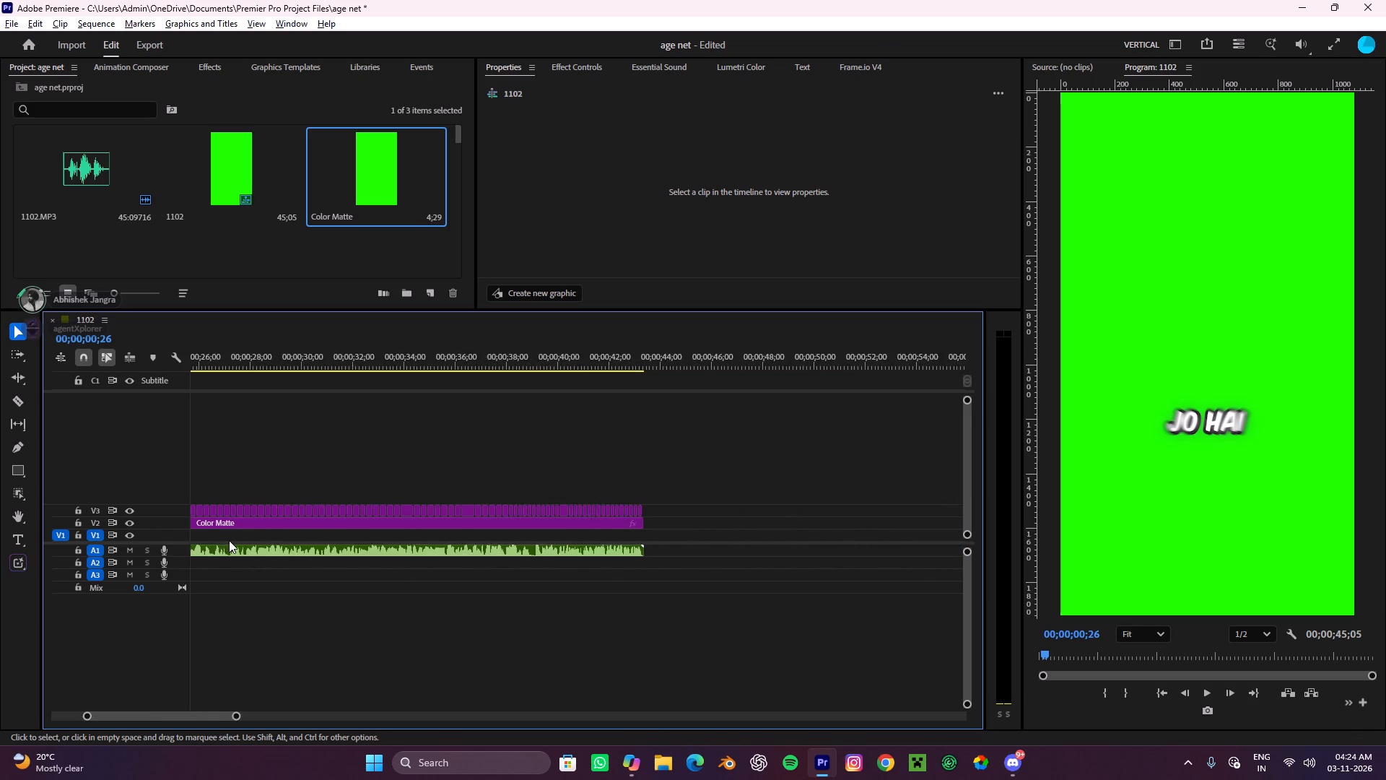
{"action": "scroll", "coordinate": [229, 540], "scroll_direction": "down", "scroll_amount": 6, "text": "alt"}
{"action": "scroll", "coordinate": [229, 540], "scroll_direction": "up", "scroll_amount": 15}
{"action": "scroll", "coordinate": [229, 540], "scroll_direction": "up", "scroll_amount": 6}
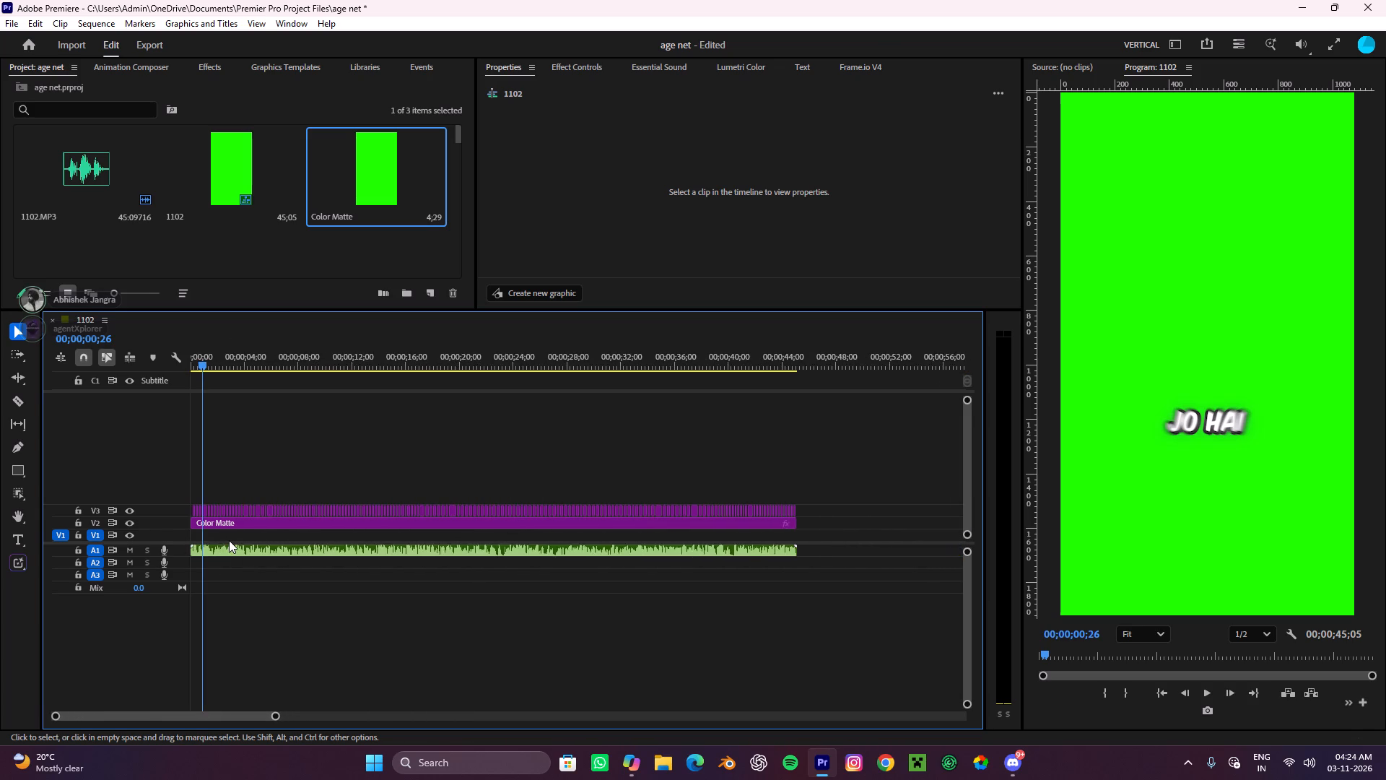
{"action": "scroll", "coordinate": [229, 540], "scroll_direction": "up", "scroll_amount": 5, "text": "alt"}
{"action": "scroll", "coordinate": [229, 540], "scroll_direction": "up", "scroll_amount": 6}
Change the 1102 sequence's timebase to 60.00 frames/second in the sequence settings.
{"action": "left_click", "coordinate": [256, 526]}
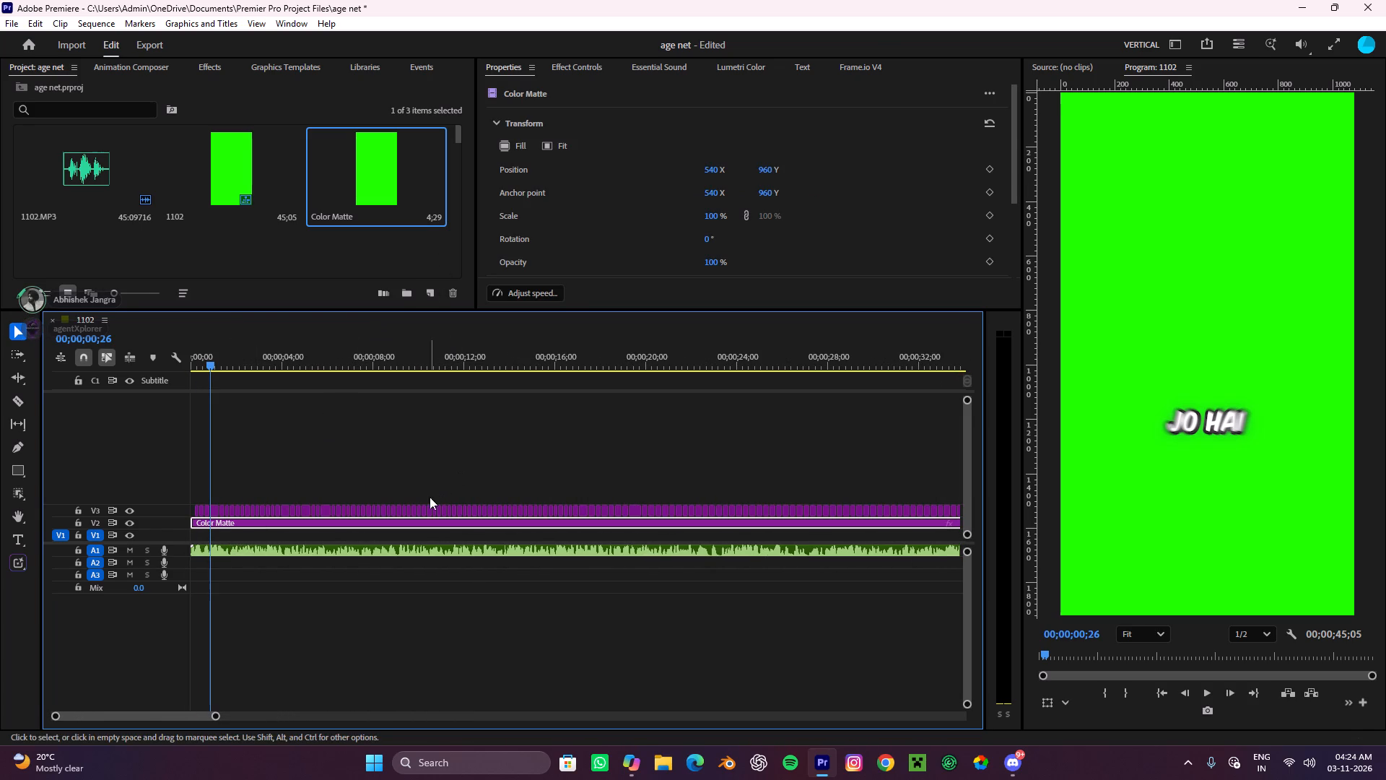
{"action": "left_click", "coordinate": [113, 21]}
{"action": "left_click", "coordinate": [165, 44]}
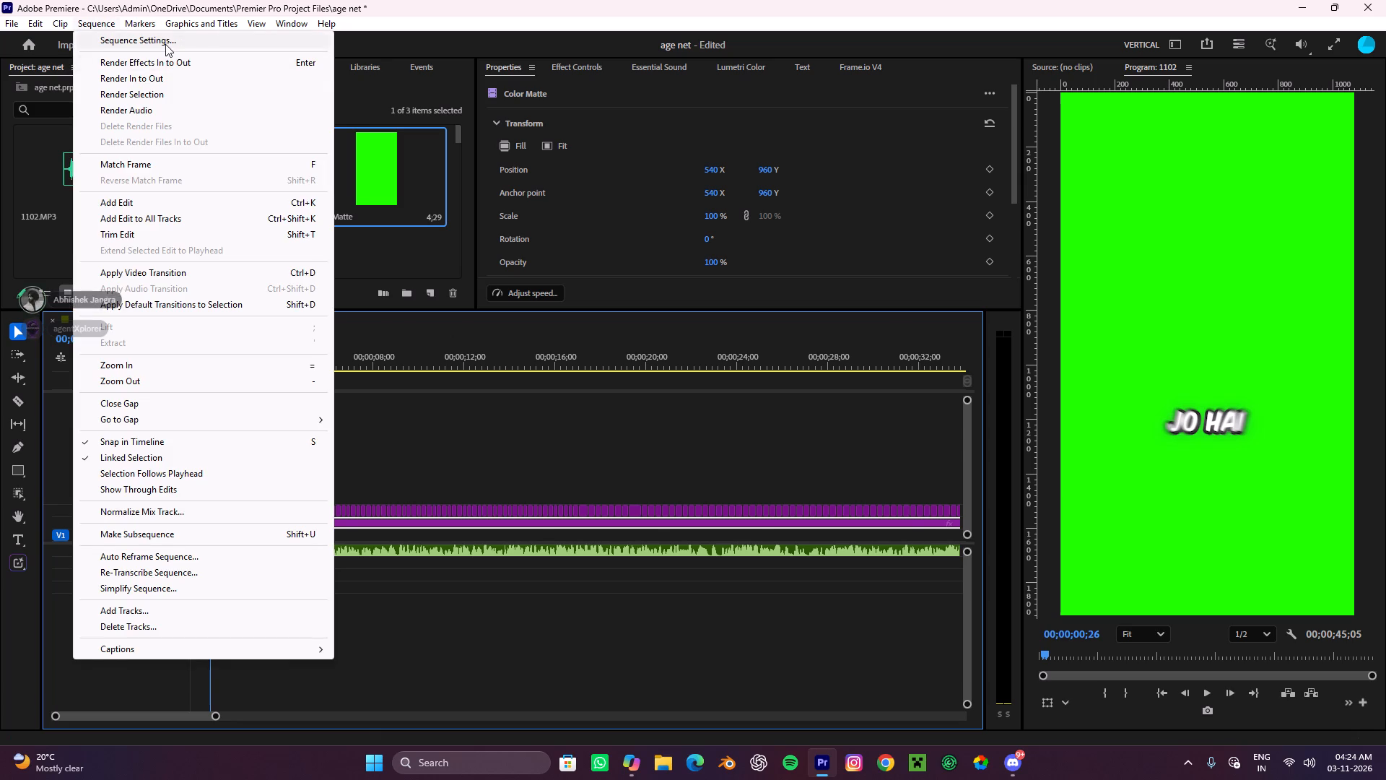
{"action": "left_click", "coordinate": [583, 177]}
{"action": "left_click", "coordinate": [636, 385]}
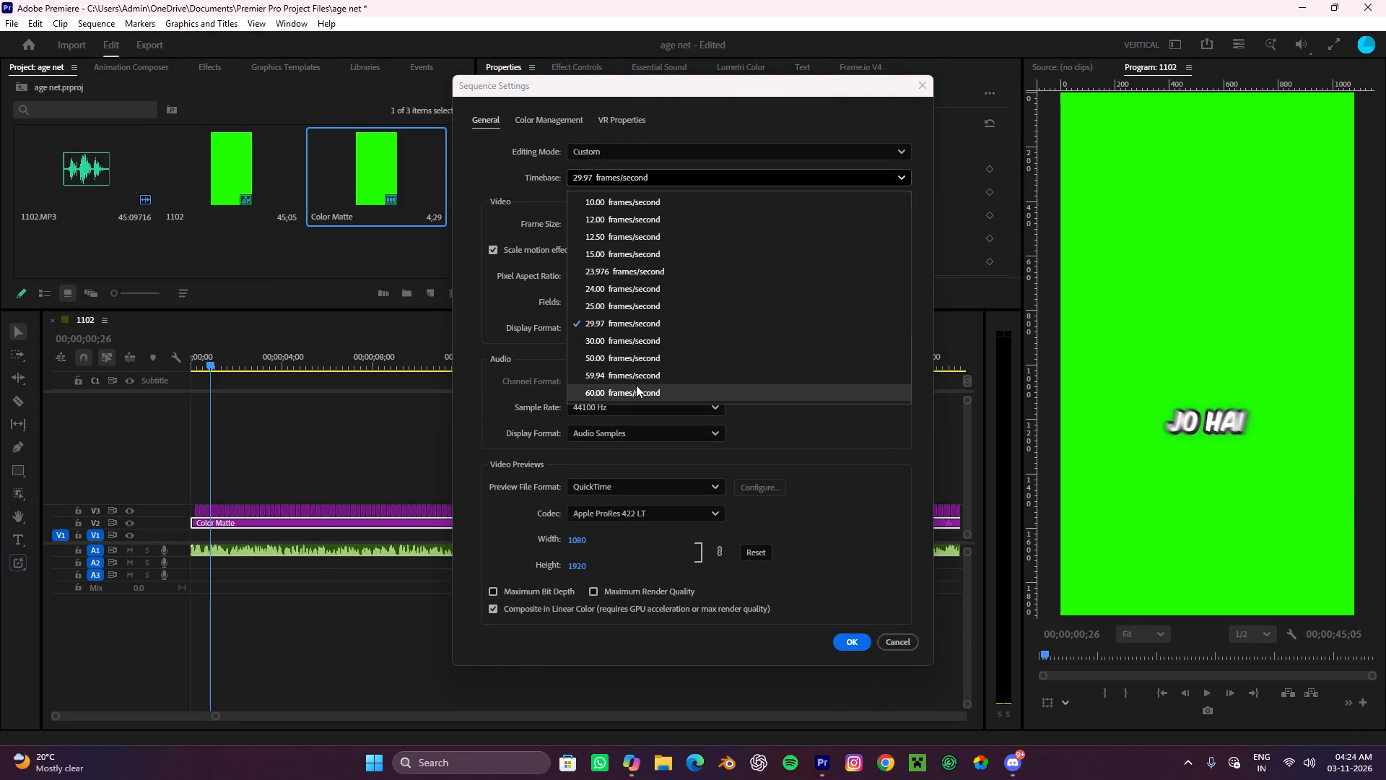
{"action": "left_click", "coordinate": [862, 643]}
{"action": "left_click", "coordinate": [624, 467]}
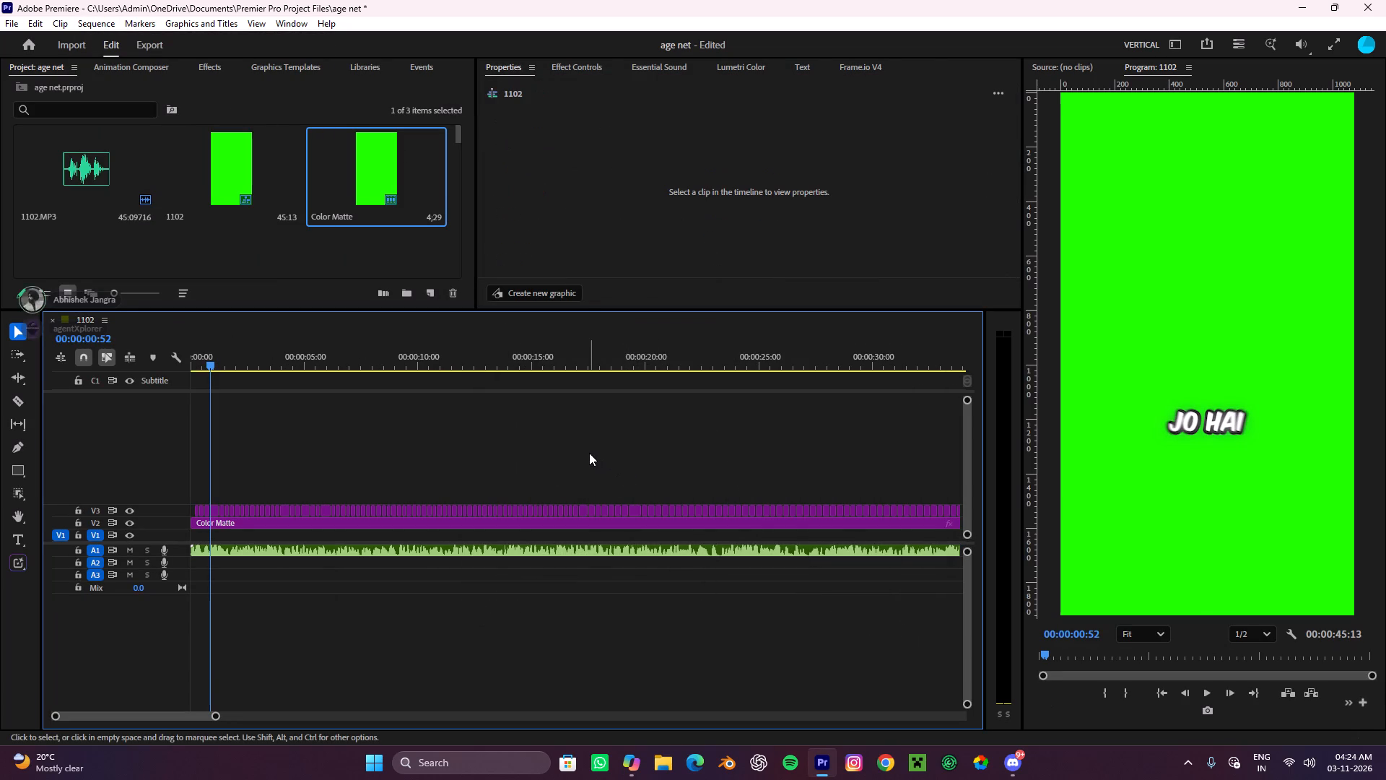
Open the export settings for the 1102 sequence.
{"action": "key", "text": "ctrl+shift+e"}
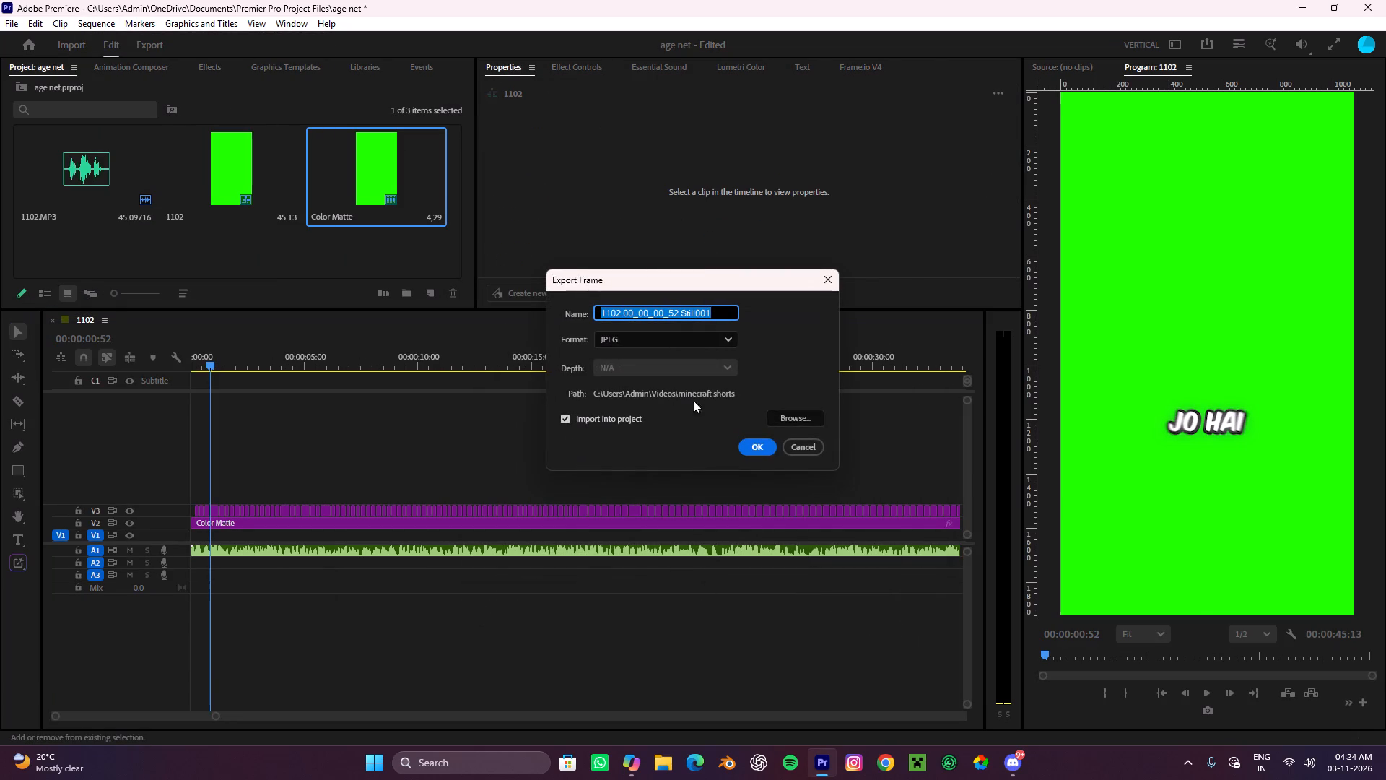
{"action": "left_click", "coordinate": [801, 446]}
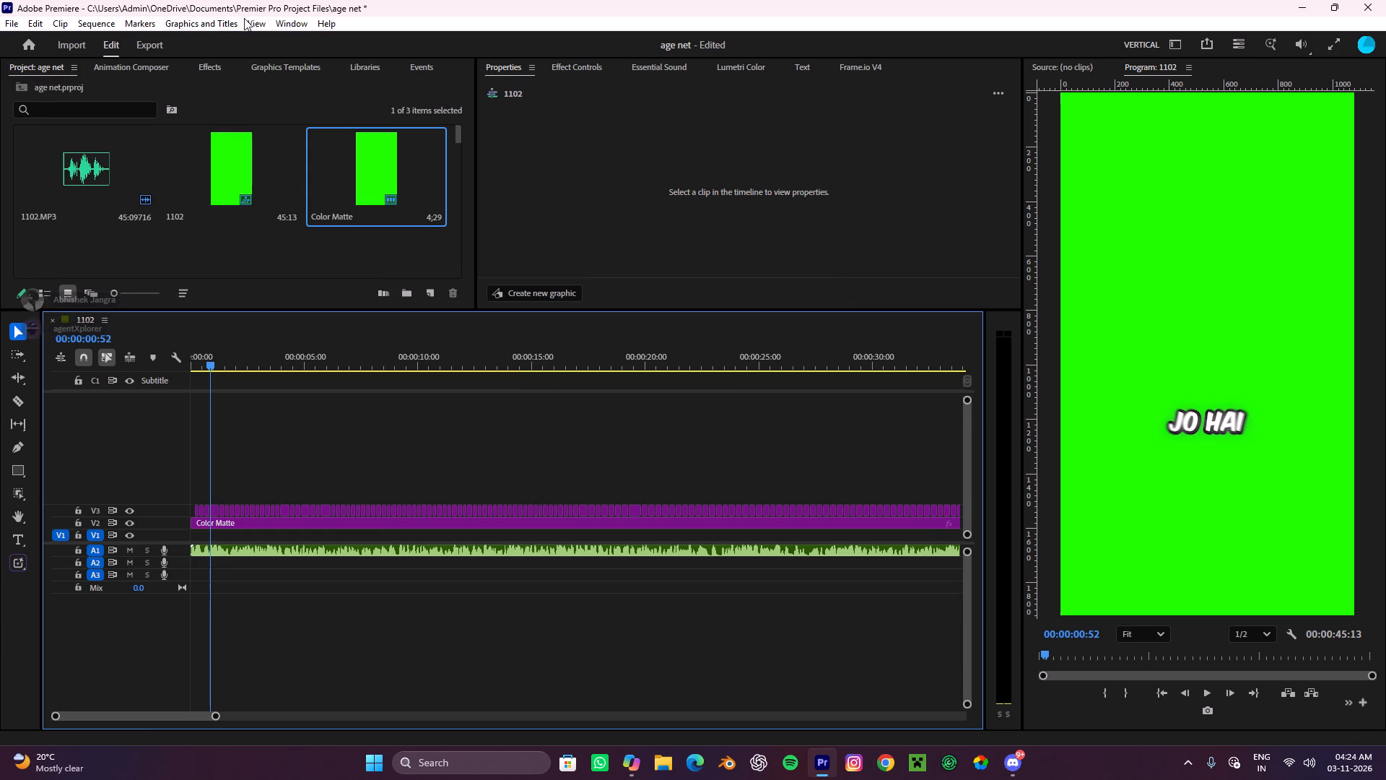
{"action": "left_click", "coordinate": [152, 46]}
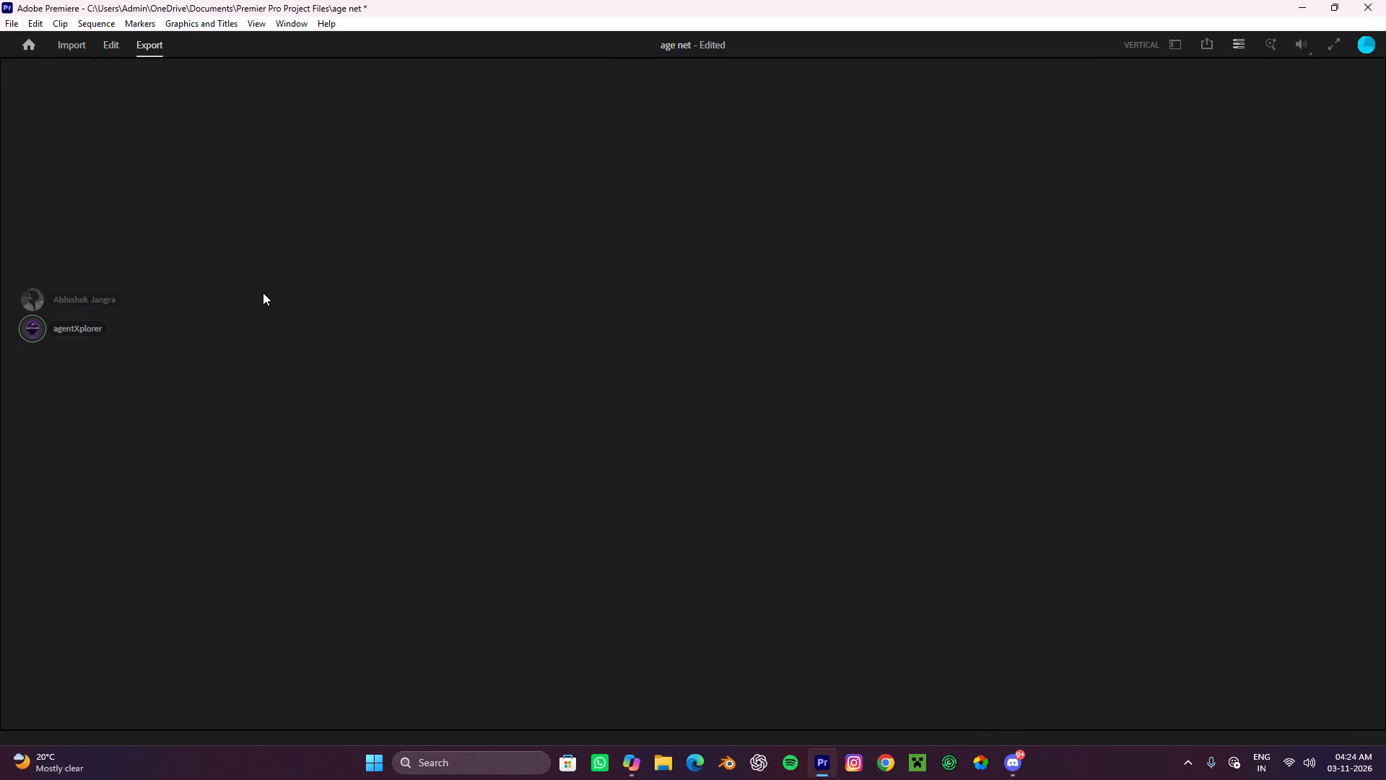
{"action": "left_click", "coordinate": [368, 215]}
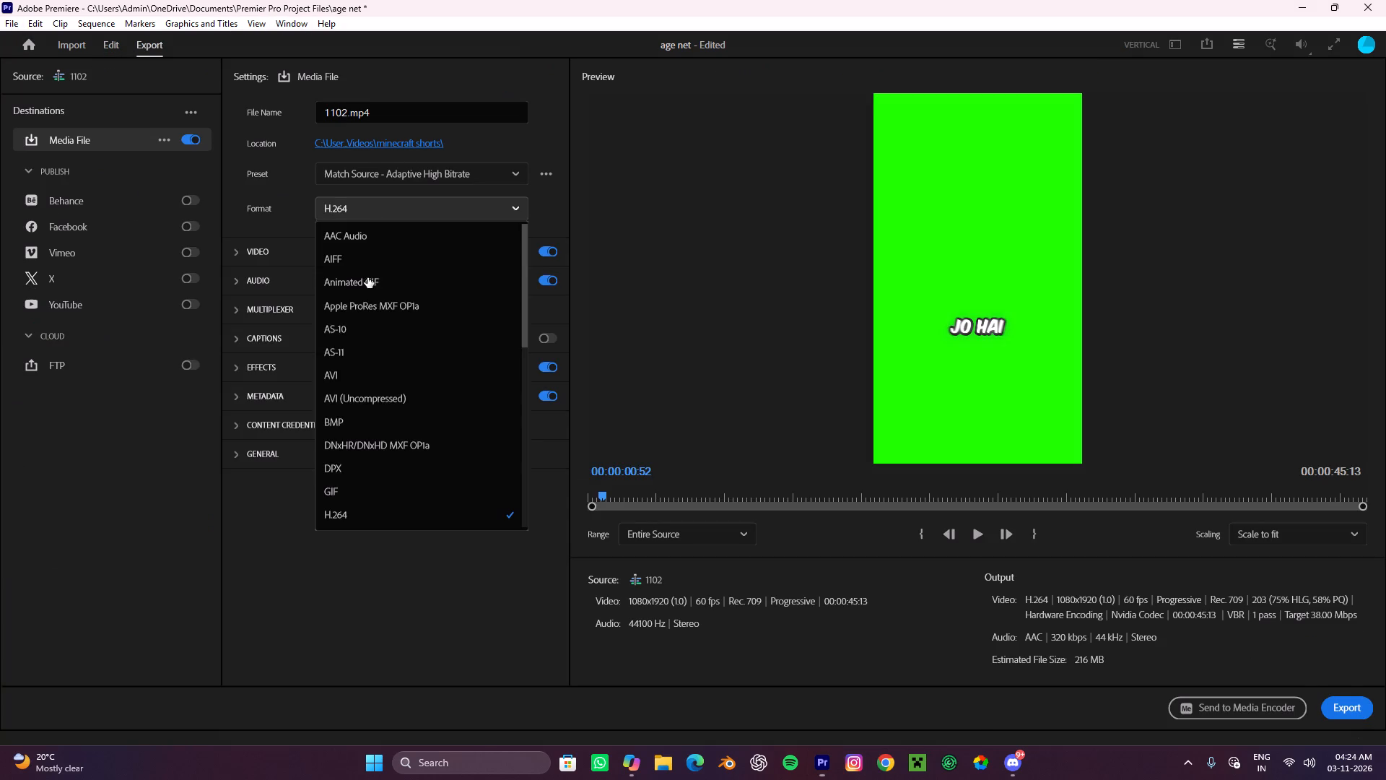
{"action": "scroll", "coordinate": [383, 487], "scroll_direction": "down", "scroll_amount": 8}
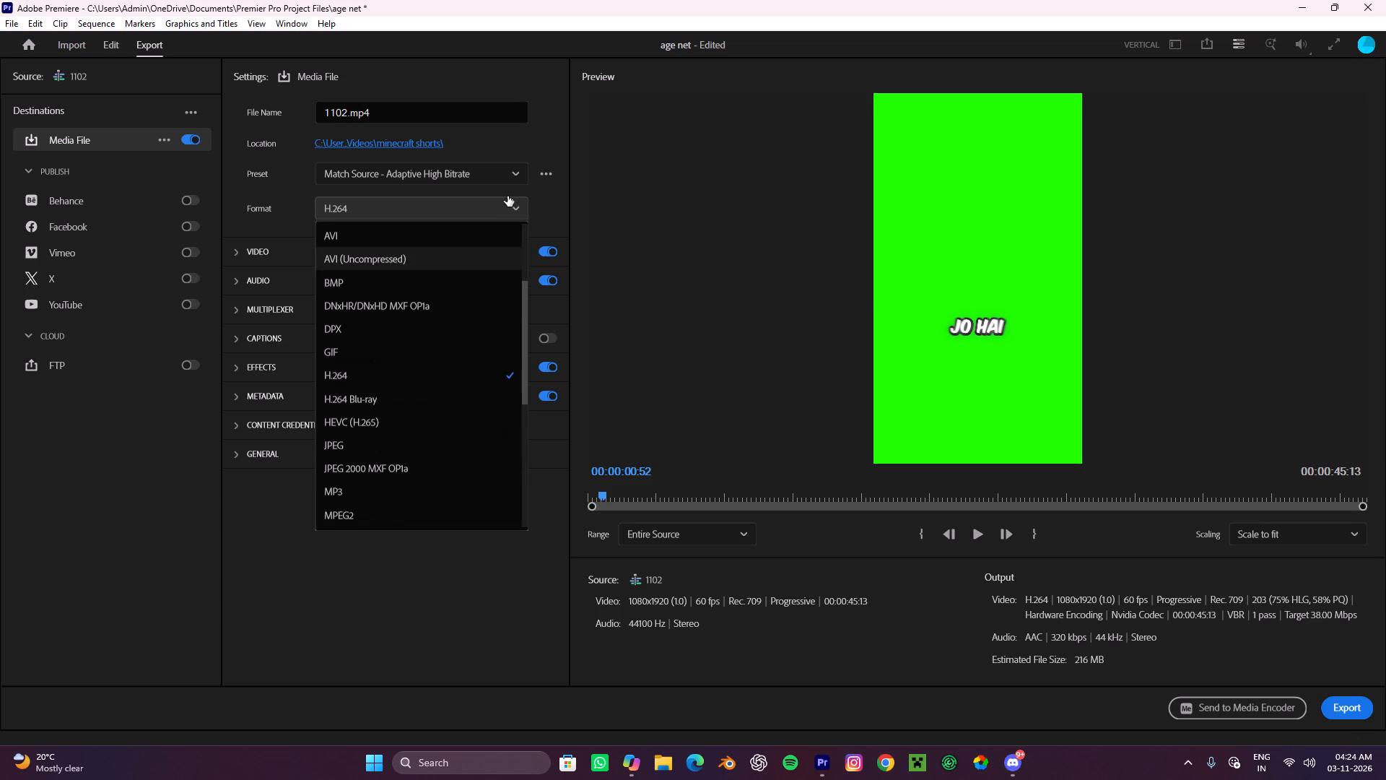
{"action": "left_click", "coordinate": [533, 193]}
Choose the yt shorts export preset and export the 1102 sequence as 1102.mp4.
{"action": "left_click", "coordinate": [453, 171]}
{"action": "scroll", "coordinate": [397, 399], "scroll_direction": "down", "scroll_amount": 7}
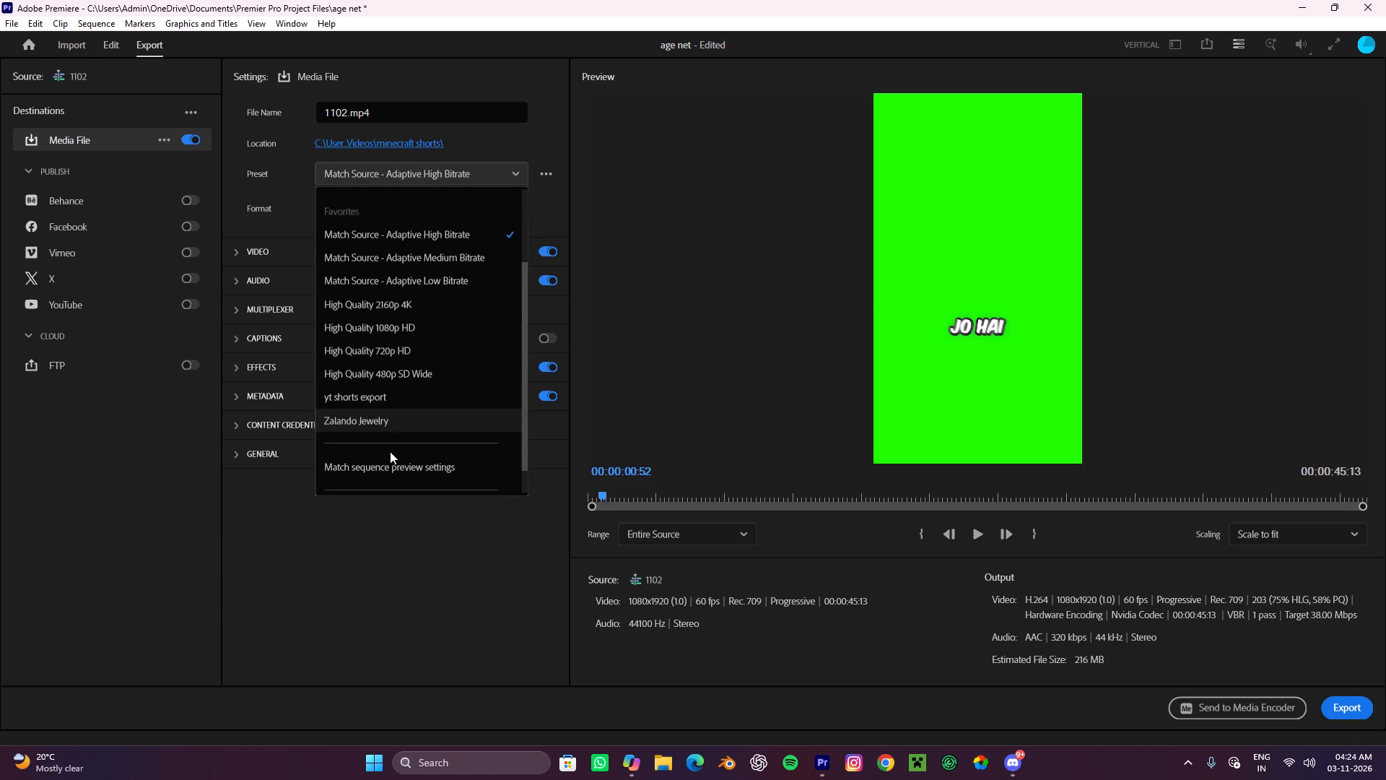
{"action": "left_click", "coordinate": [382, 407]}
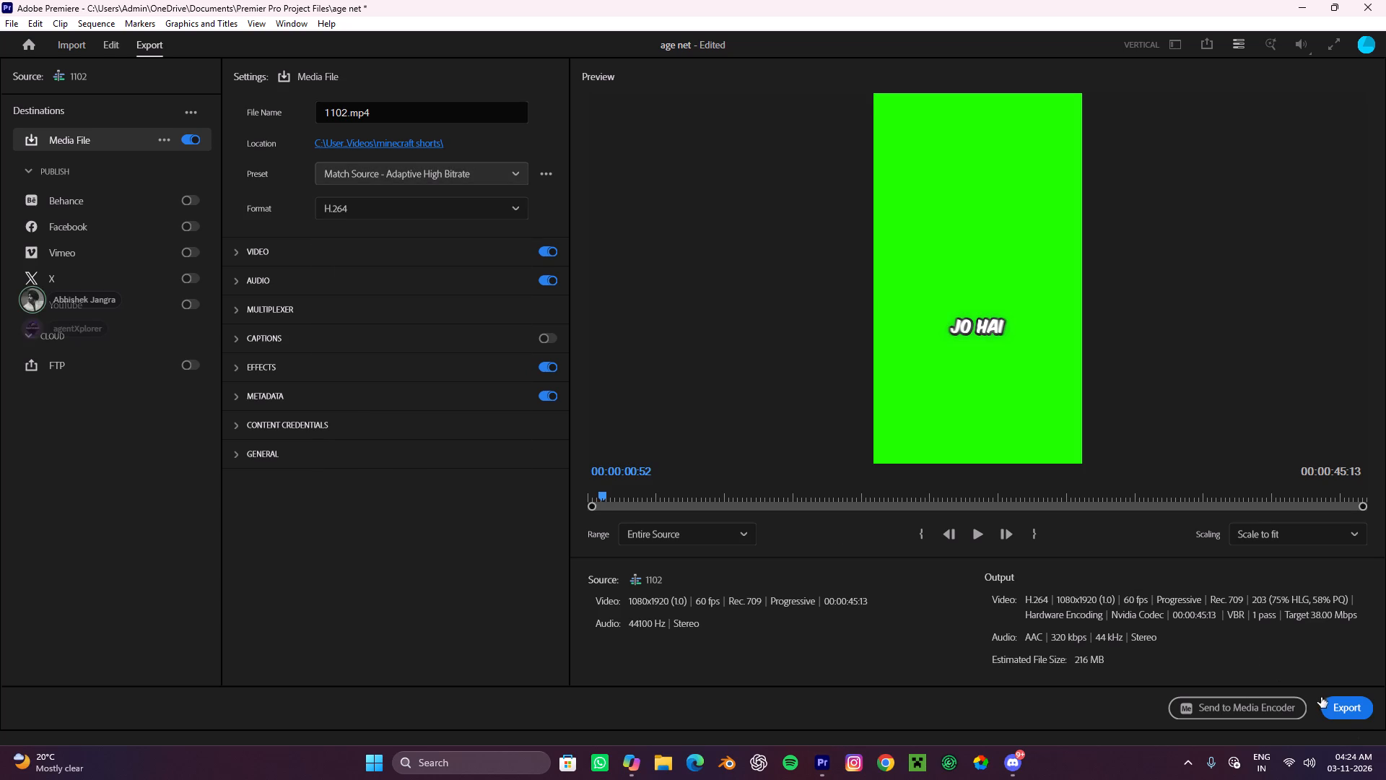
{"action": "left_click", "coordinate": [1354, 714]}
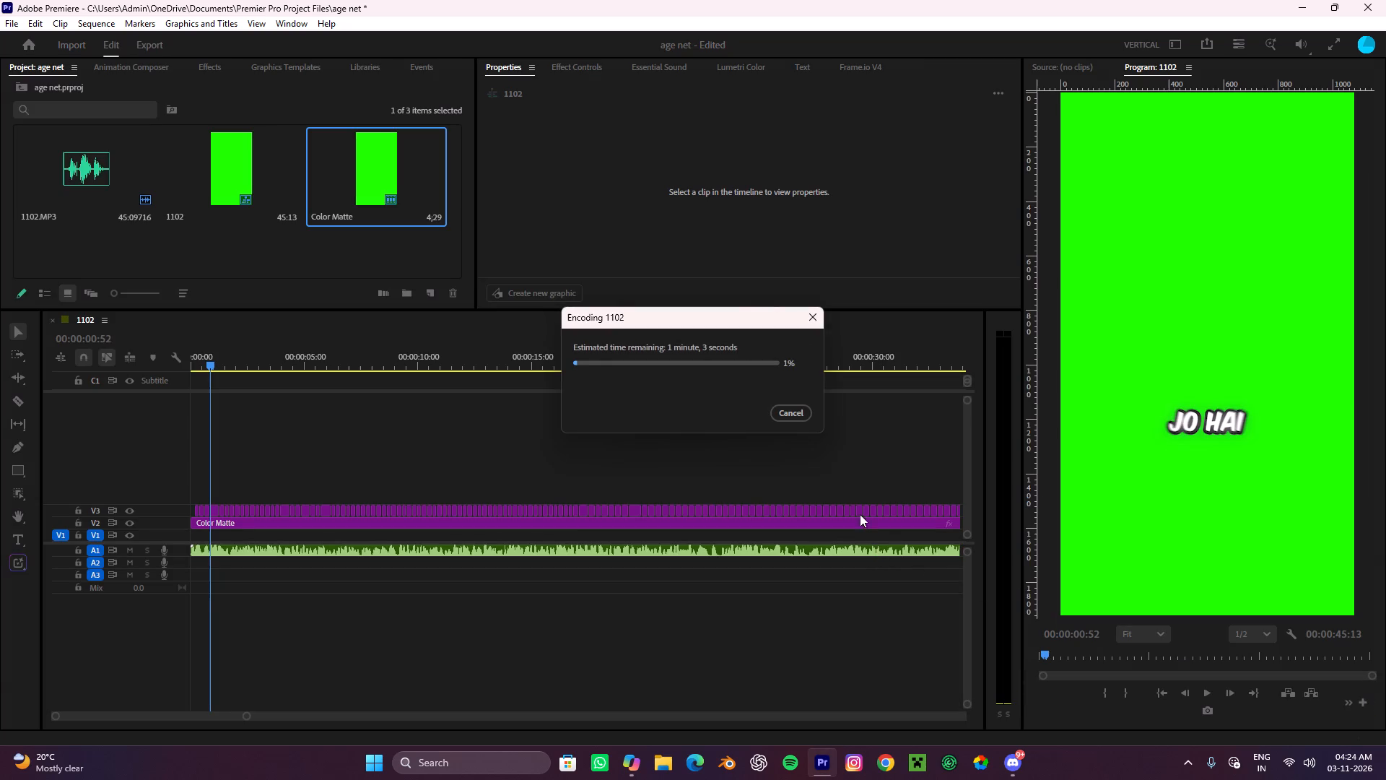
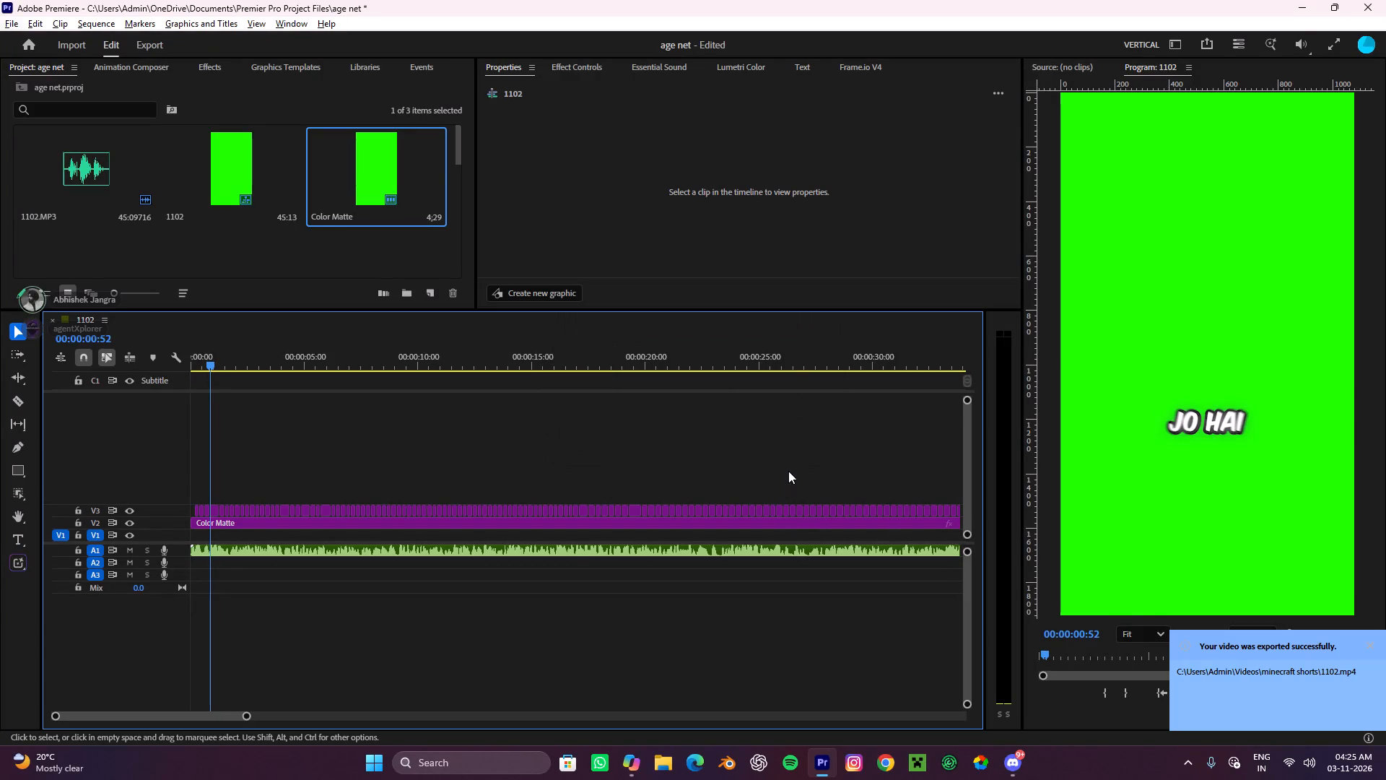
Close Premiere after the export, saving the changes to the age net project.
{"action": "scroll", "coordinate": [788, 471], "scroll_direction": "down", "scroll_amount": 9, "text": "alt"}
{"action": "left_click", "coordinate": [1385, 0]}
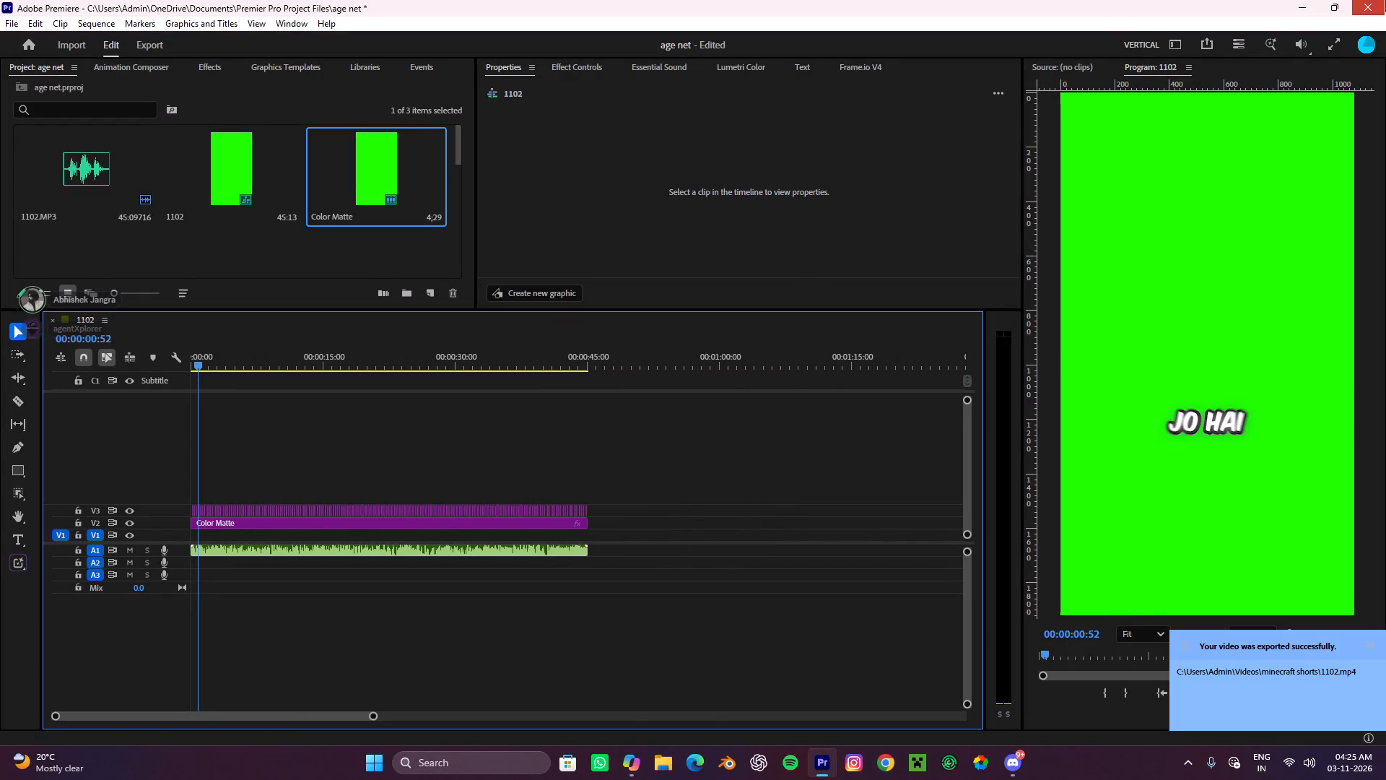
{"action": "left_click", "coordinate": [667, 425]}
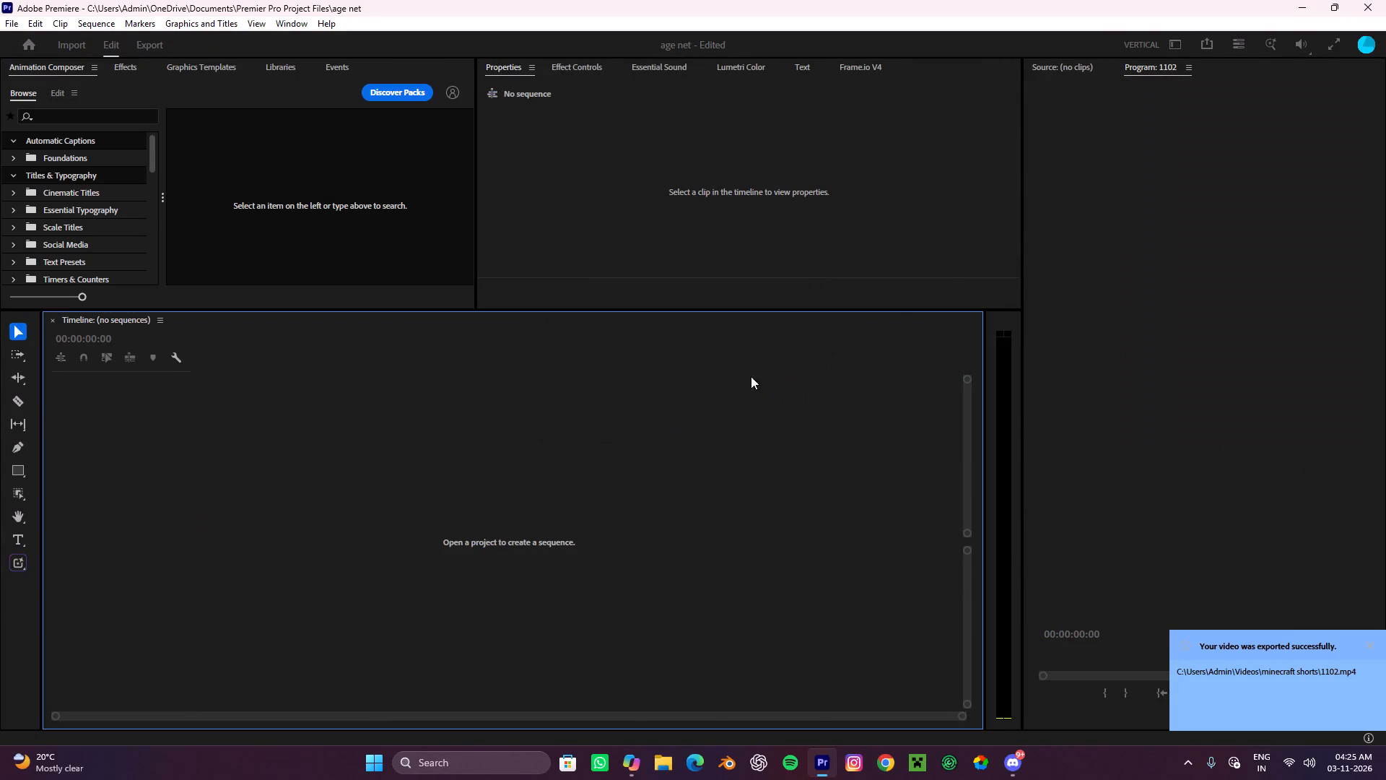